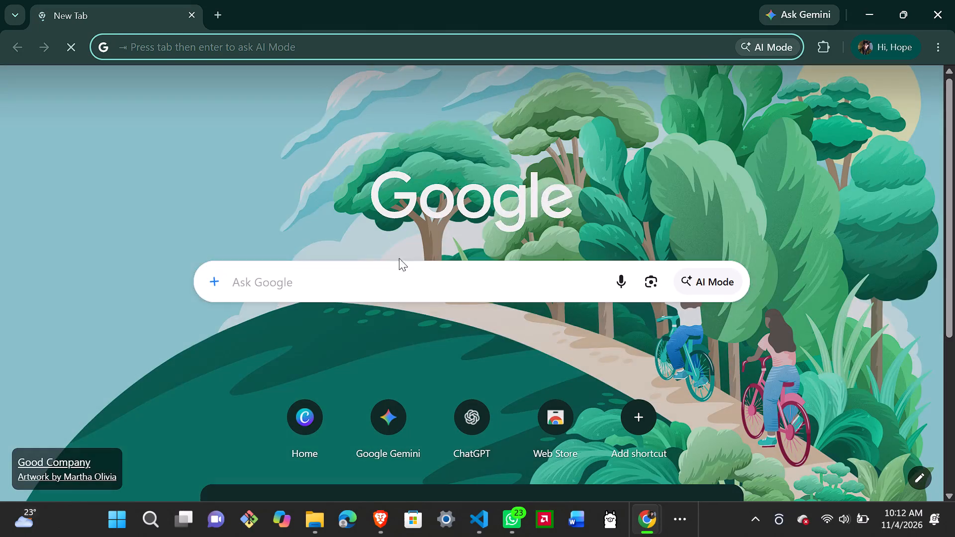
Open Canva from the new tab page and create a new blank presentation.
click(308, 426)
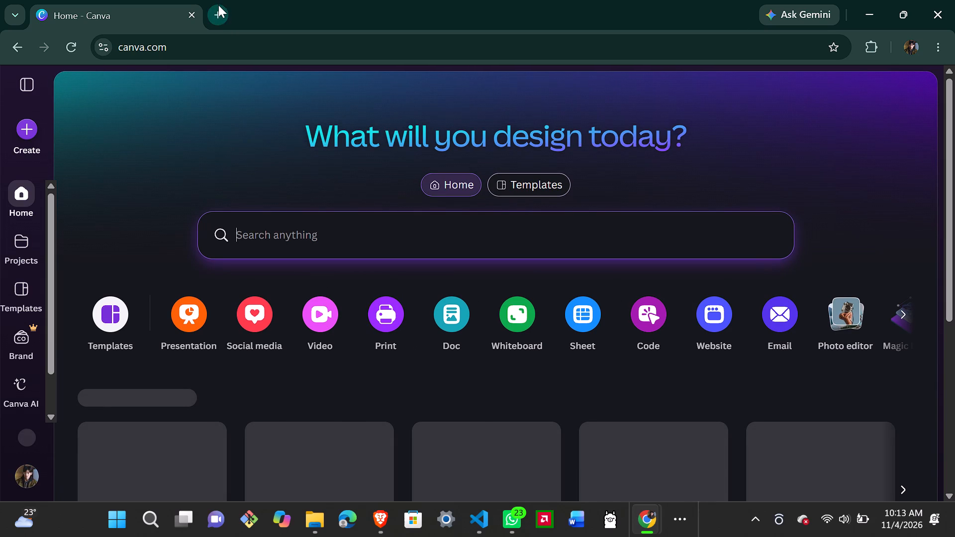
click(186, 323)
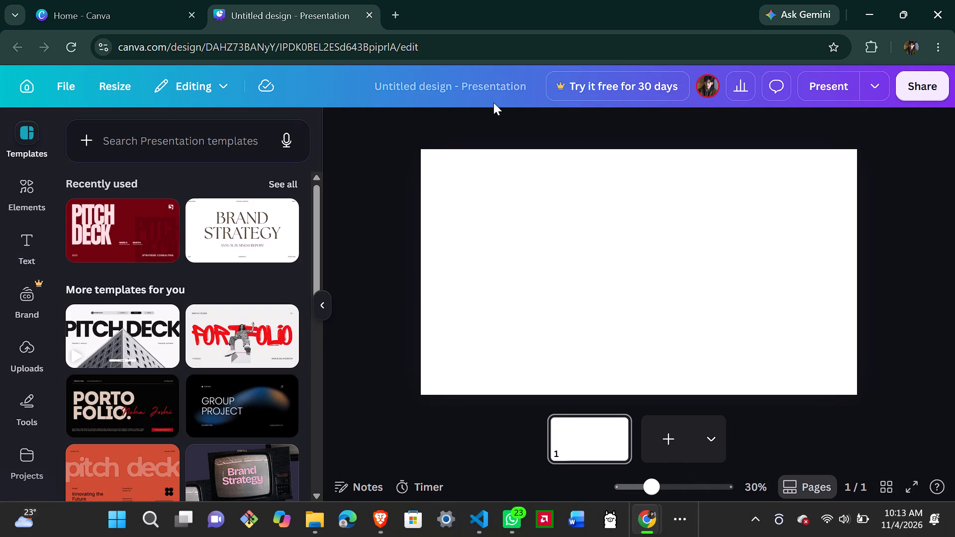
click(571, 237)
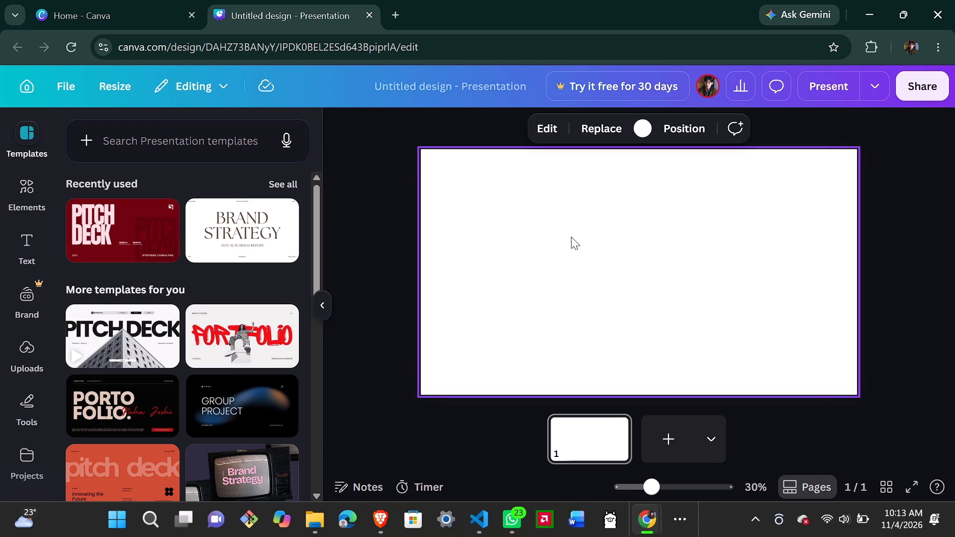
click(643, 128)
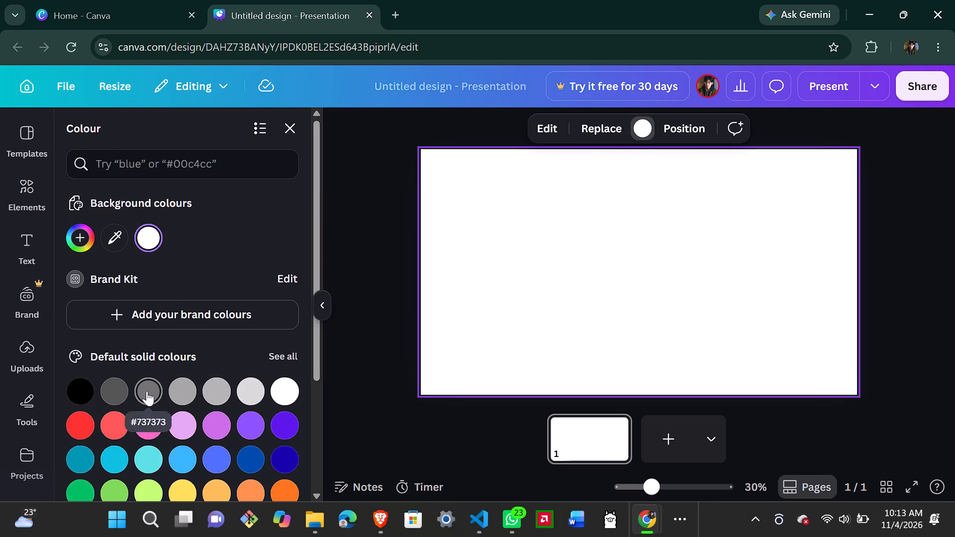
click(147, 391)
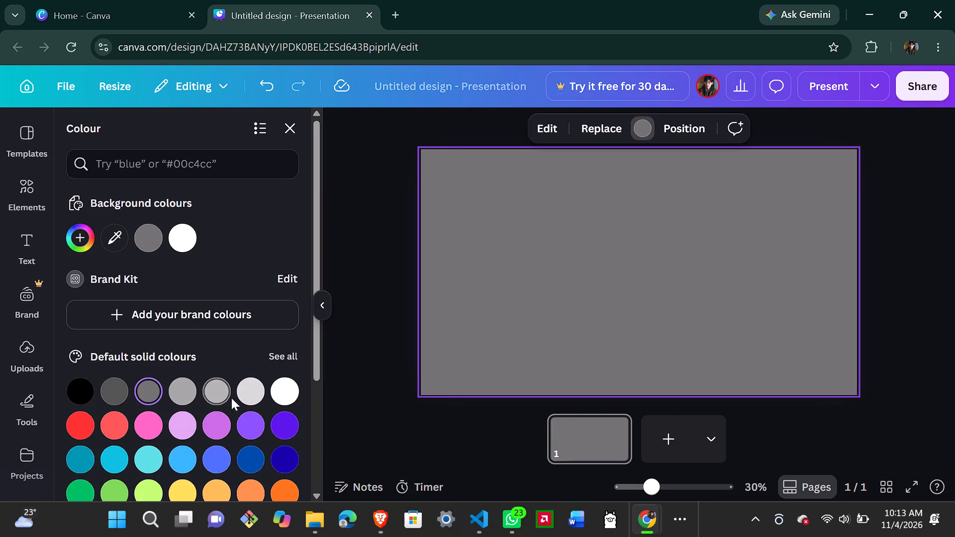
click(216, 391)
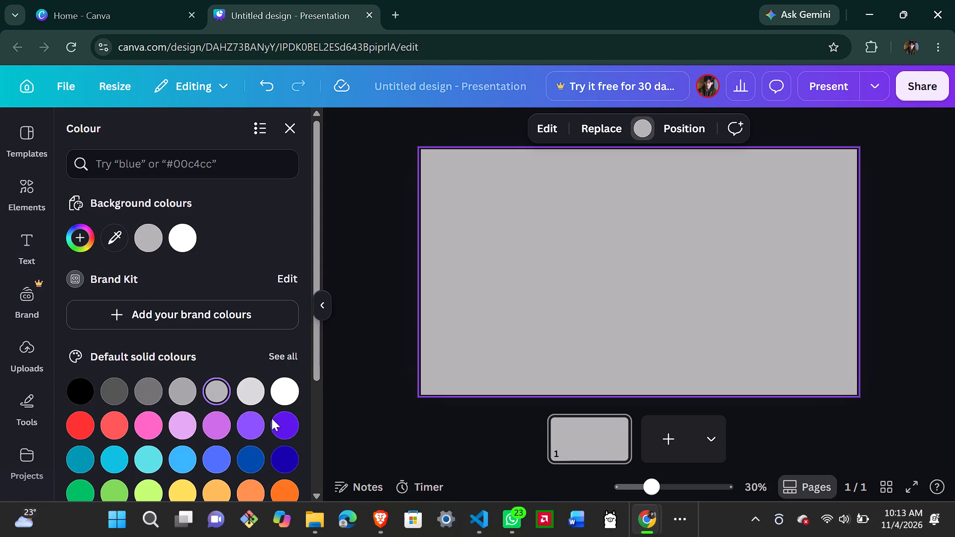
scroll(223, 423, down, 3)
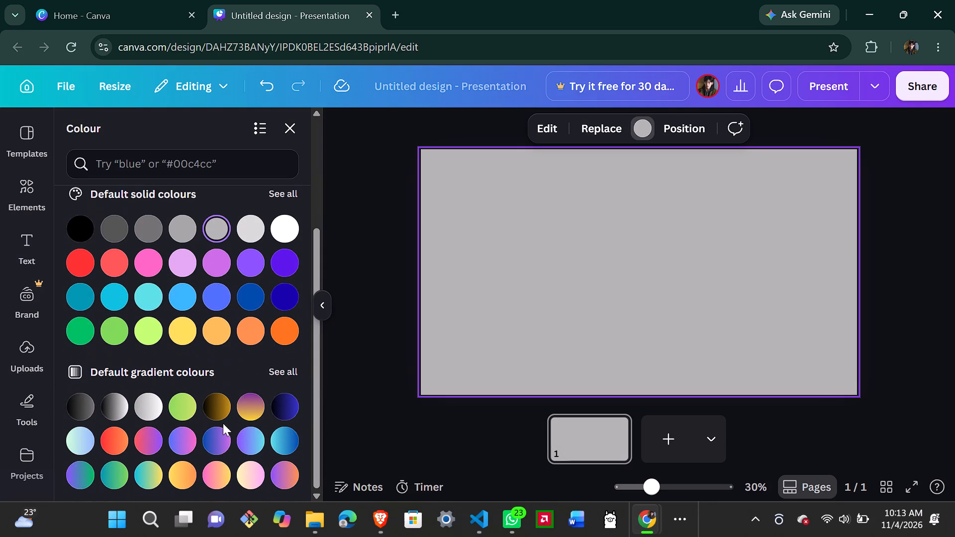
click(249, 407)
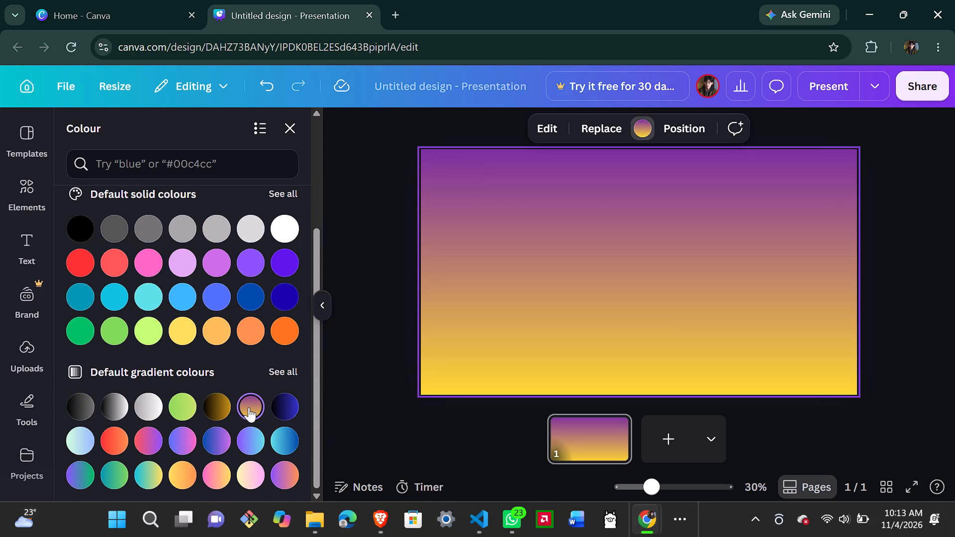
scroll(224, 435, down, 2)
click(111, 400)
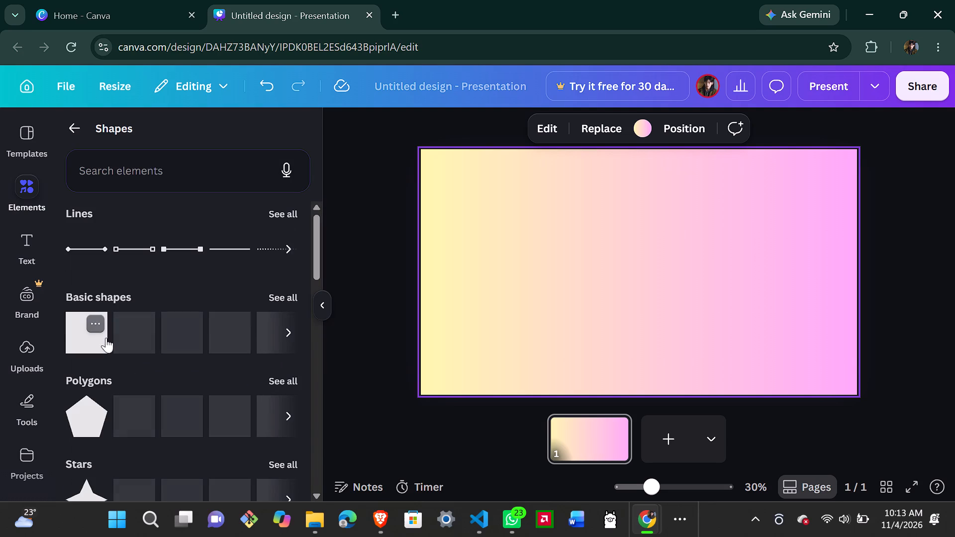
scroll(158, 442, down, 4)
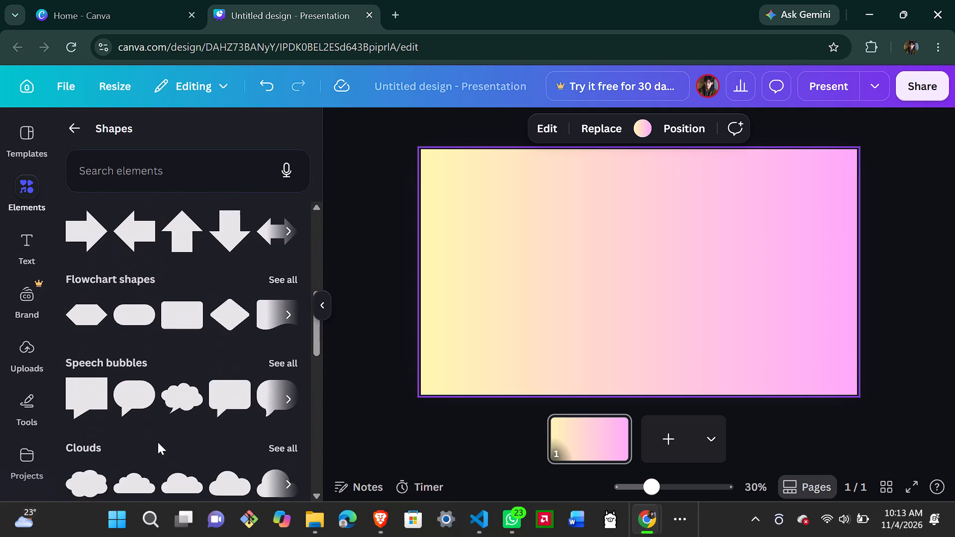
scroll(158, 442, down, 5)
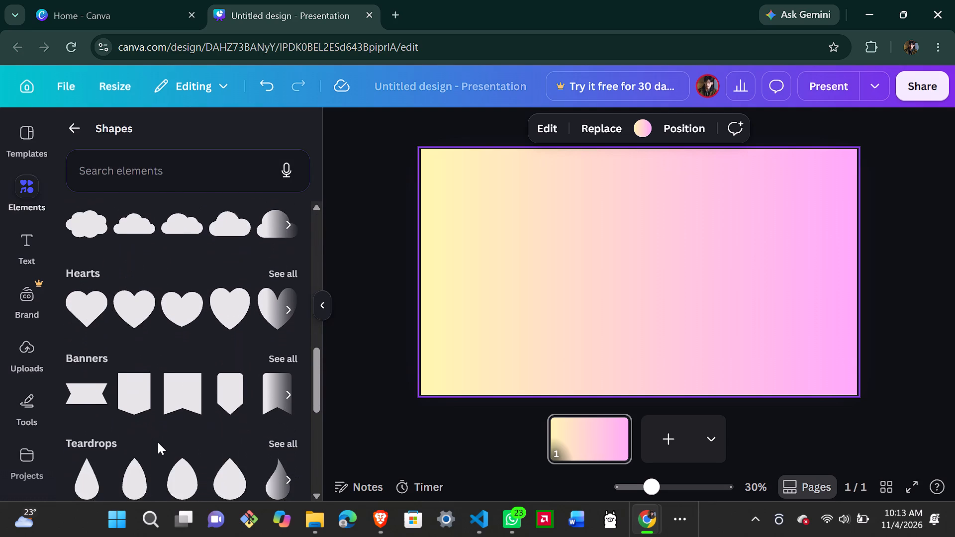
scroll(158, 442, down, 5)
scroll(158, 442, up, 1)
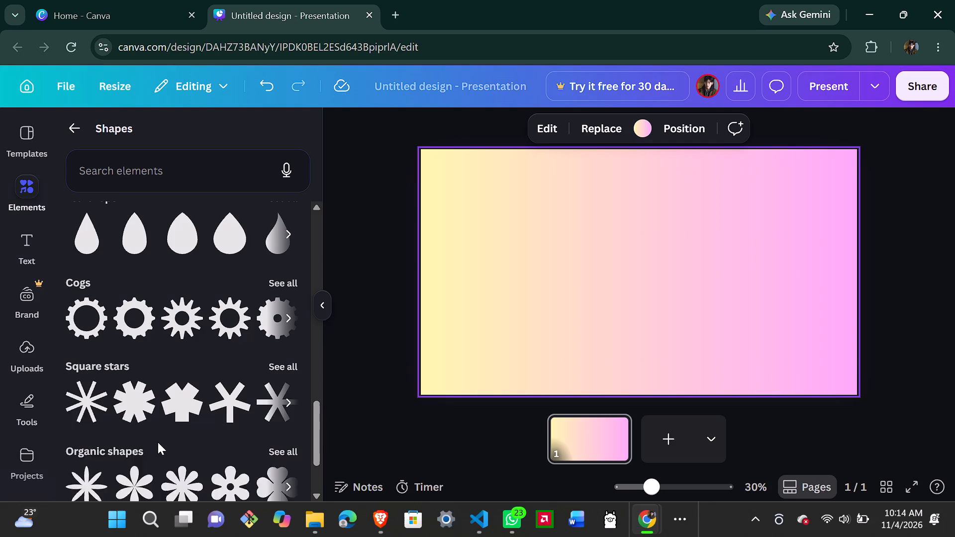
scroll(158, 442, up, 2)
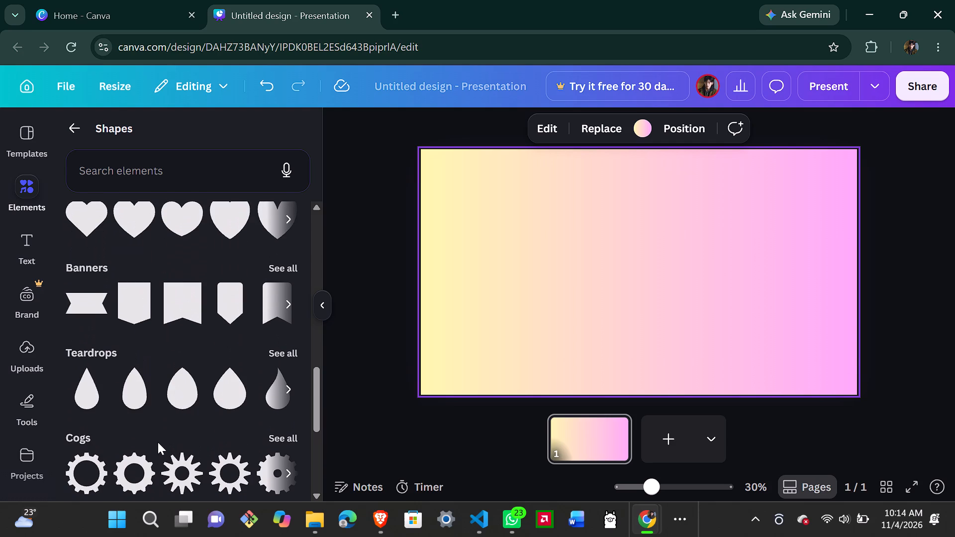
scroll(158, 442, down, 6)
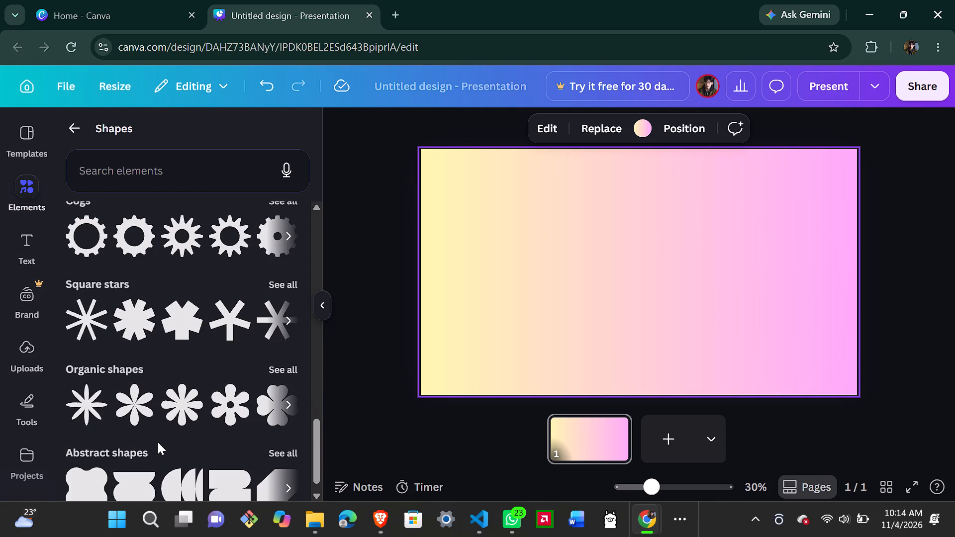
scroll(158, 442, down, 1)
scroll(158, 442, up, 10)
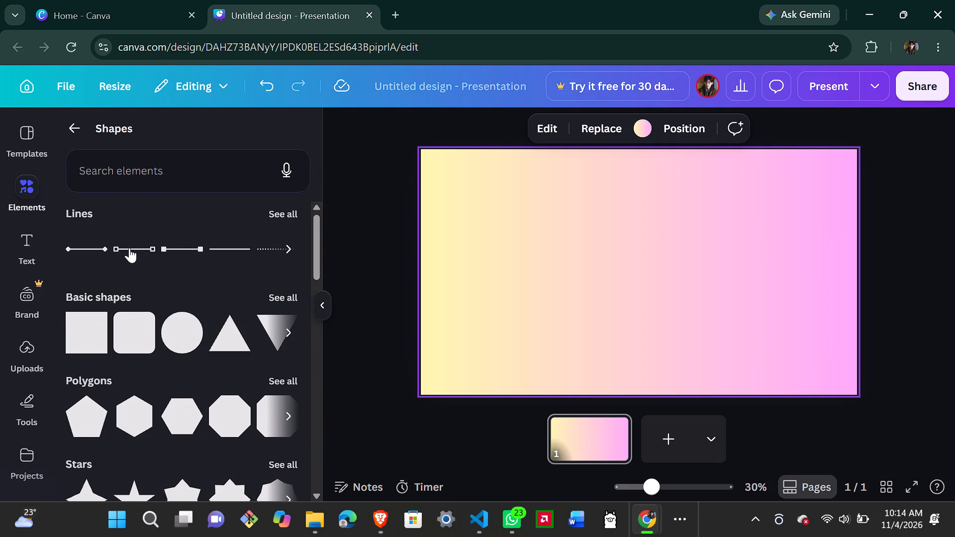
scroll(147, 335, left, 3)
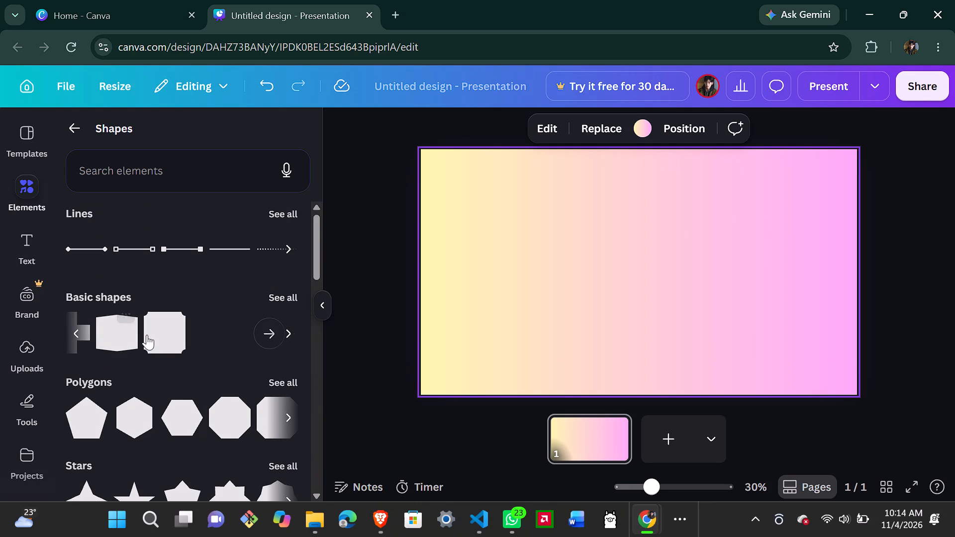
scroll(147, 335, left, 1)
scroll(147, 335, right, 3)
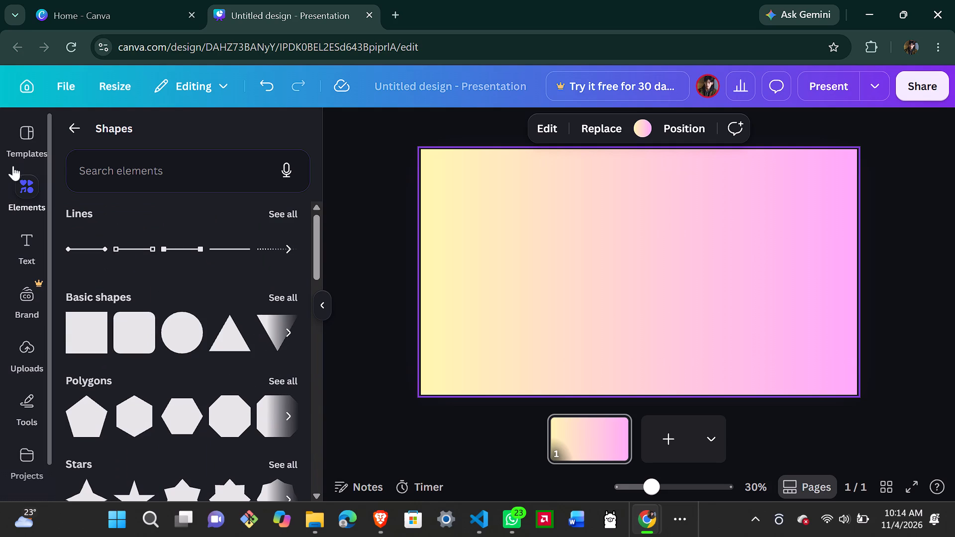
Add a default paragraph text box to the slide.
click(24, 252)
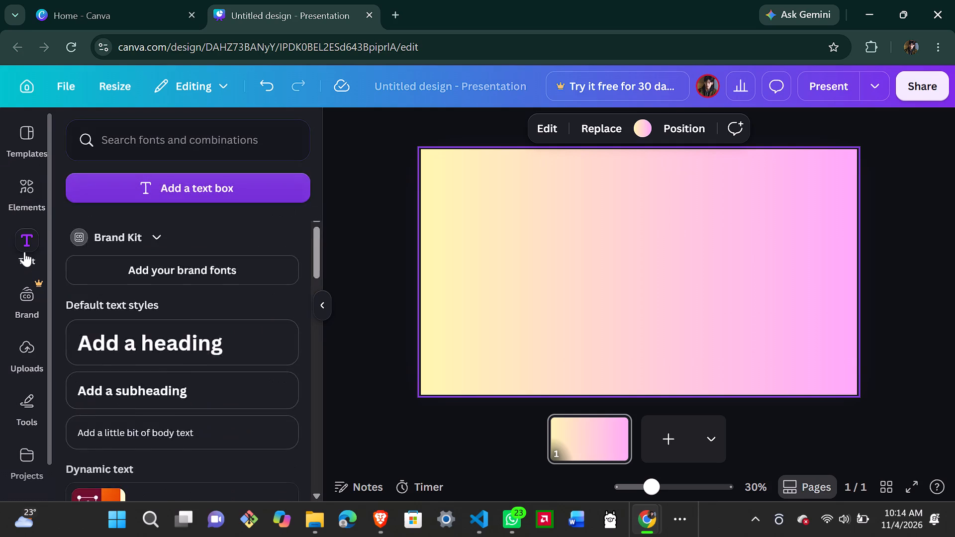
click(175, 177)
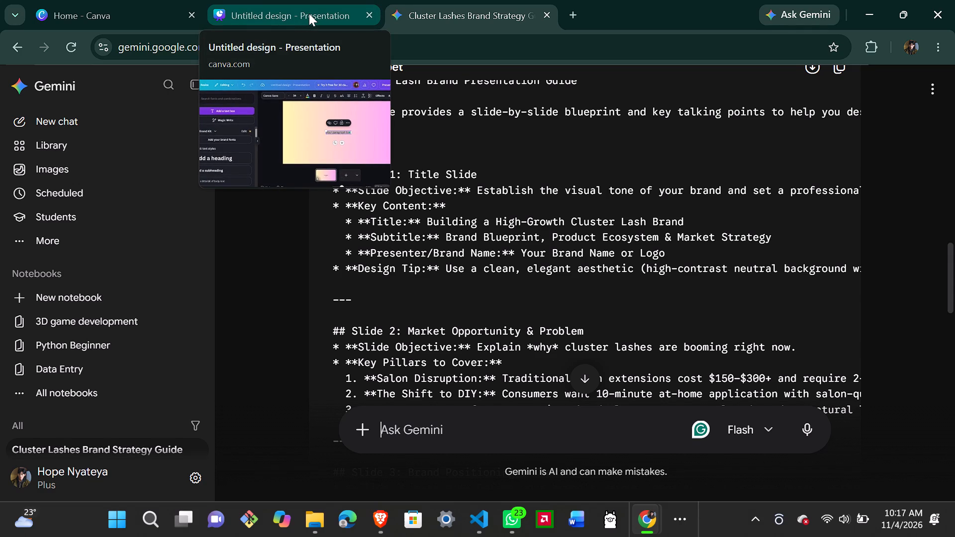
Return to the Canva presentation and replace the placeholder text on the first slide with "Introduciing Yatra Lashes".
click(270, 6)
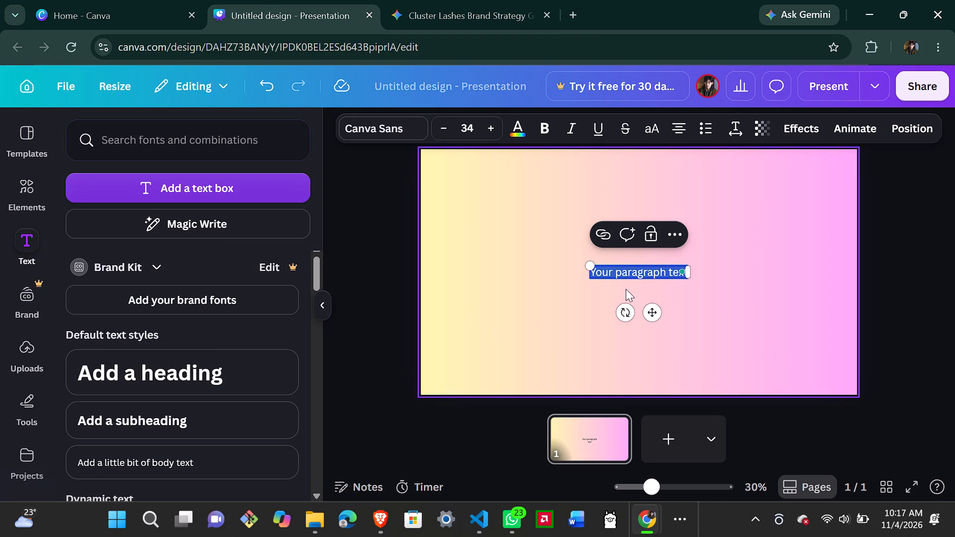
key(BackSpace)
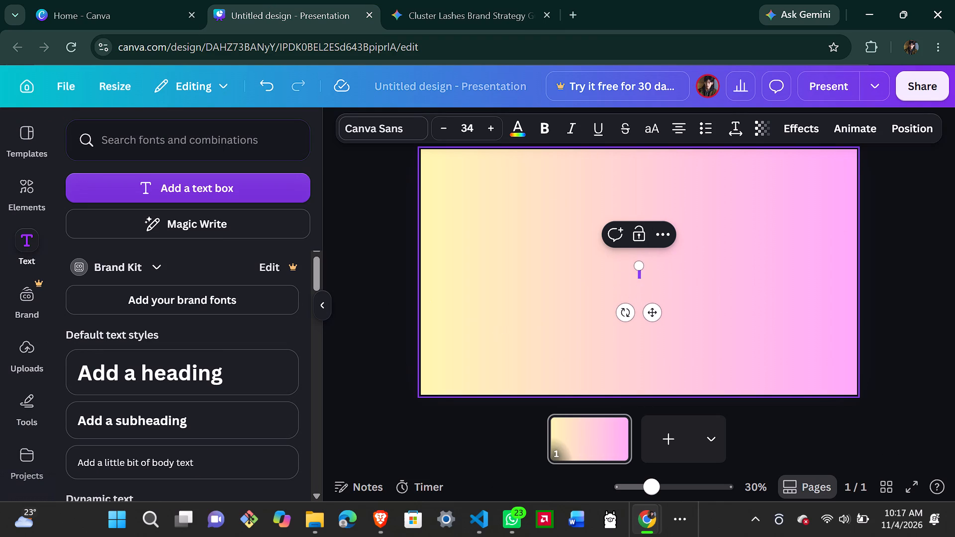
text(ta)
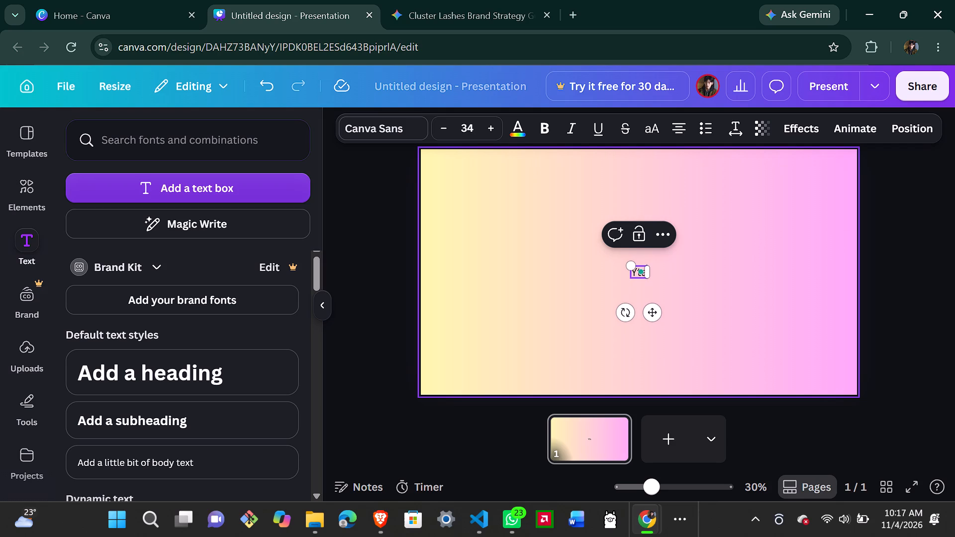
key(BackSpace)
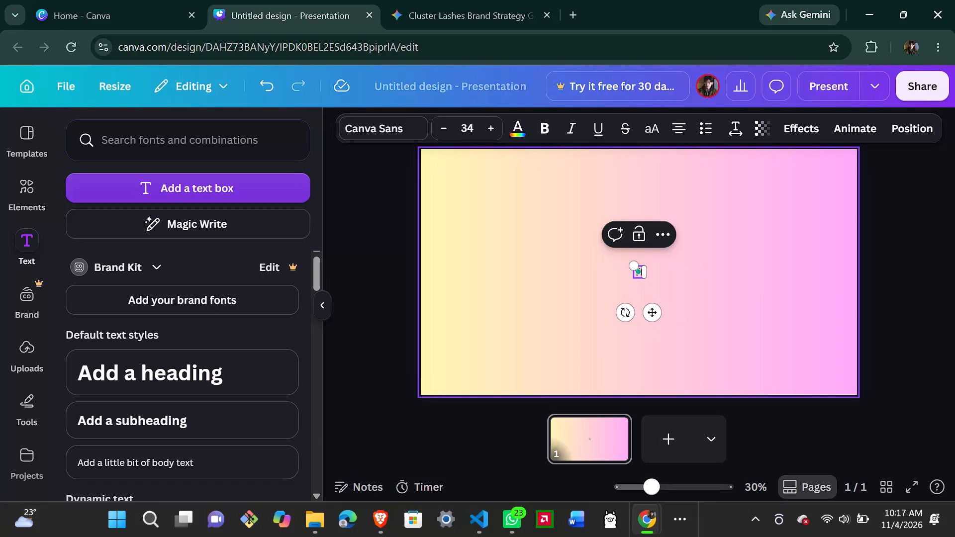
key(BackSpace)
key(BackSpace)
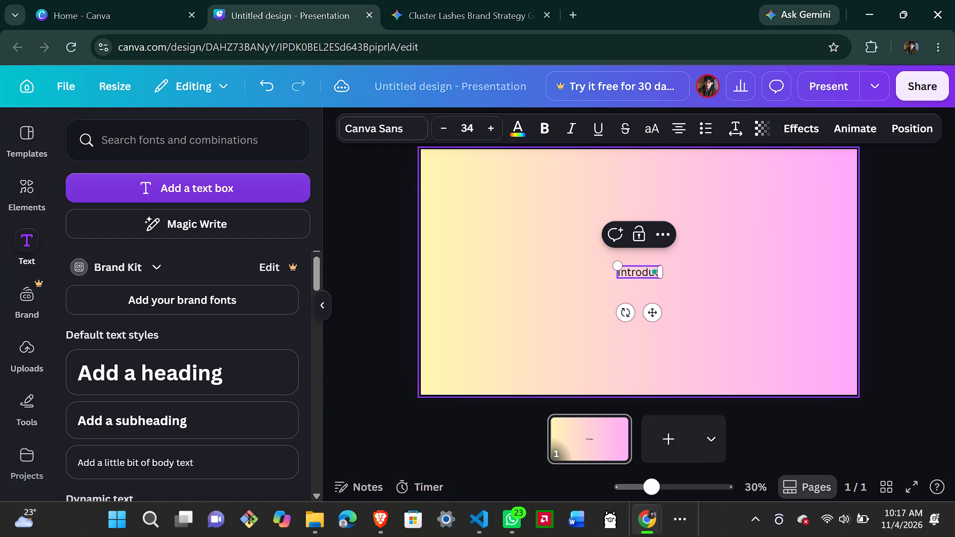
key(BackSpace)
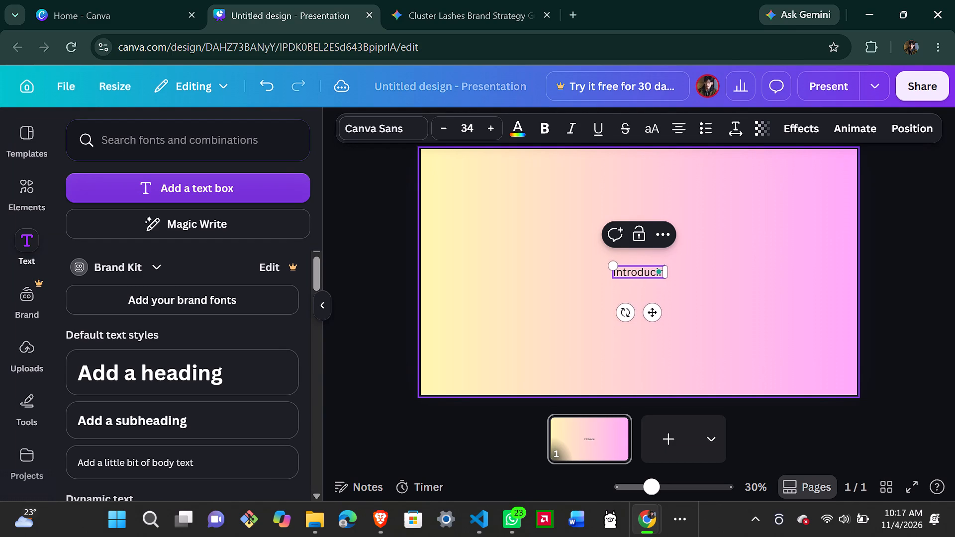
text(ng)
key(space)
key(BackSpace)
key(BackSpace)
key(BackSpace)
key(BackSpace)
text(ing)
key(space)
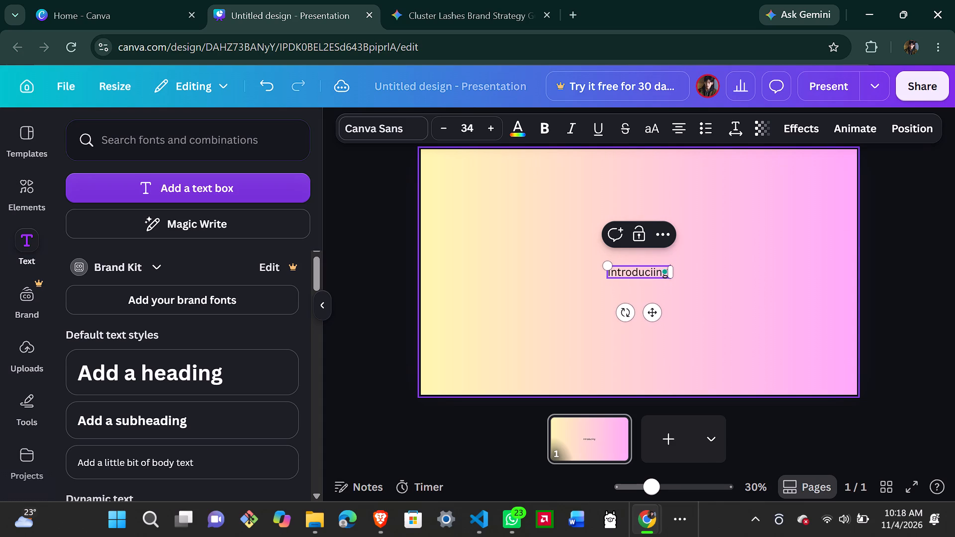
text(atra)
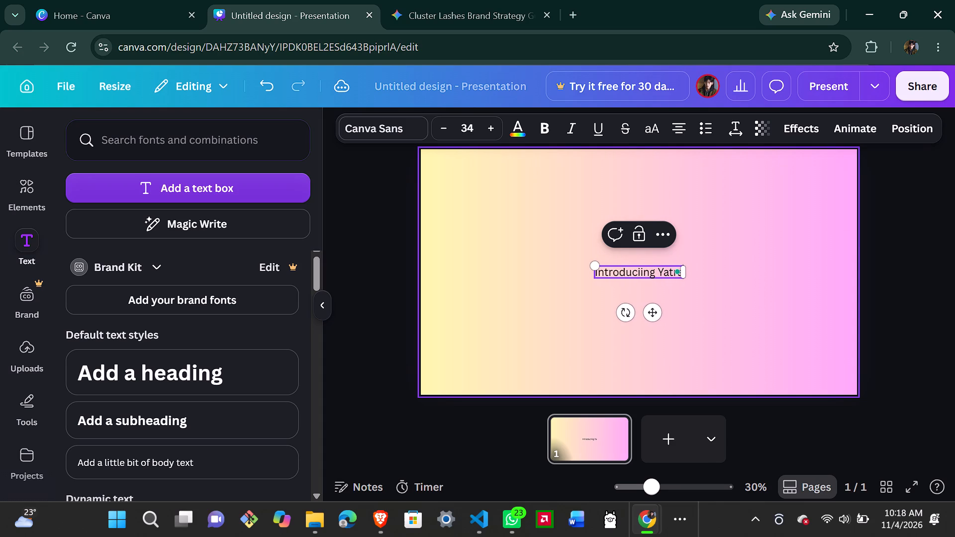
key(space)
text(as)
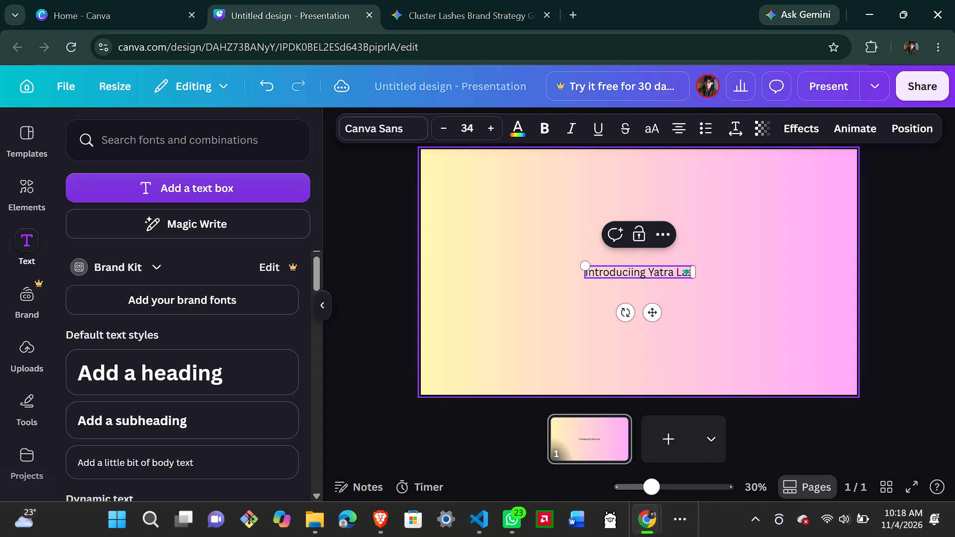
key(h)
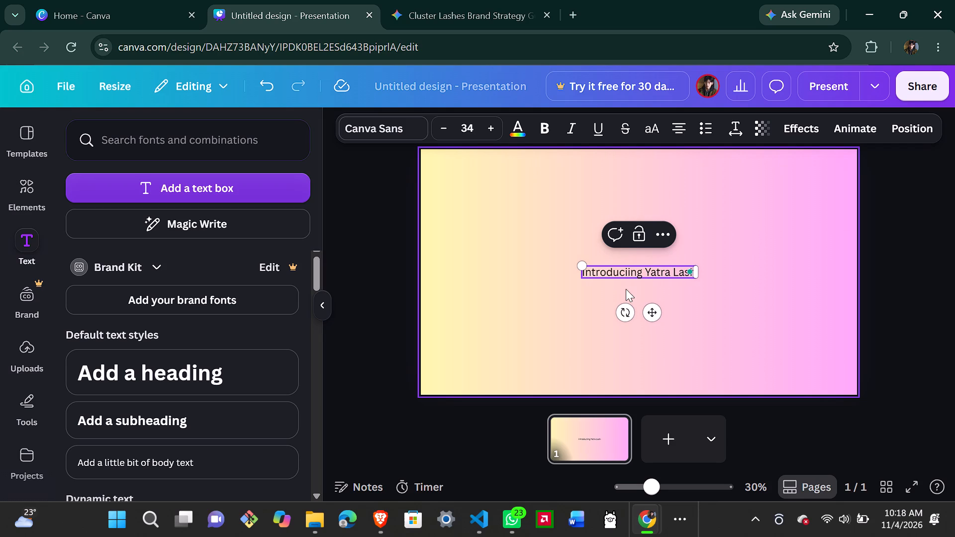
key(BackSpace)
text(hes)
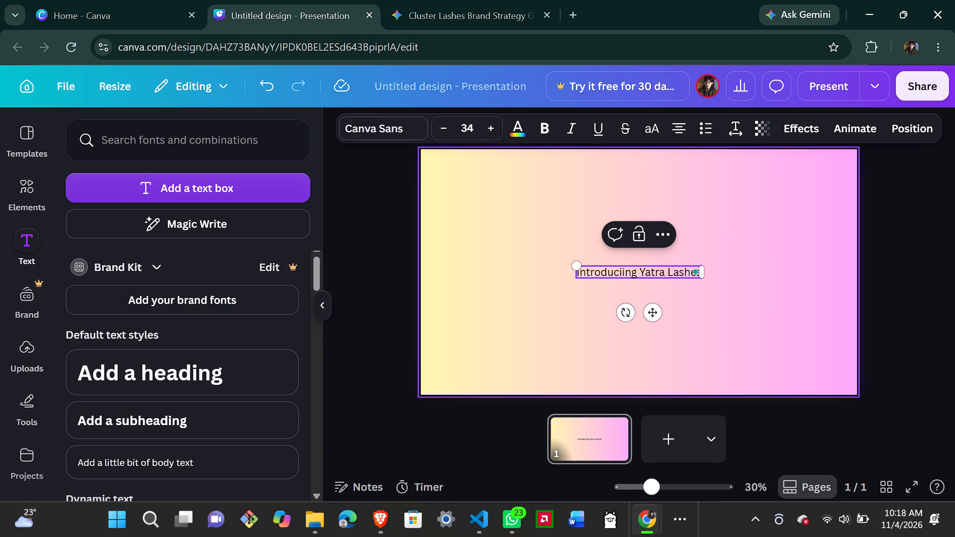
click(767, 296)
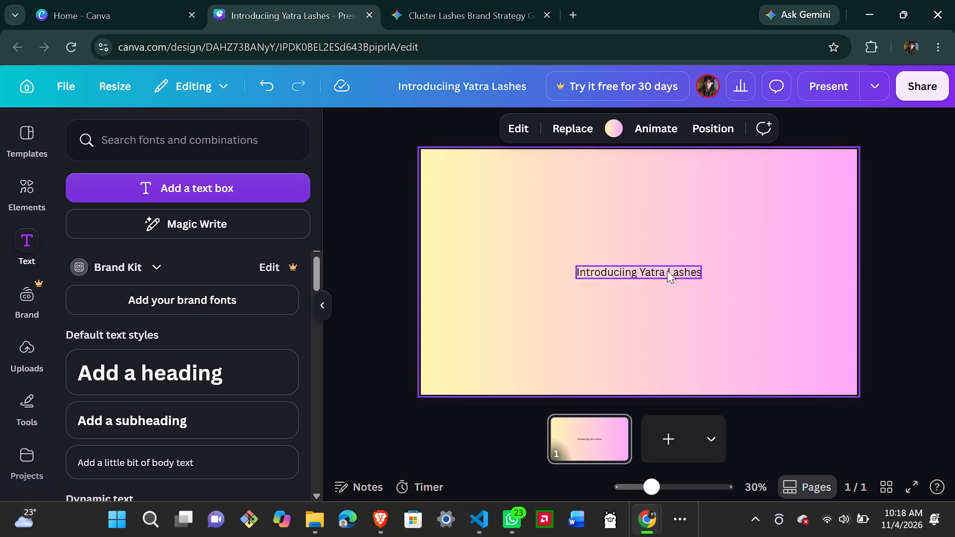
Set the title text to size 38 and change its font to Anton, trying League Spartan first.
click(589, 269)
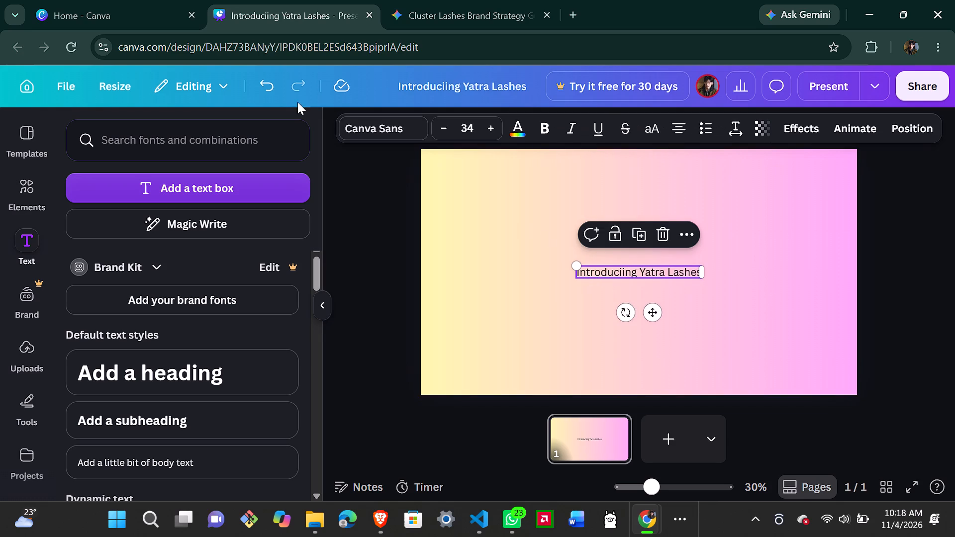
triple_click(488, 128)
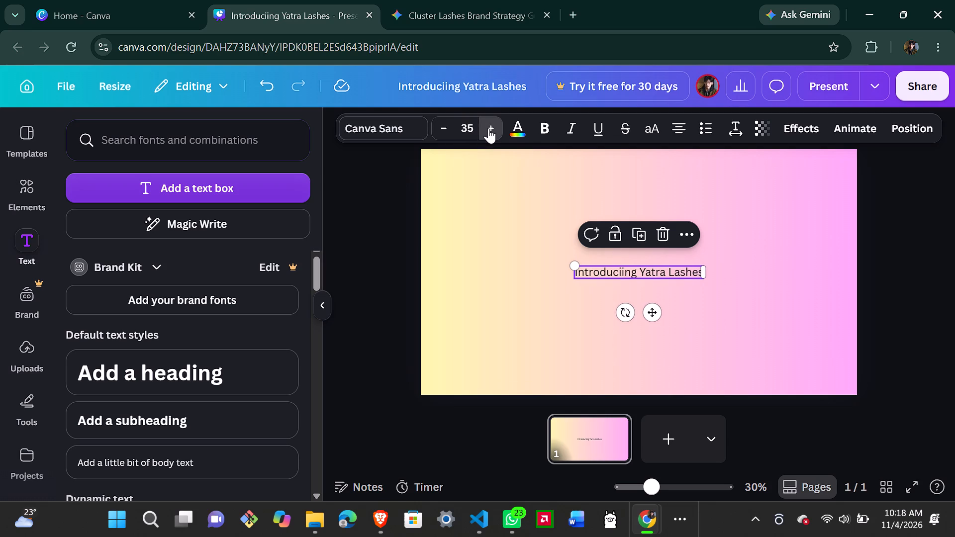
click(488, 128)
click(387, 129)
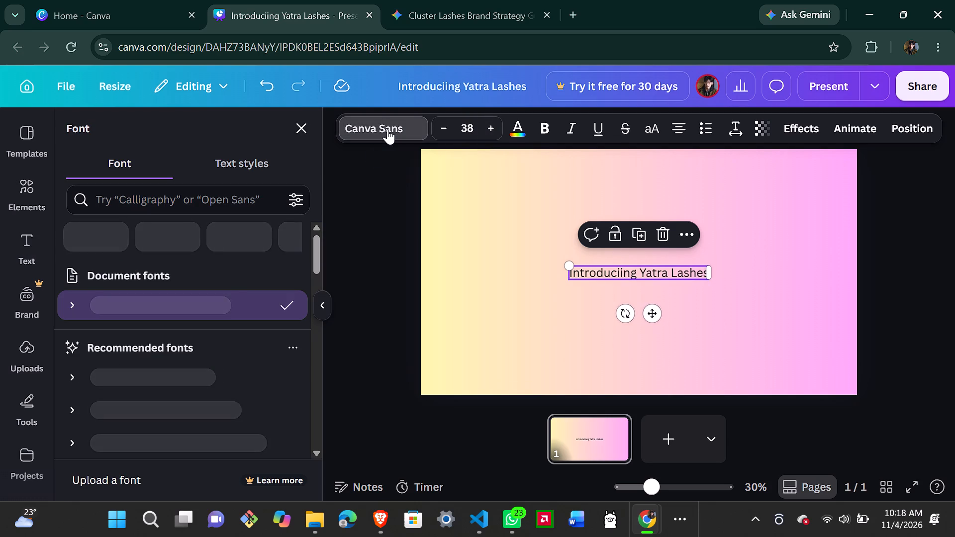
scroll(115, 343, down, 6)
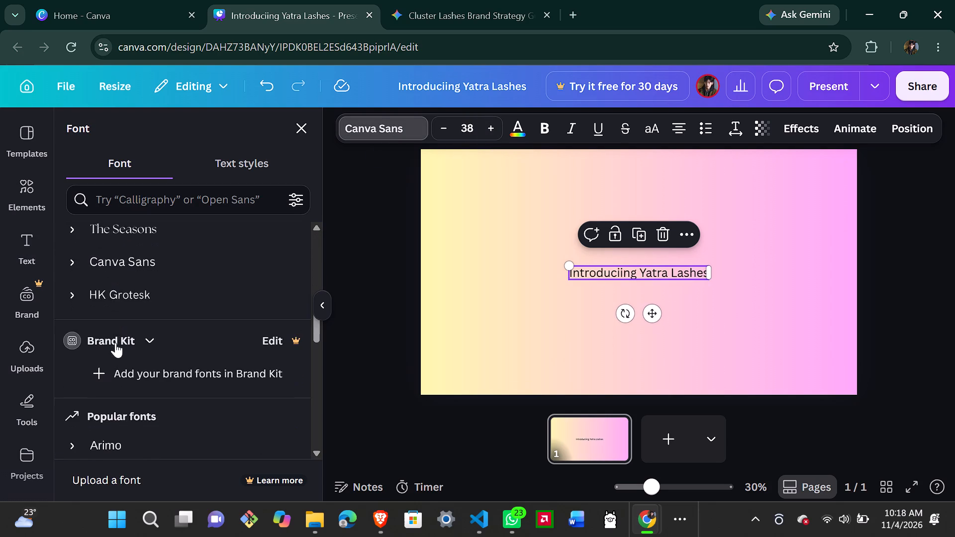
scroll(115, 343, down, 4)
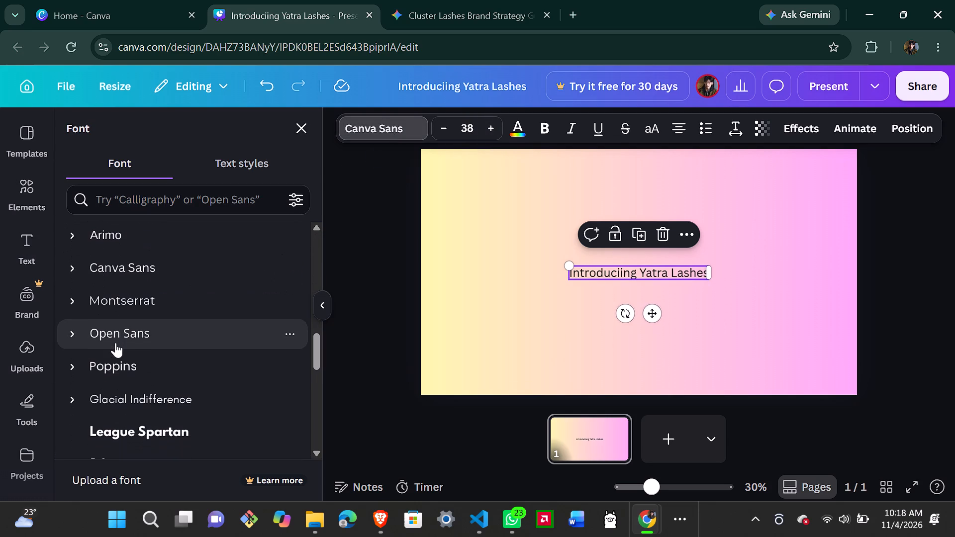
scroll(115, 343, down, 1)
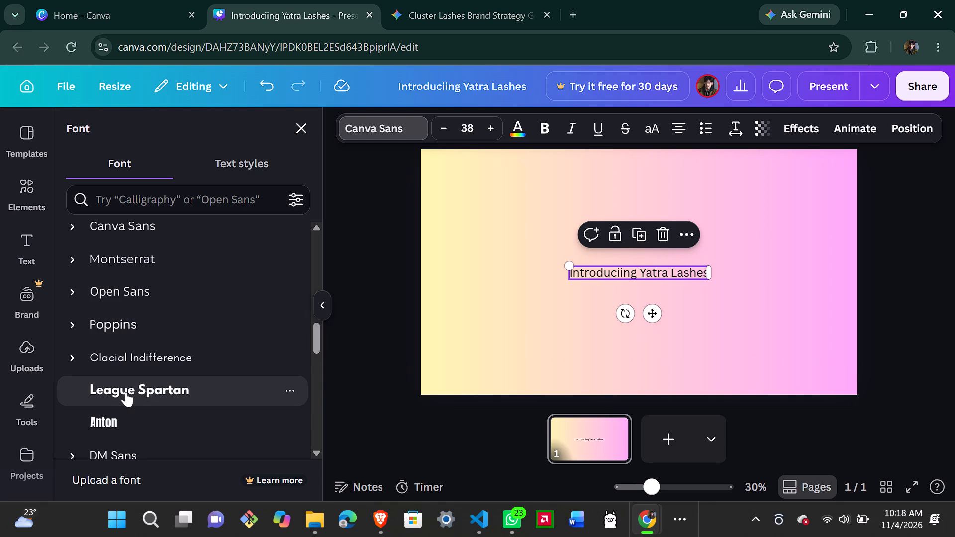
click(126, 392)
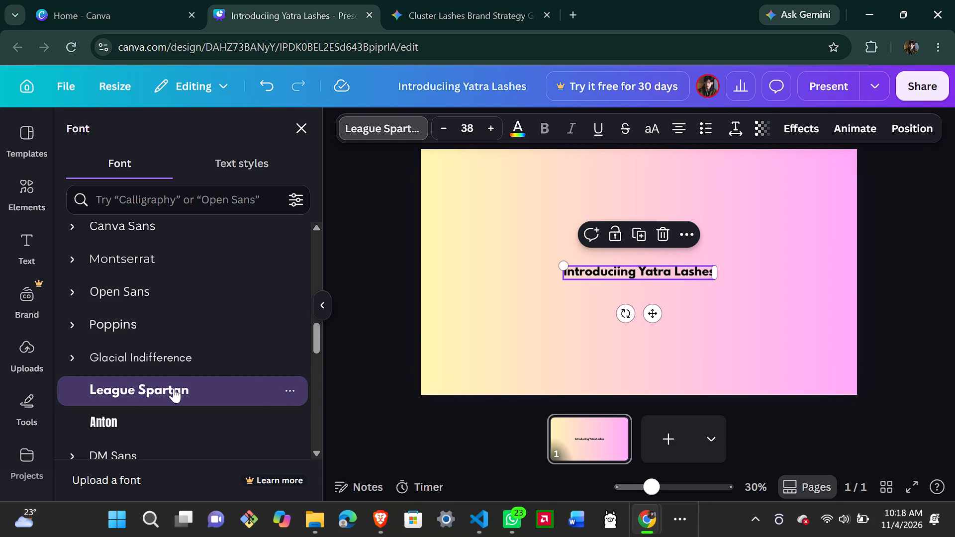
click(111, 420)
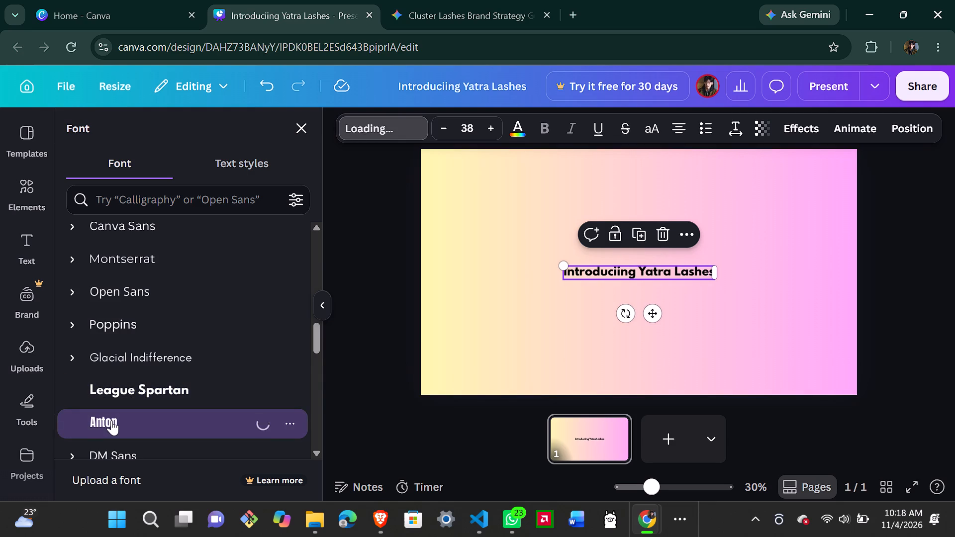
Correct the first word of the title to "Introducing".
click(626, 272)
double_click(626, 272)
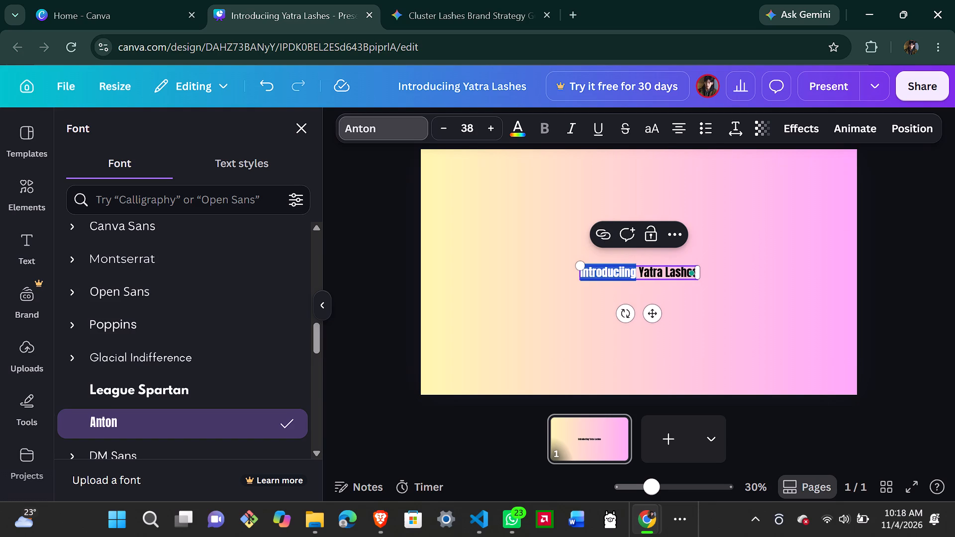
click(626, 272)
key(BackSpace)
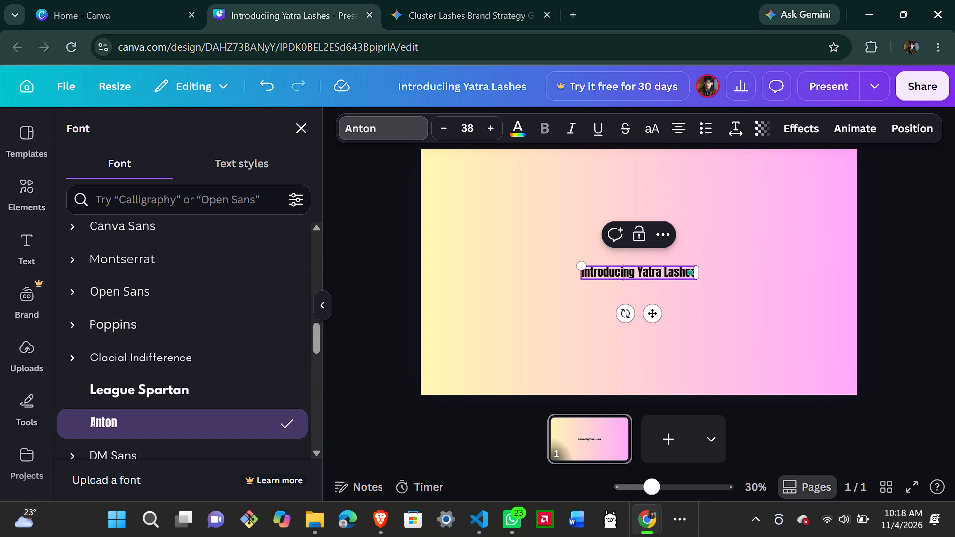
Enlarge the title to a font size of about 90.9 and narrow its text box so it wraps onto two lines.
drag(586, 265, 464, 184)
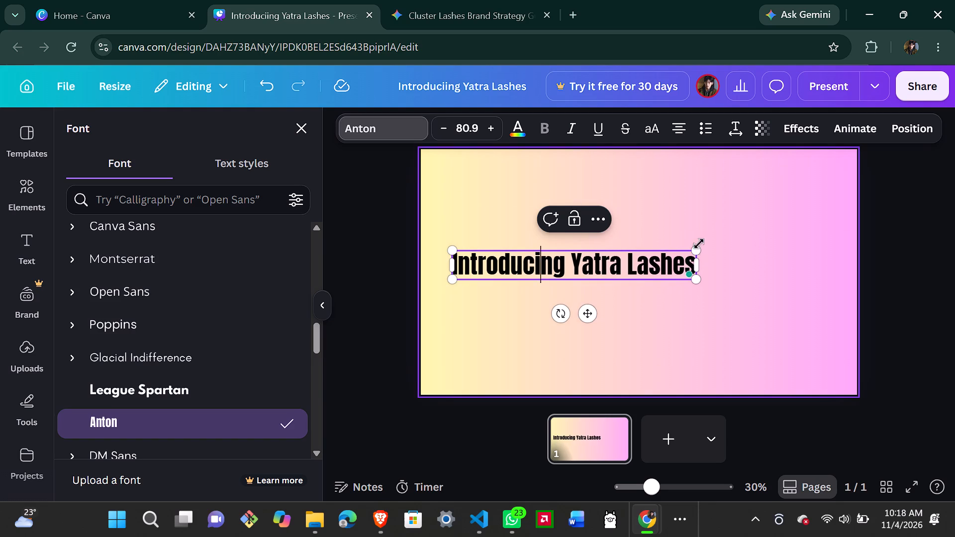
drag(699, 266, 652, 275)
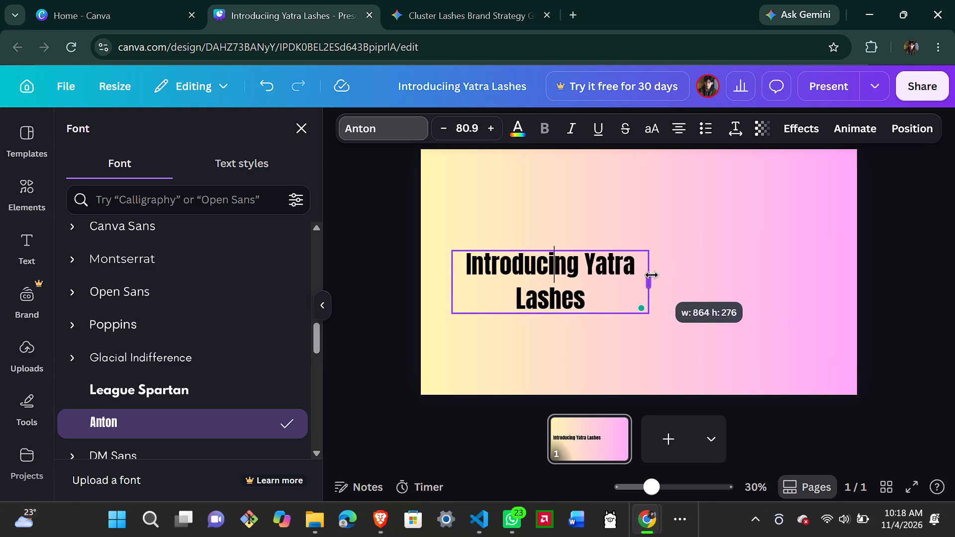
drag(648, 248, 669, 234)
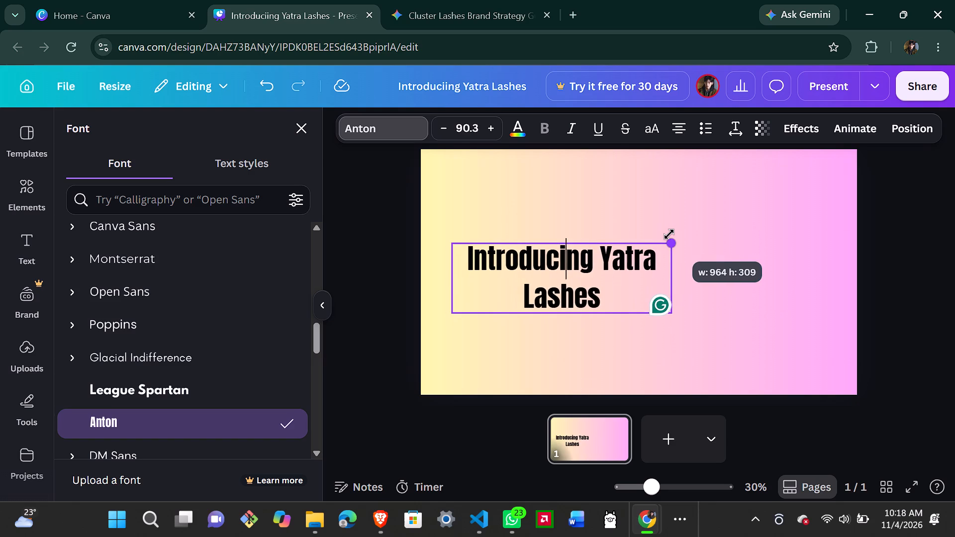
drag(669, 234, 670, 234)
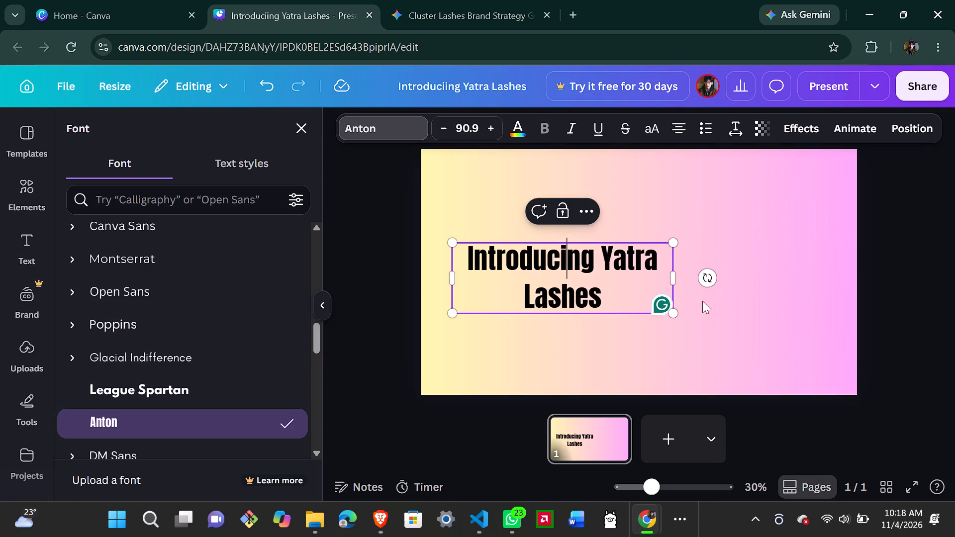
click(727, 311)
Move the title to the upper-left area of the slide.
drag(599, 270, 597, 264)
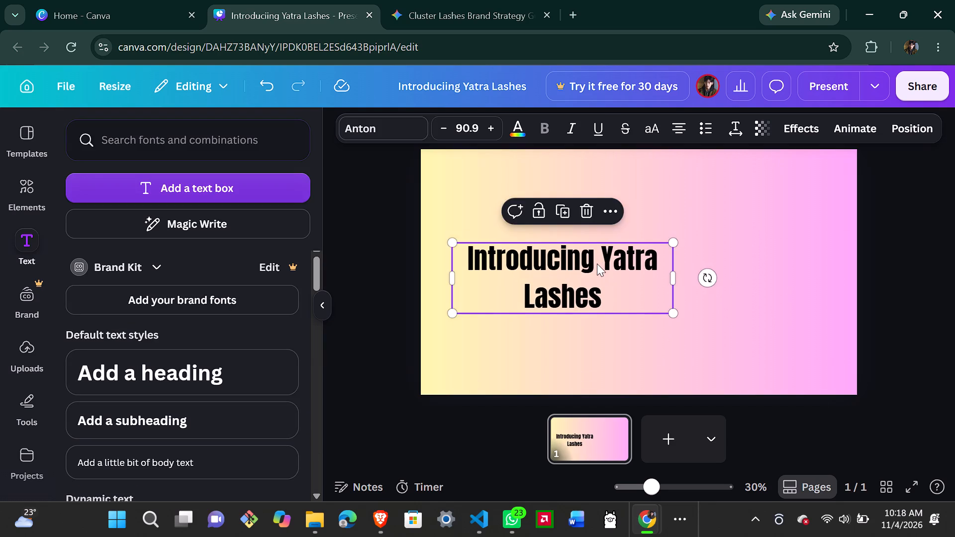
drag(597, 264, 582, 196)
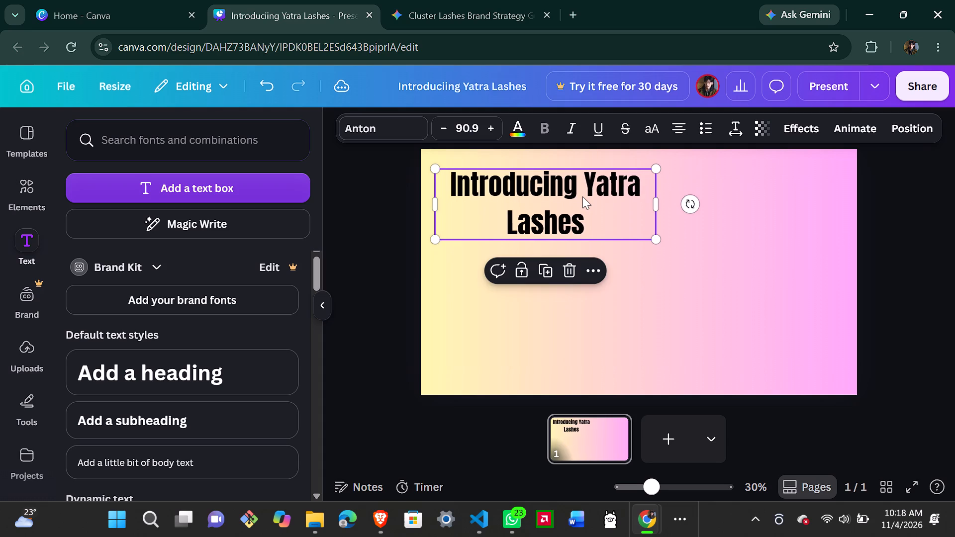
click(718, 234)
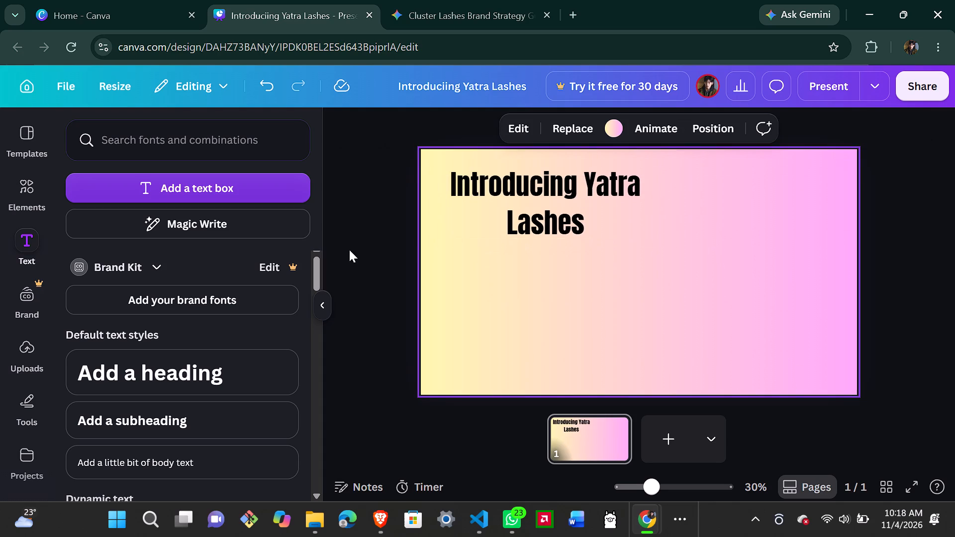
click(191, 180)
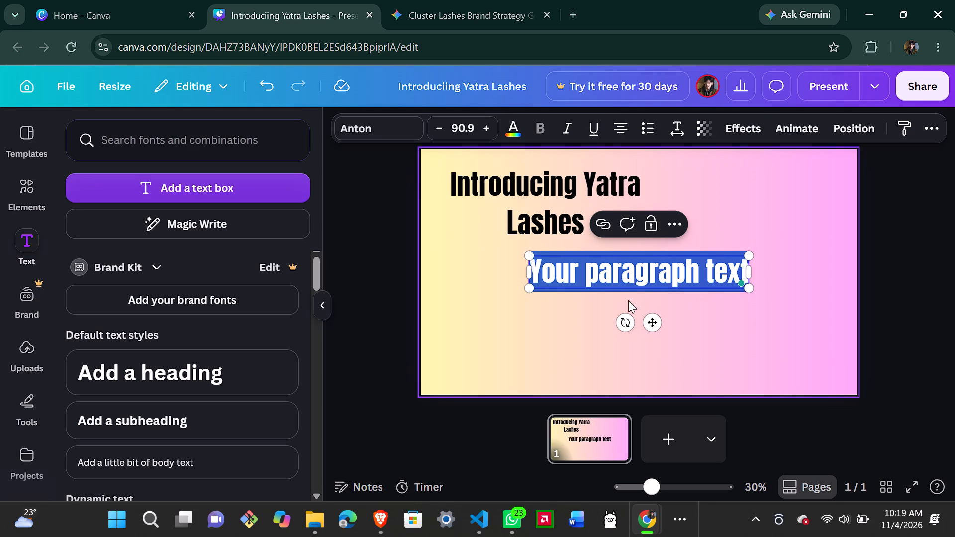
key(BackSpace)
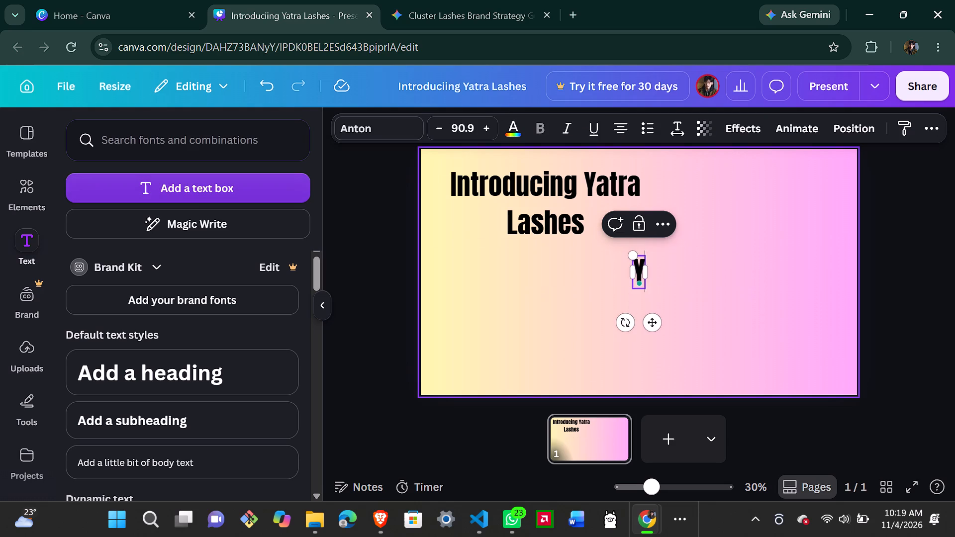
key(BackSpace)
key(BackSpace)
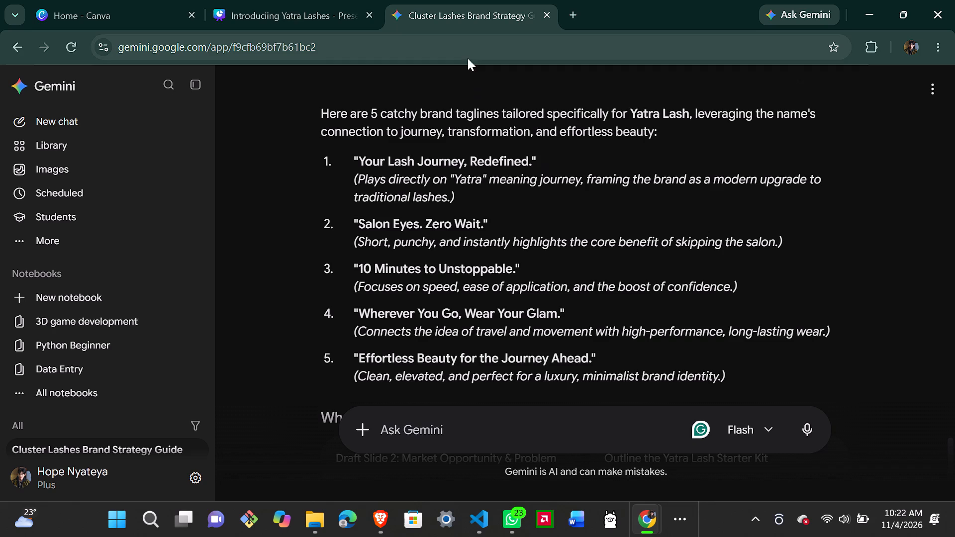
Return to the Canva presentation and clear the title "Introducing Yatra Lashes", starting the new tagline with "Your L".
click(303, 6)
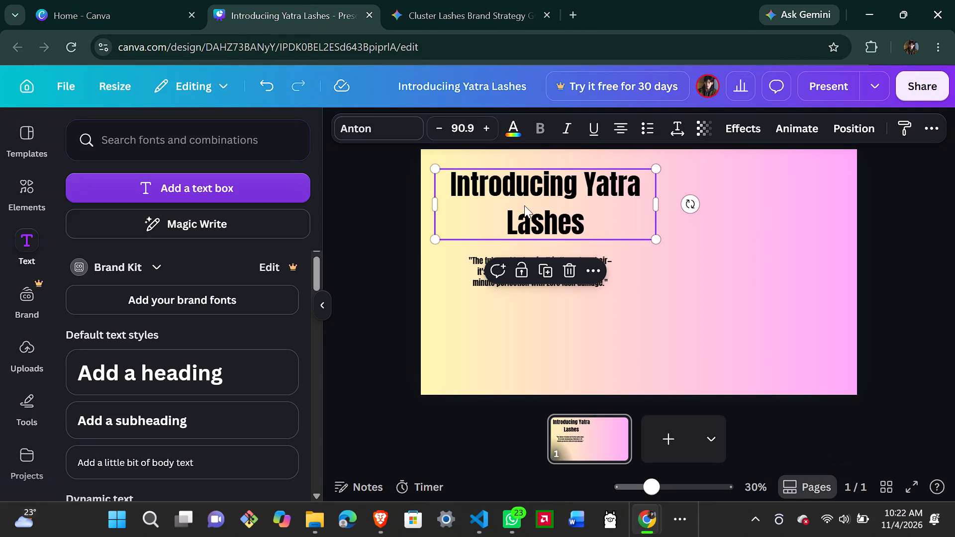
click(585, 196)
click(590, 219)
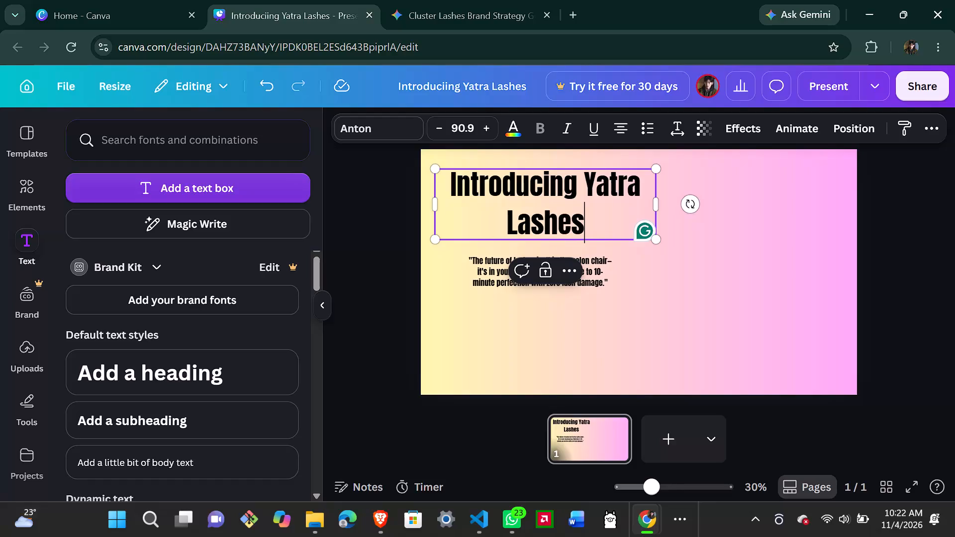
click(590, 219)
key(BackSpace)
key(BackSpace)
key(BackSpace)
key(BackSpace)
key(BackSpace)
key(BackSpace)
key(BackSpace)
key(BackSpace)
key(BackSpace)
key(BackSpace)
key(BackSpace)
key(BackSpace)
key(BackSpace)
key(BackSpace)
key(BackSpace)
key(BackSpace)
key(BackSpace)
key(BackSpace)
key(BackSpace)
key(BackSpace)
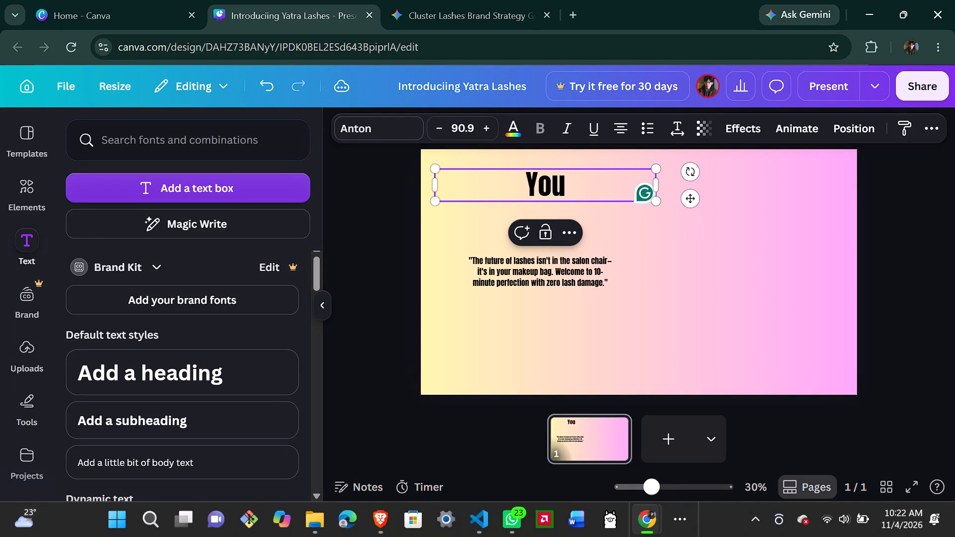
text(r)
key(space)
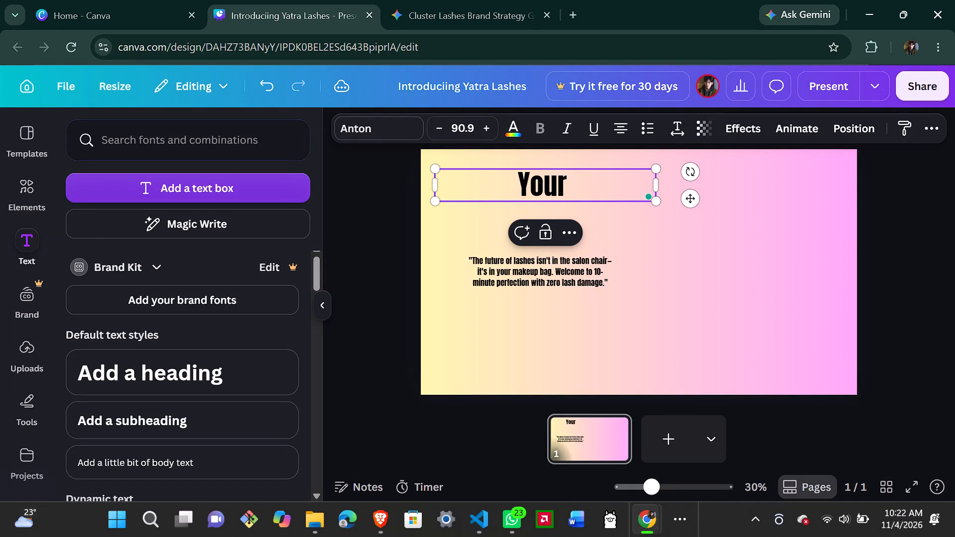
key(l)
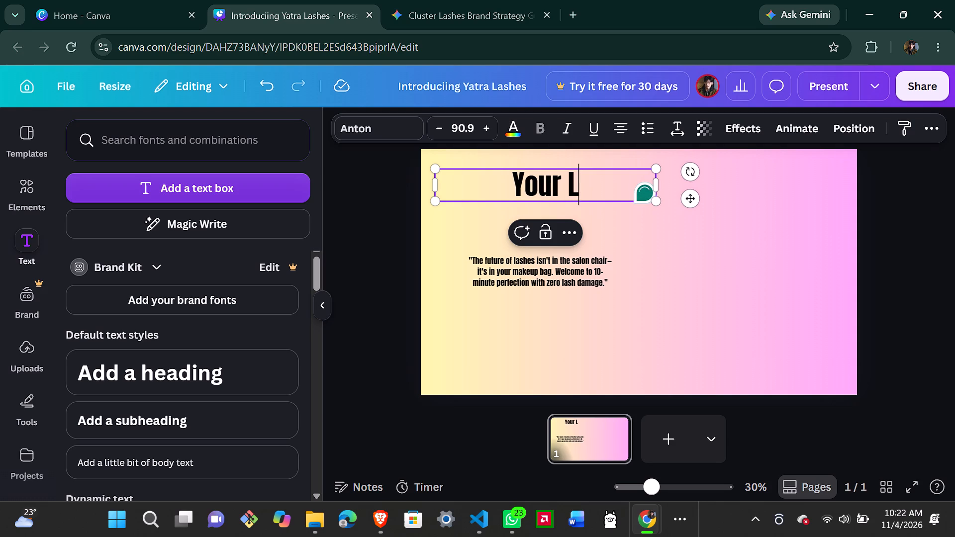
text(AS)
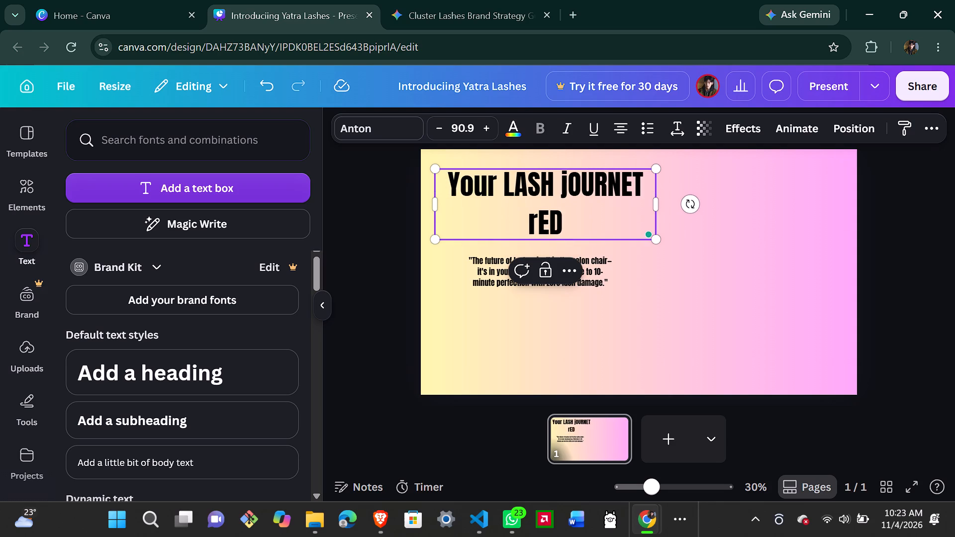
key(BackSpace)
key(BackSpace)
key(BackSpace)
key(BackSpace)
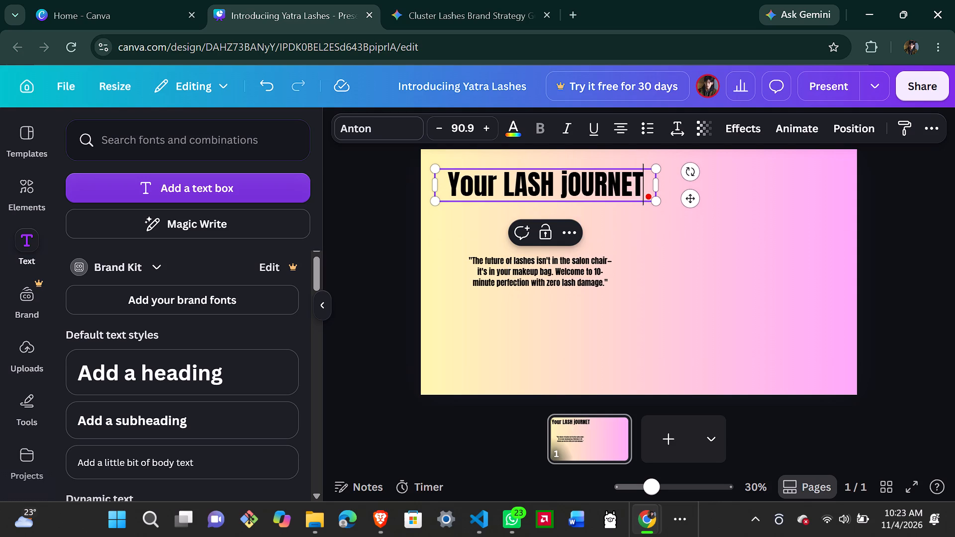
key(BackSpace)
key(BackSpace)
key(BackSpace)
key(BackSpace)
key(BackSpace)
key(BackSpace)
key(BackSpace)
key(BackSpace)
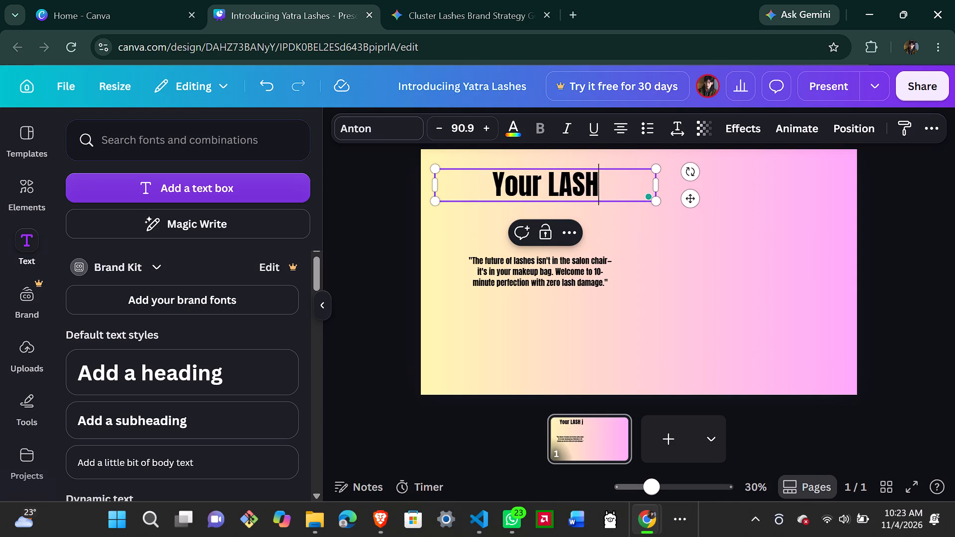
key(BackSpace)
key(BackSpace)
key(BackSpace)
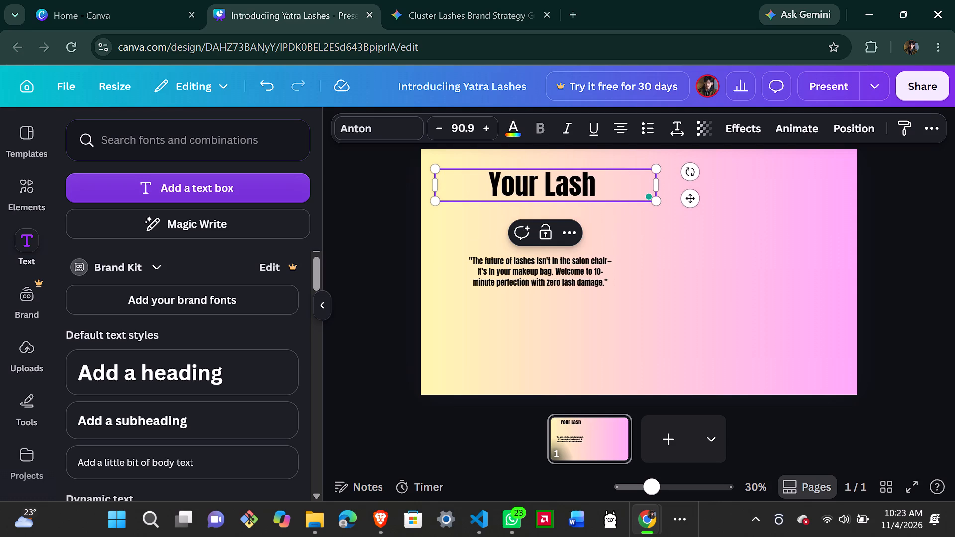
Complete the title so it reads "Your Lash Journey Redefined- Yatra Lash".
key(j)
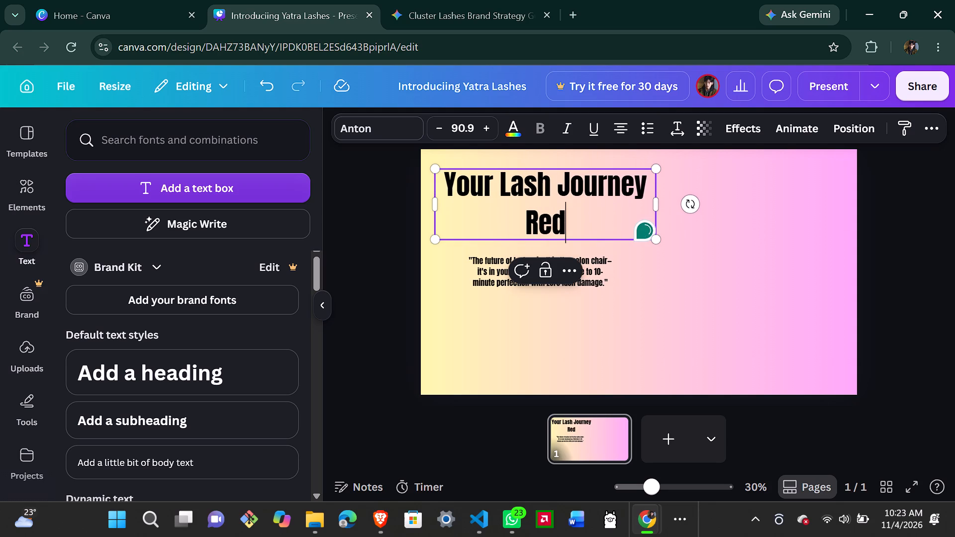
key(e)
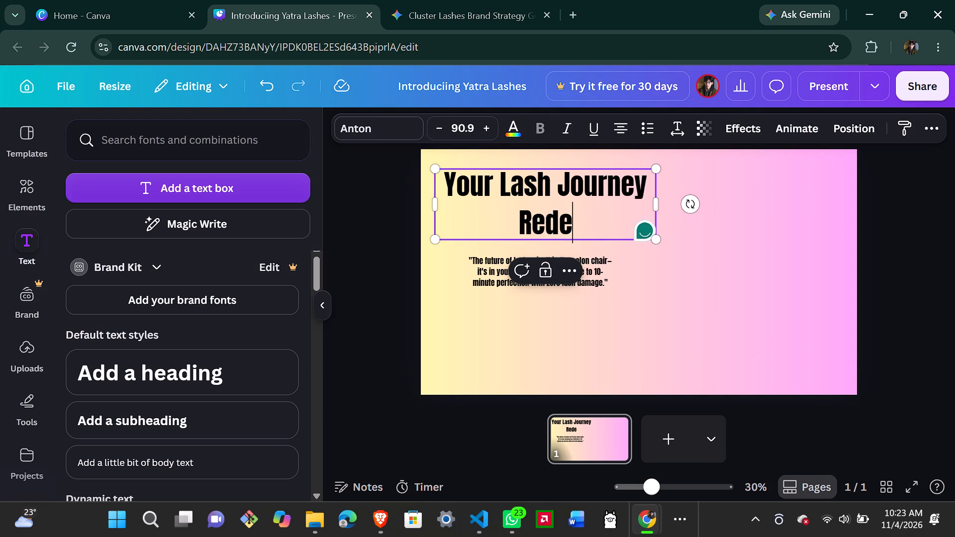
text(fined)
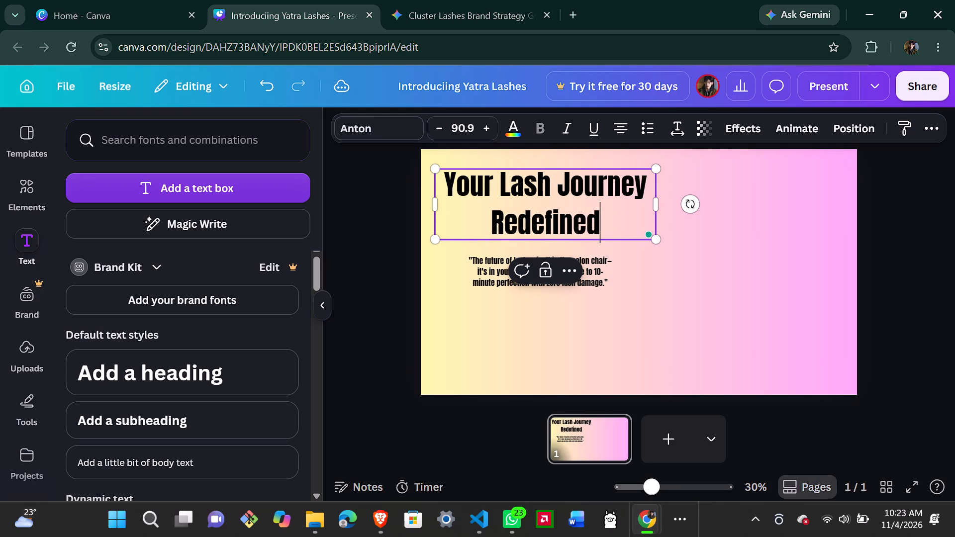
key(minus)
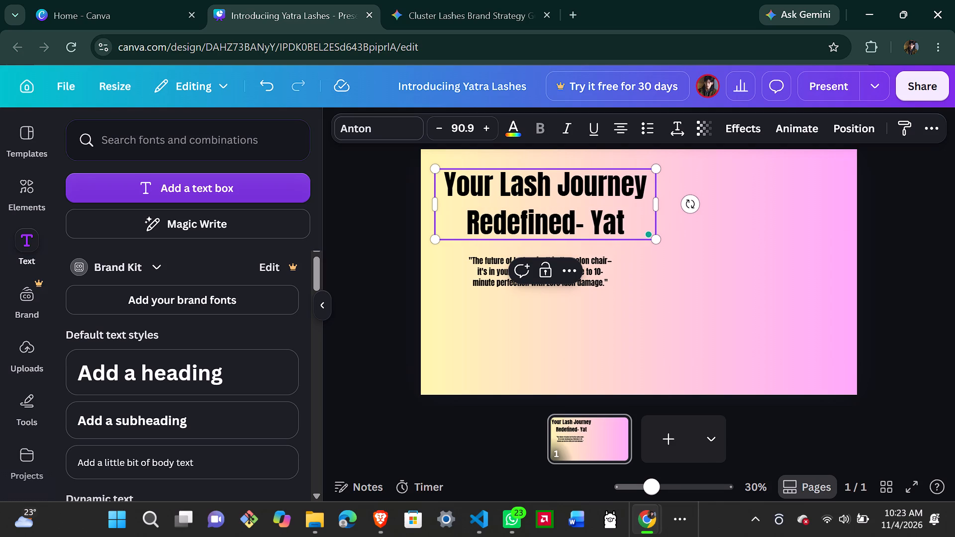
text(ra)
key(space)
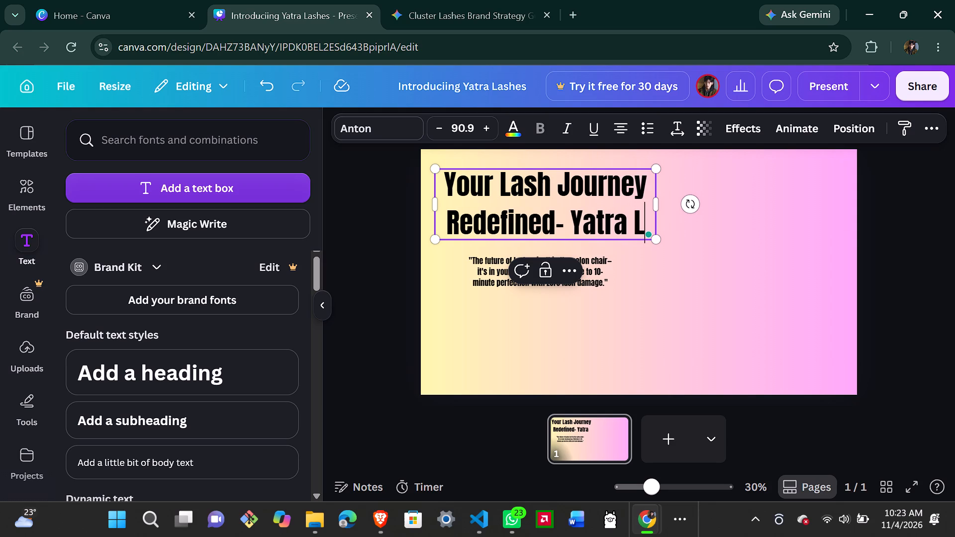
text(as)
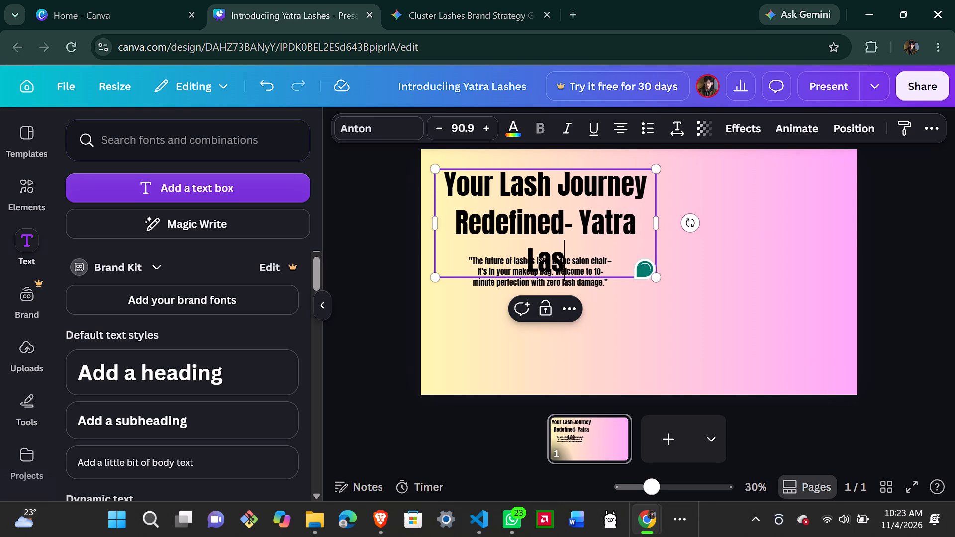
key(h)
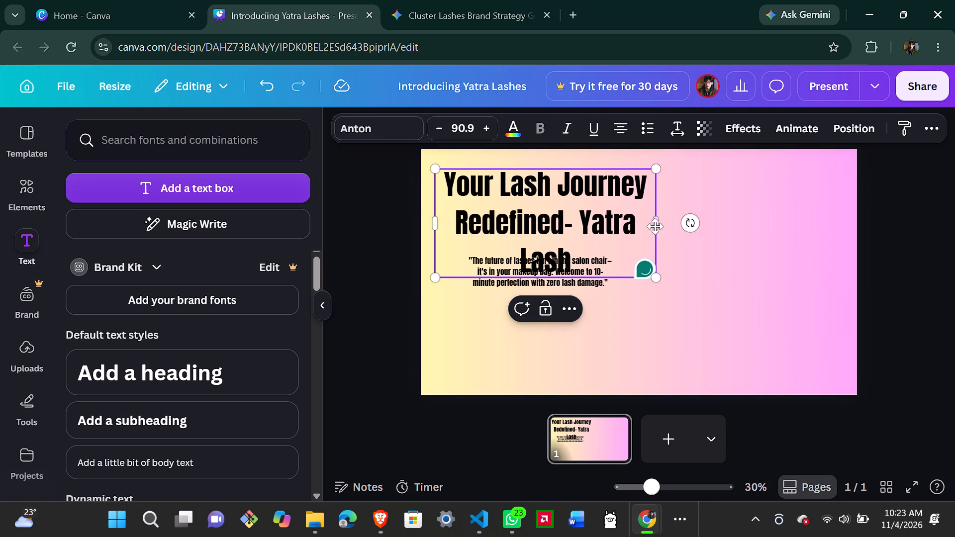
Widen the title text box until the whole title fits on two lines above the statement.
drag(659, 223, 683, 208)
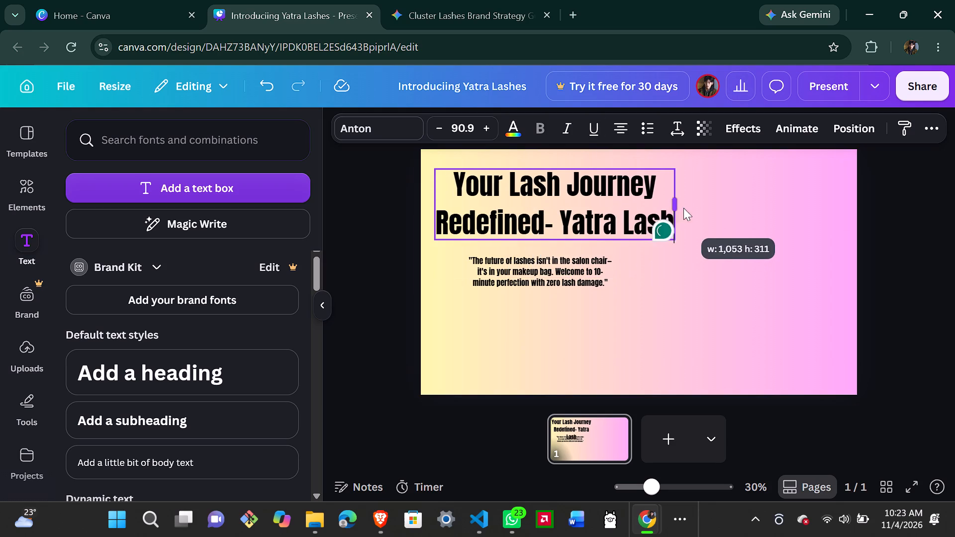
drag(683, 208, 709, 202)
click(709, 311)
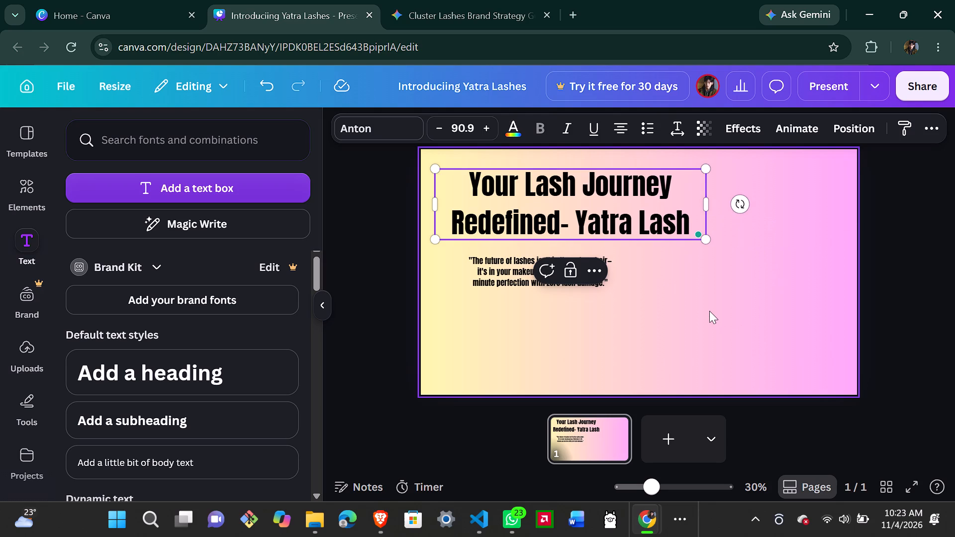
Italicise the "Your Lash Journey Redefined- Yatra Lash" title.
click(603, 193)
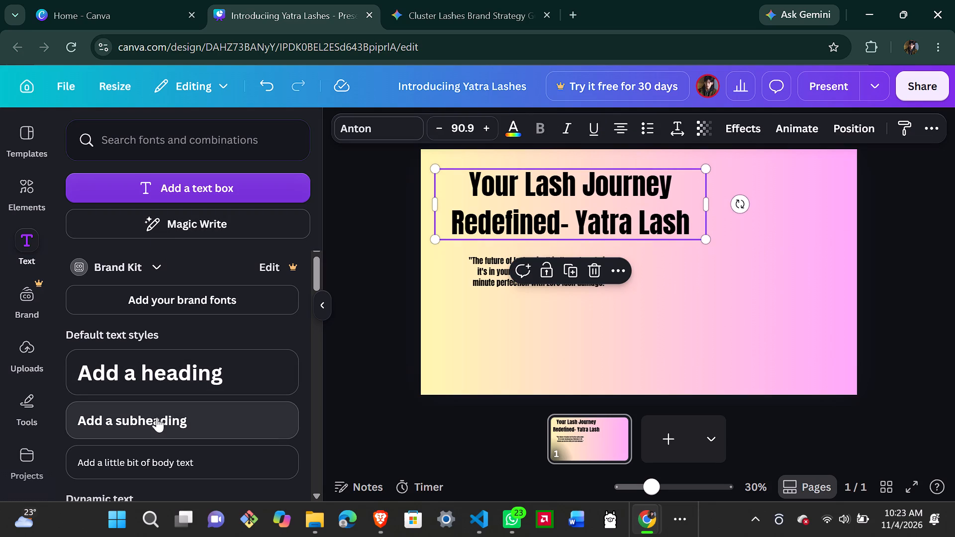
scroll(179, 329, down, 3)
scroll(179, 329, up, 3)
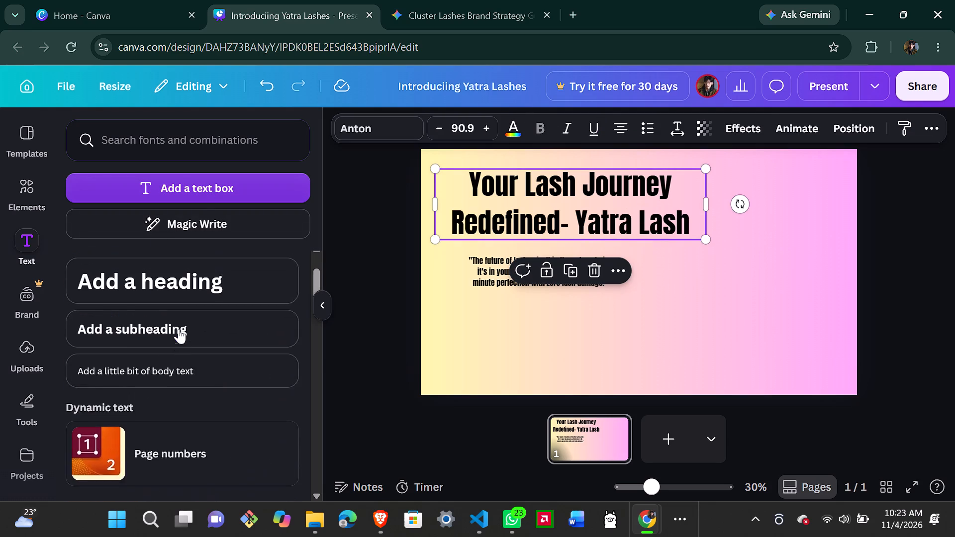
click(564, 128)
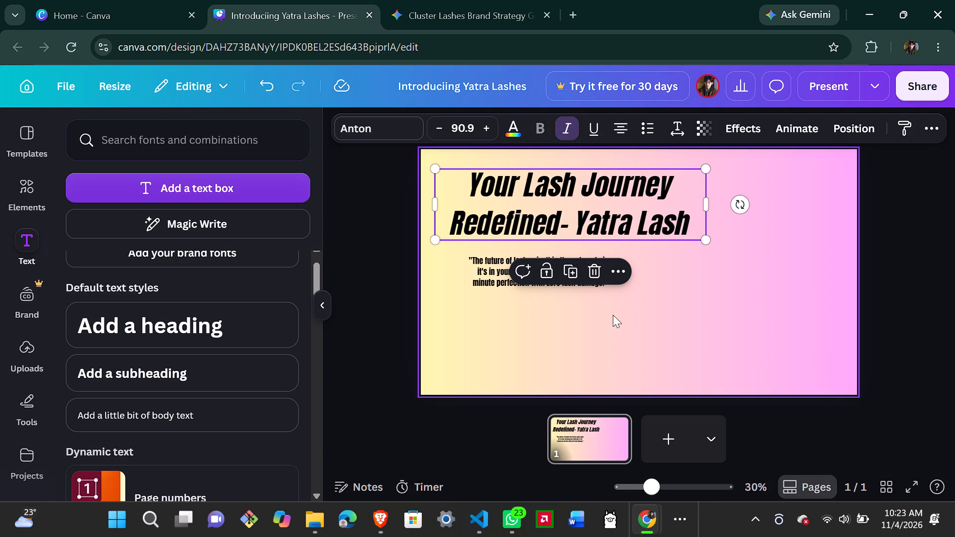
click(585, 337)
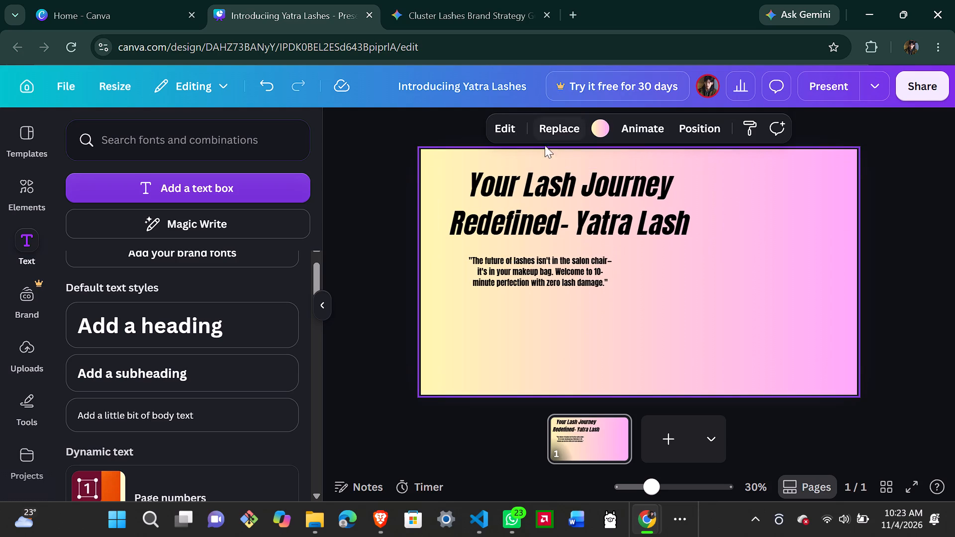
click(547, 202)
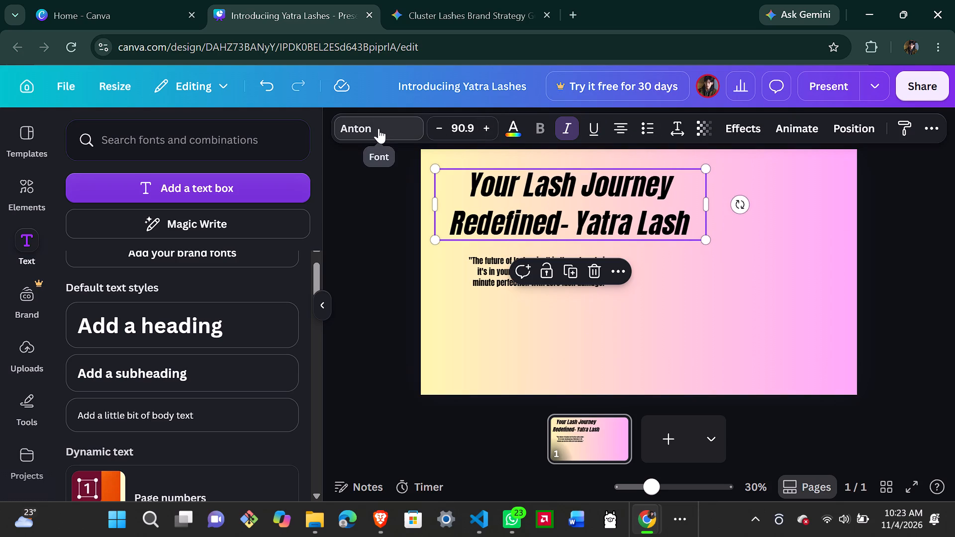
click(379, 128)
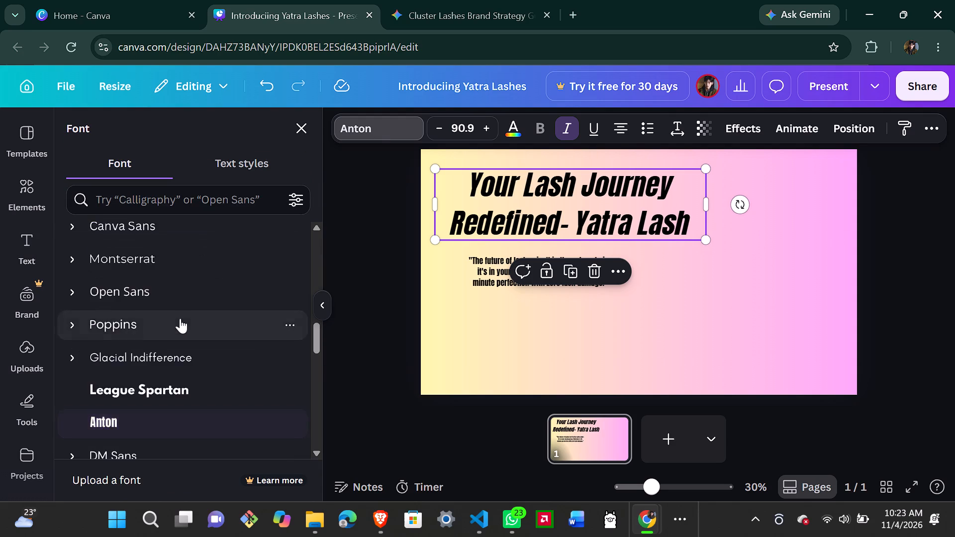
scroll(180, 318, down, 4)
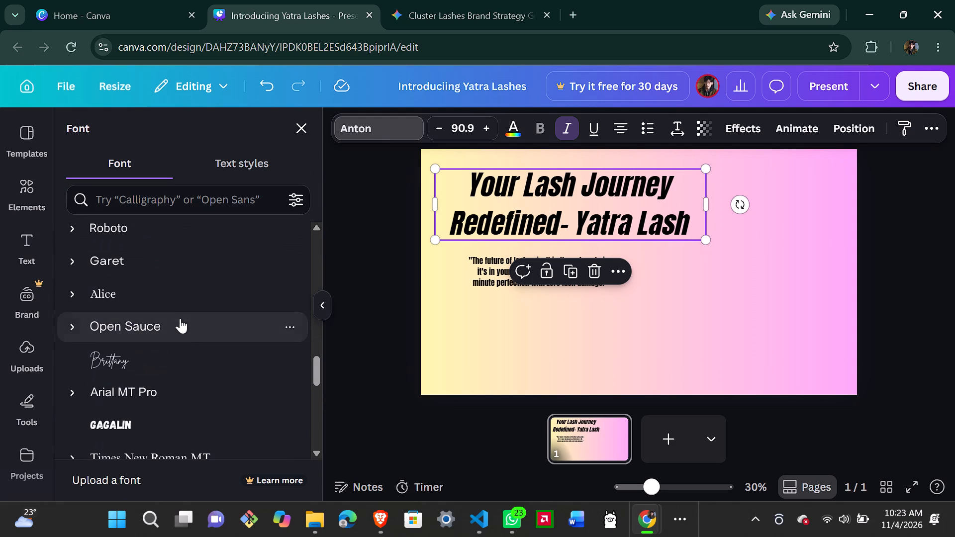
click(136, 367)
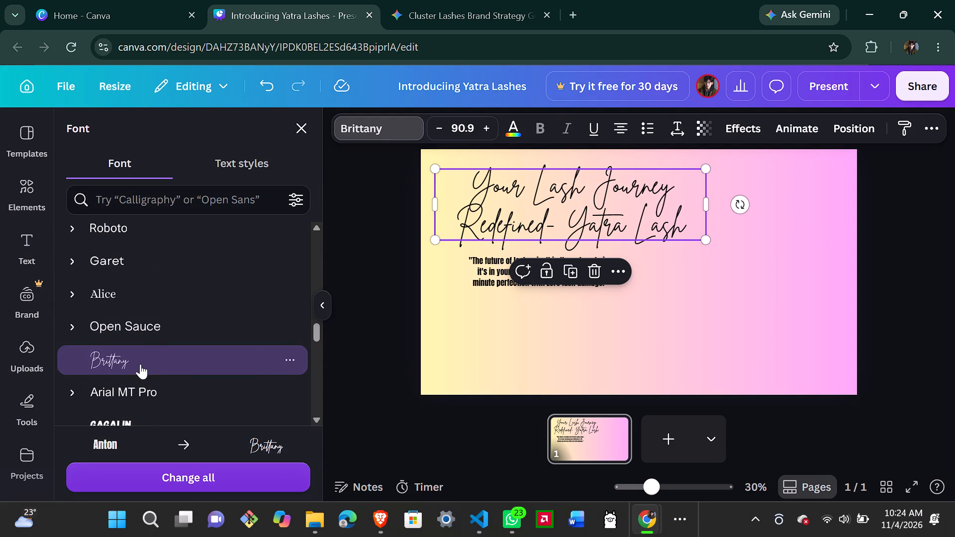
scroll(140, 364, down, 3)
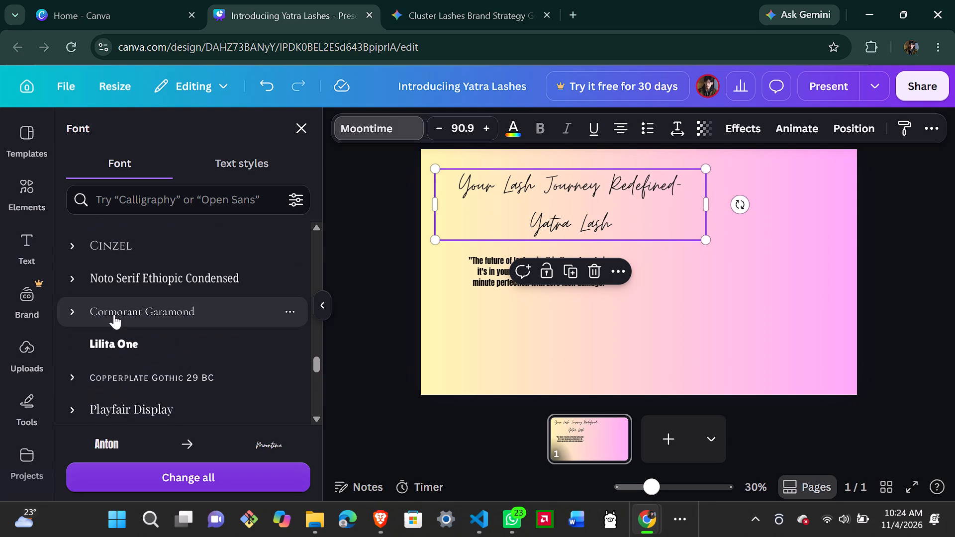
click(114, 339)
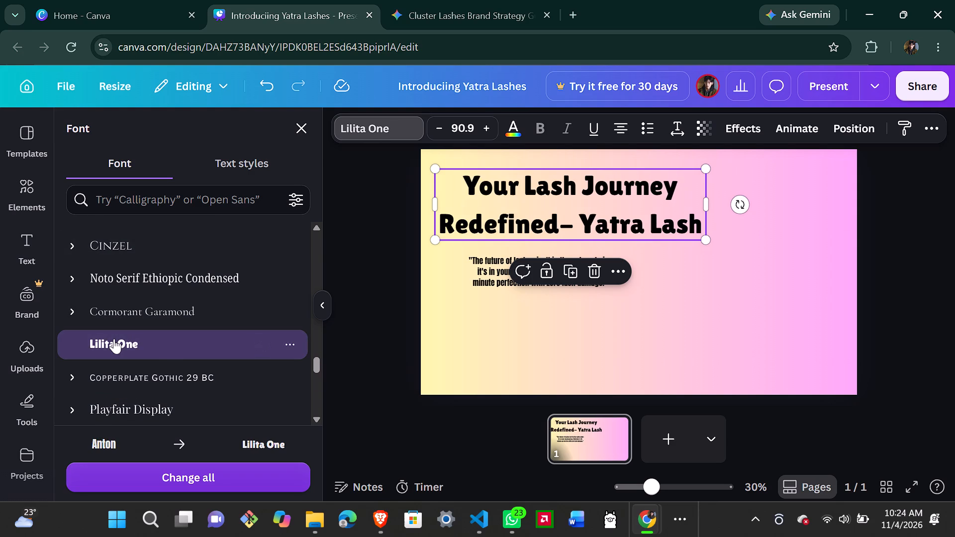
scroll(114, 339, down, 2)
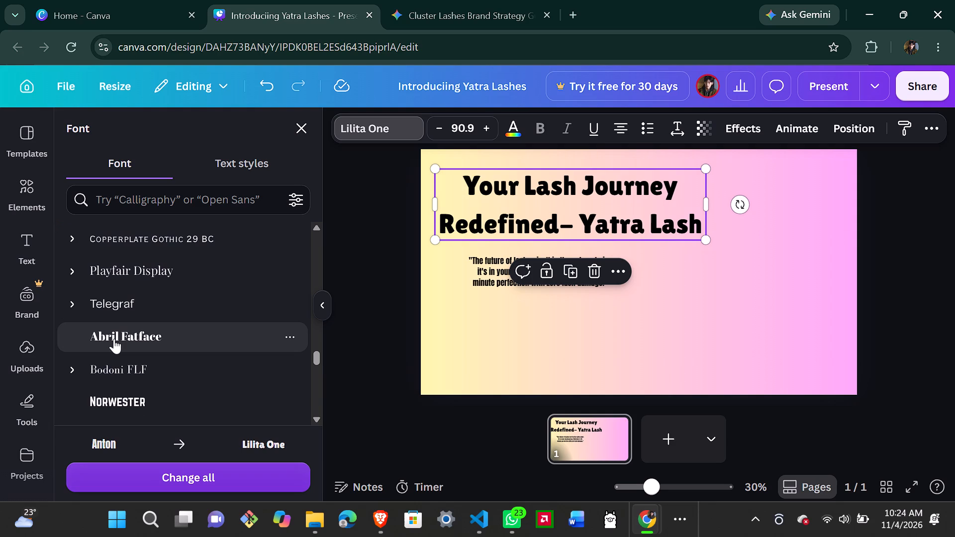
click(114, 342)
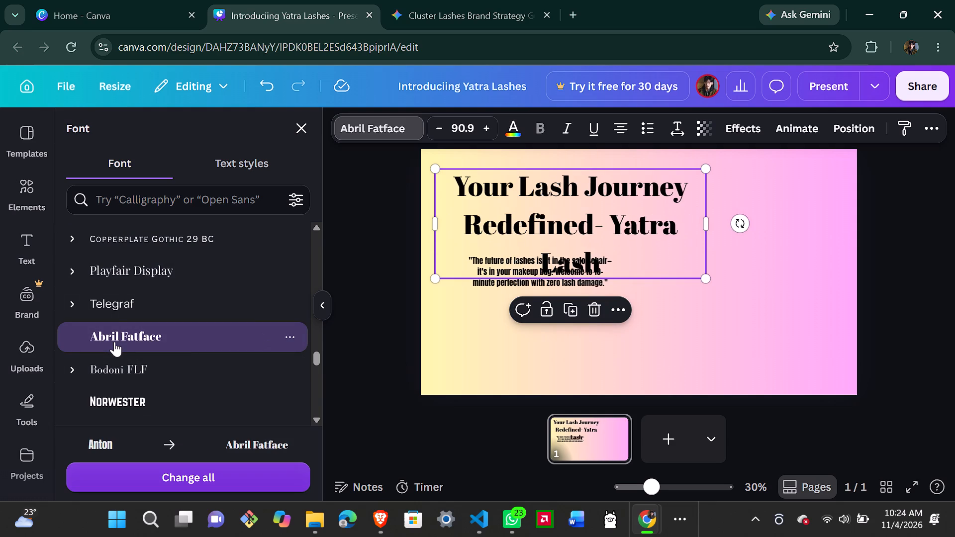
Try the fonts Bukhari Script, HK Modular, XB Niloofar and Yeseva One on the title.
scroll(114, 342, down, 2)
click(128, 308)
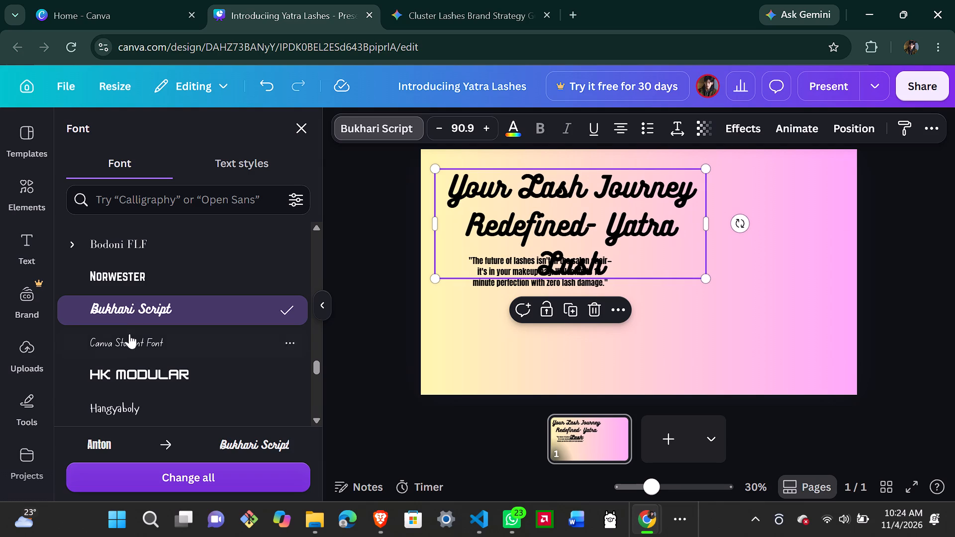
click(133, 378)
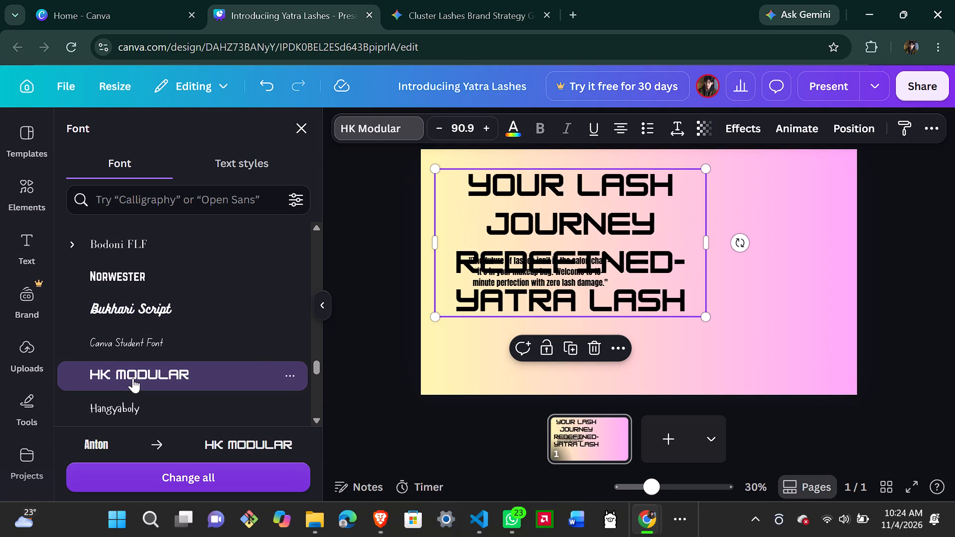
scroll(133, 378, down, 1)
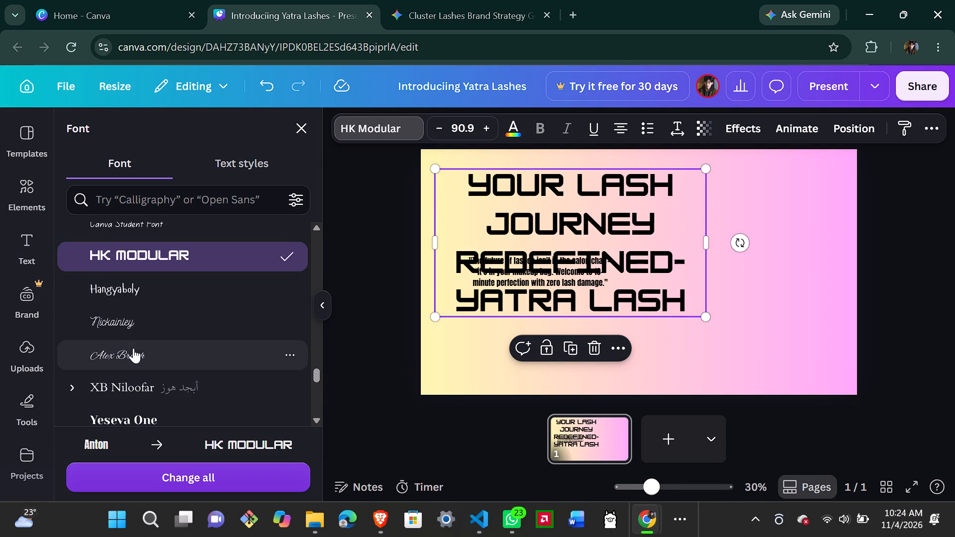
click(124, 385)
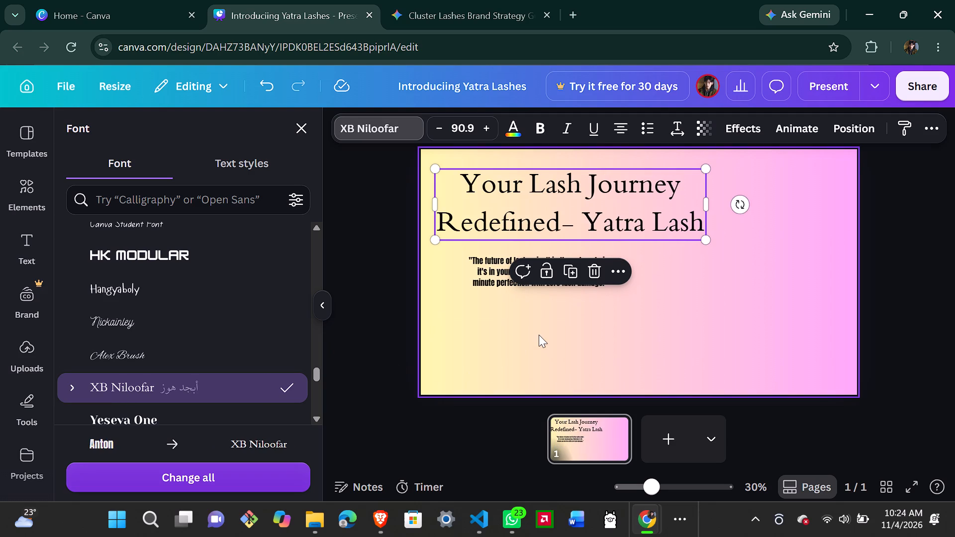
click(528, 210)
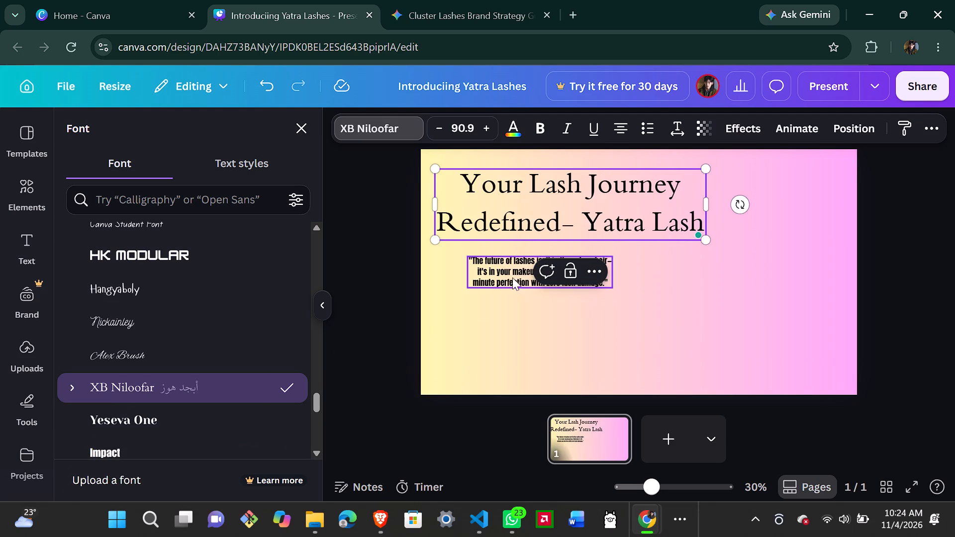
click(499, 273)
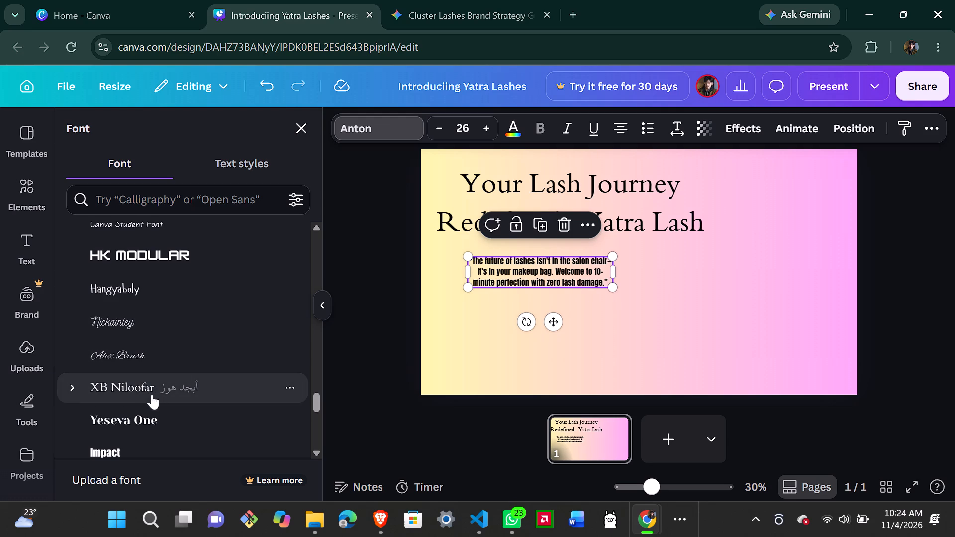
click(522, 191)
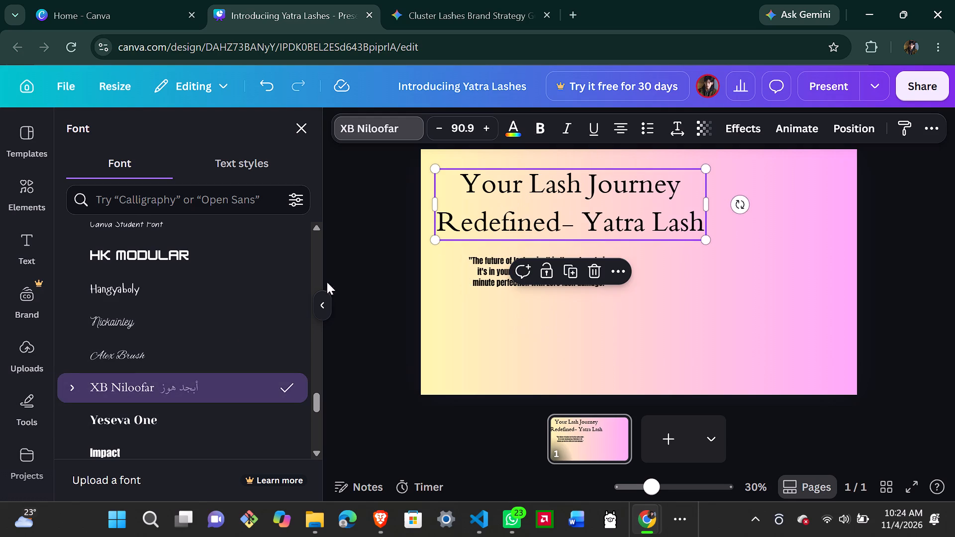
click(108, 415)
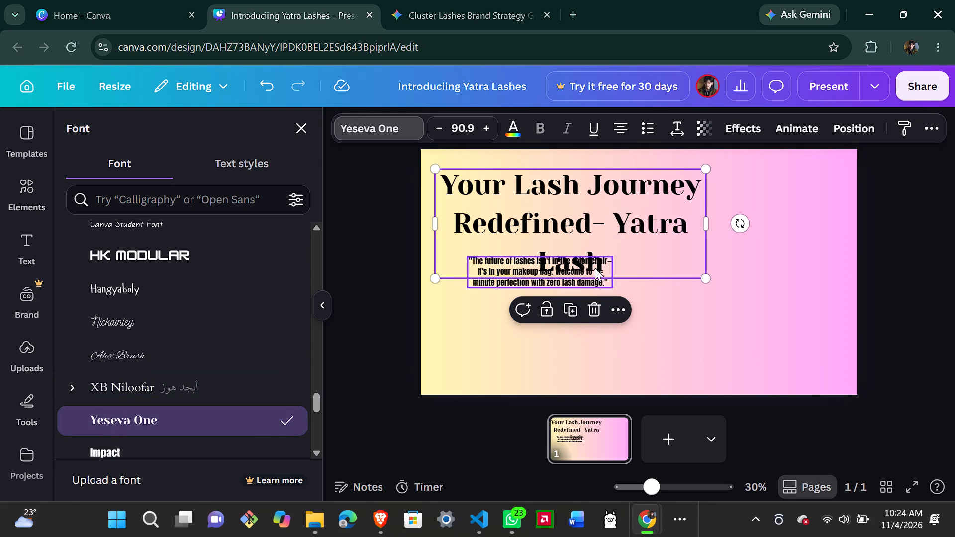
Widen the title text box to about 1,414 so the title fits on two lines above the statement.
drag(706, 227, 675, 216)
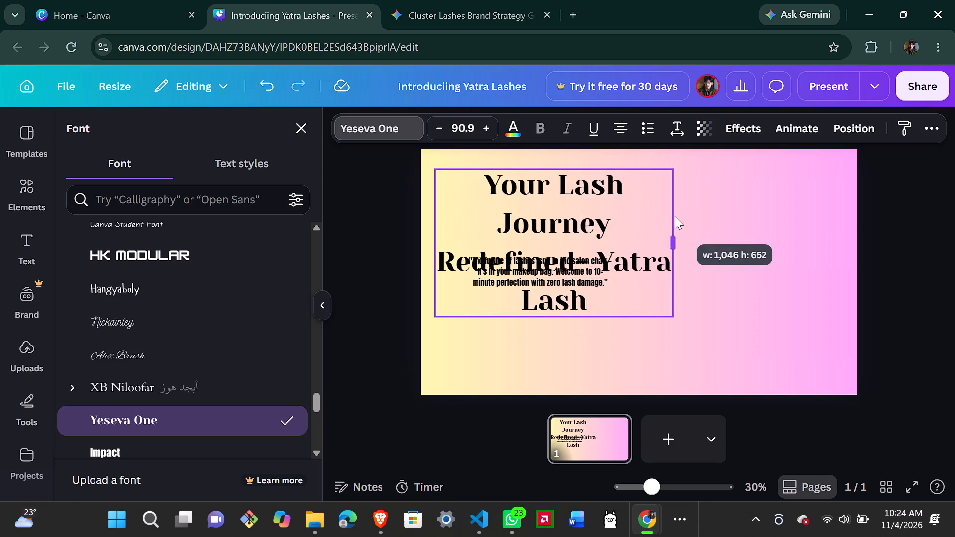
drag(675, 216, 757, 192)
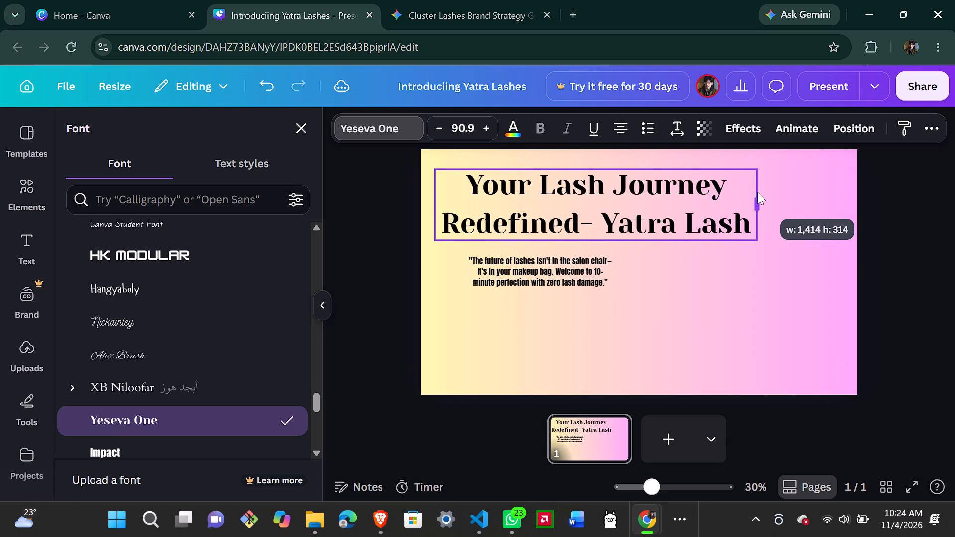
click(567, 315)
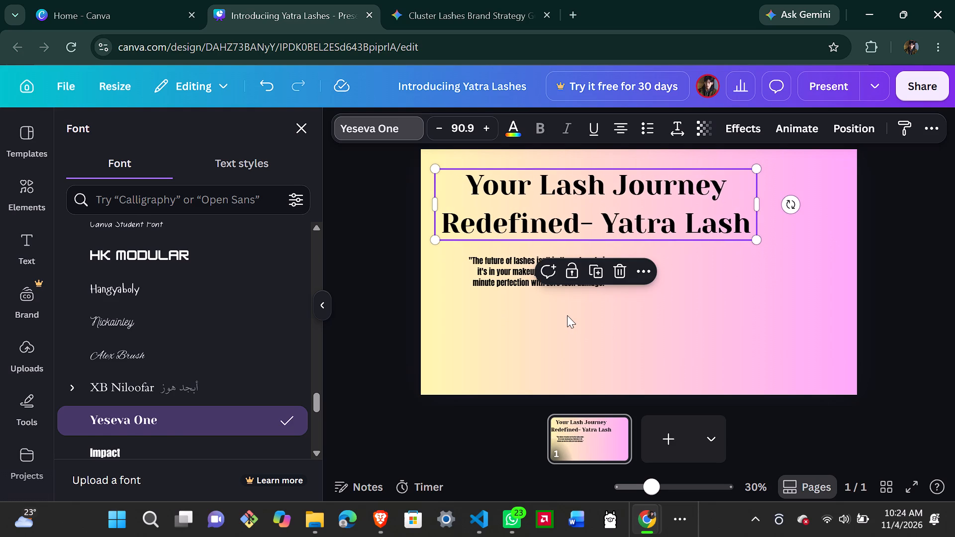
Try Slopes on the "The future of lashes" statement and settle on the Aprila font for it.
click(543, 272)
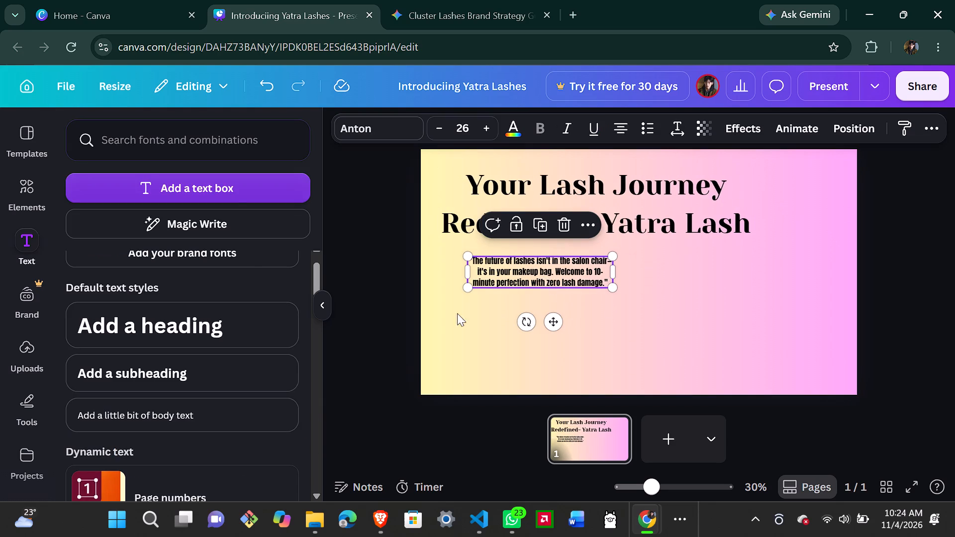
click(404, 128)
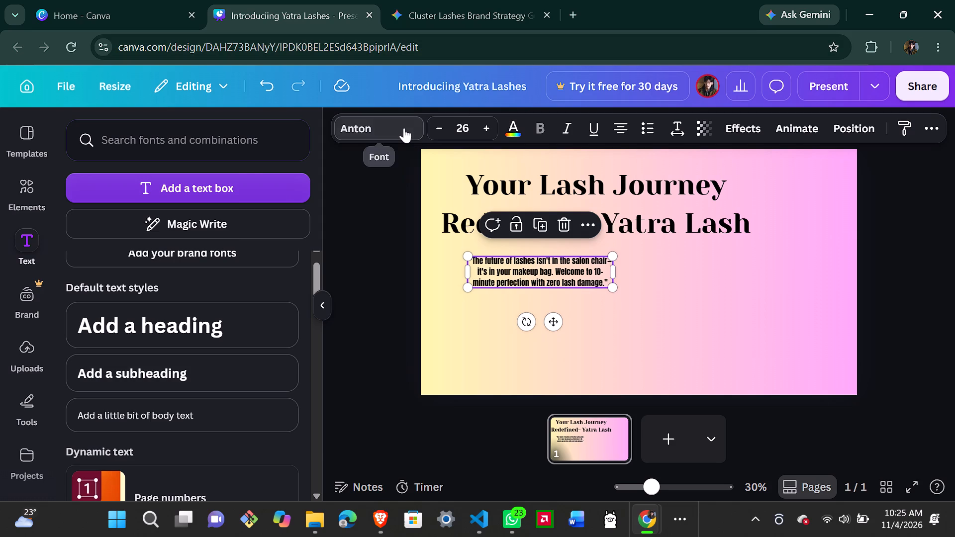
scroll(208, 336, up, 1)
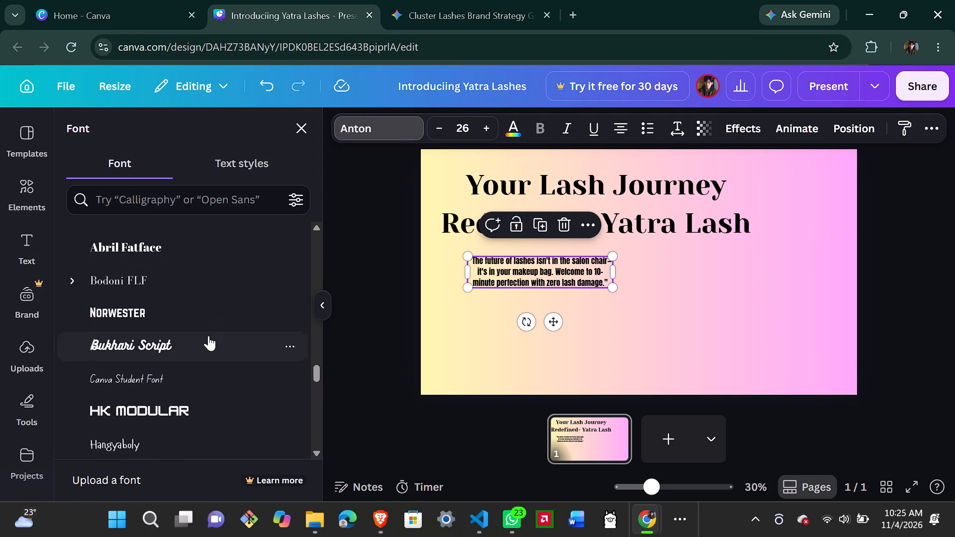
scroll(208, 336, down, 2)
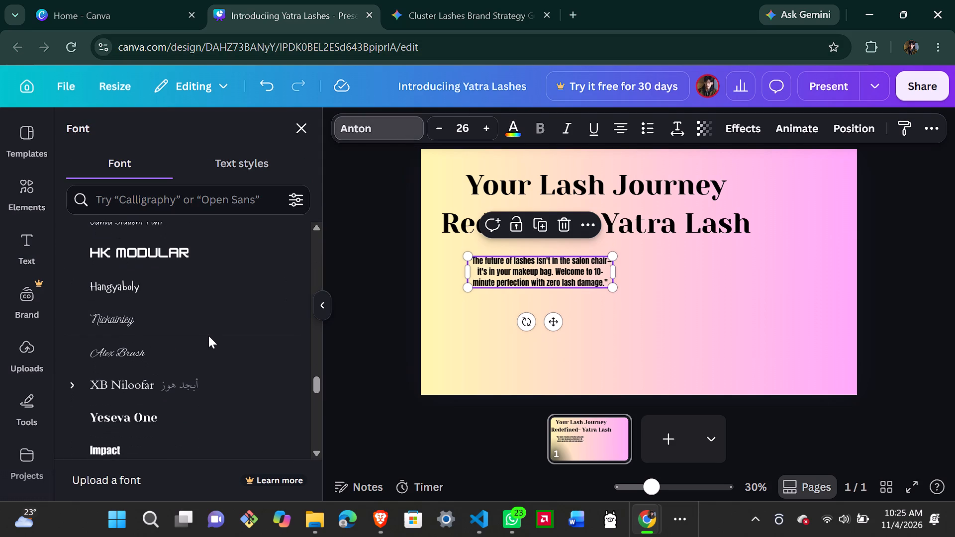
scroll(208, 336, down, 1)
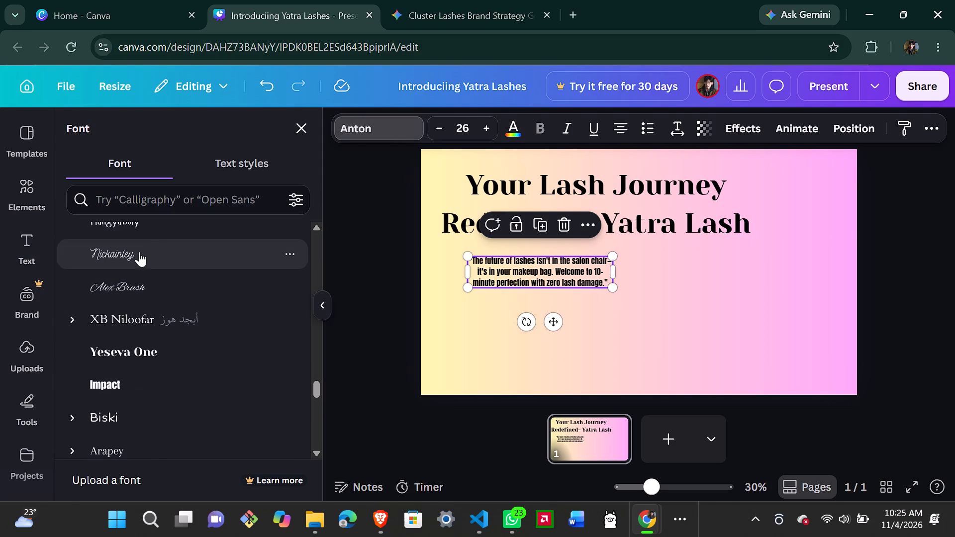
scroll(123, 413, down, 2)
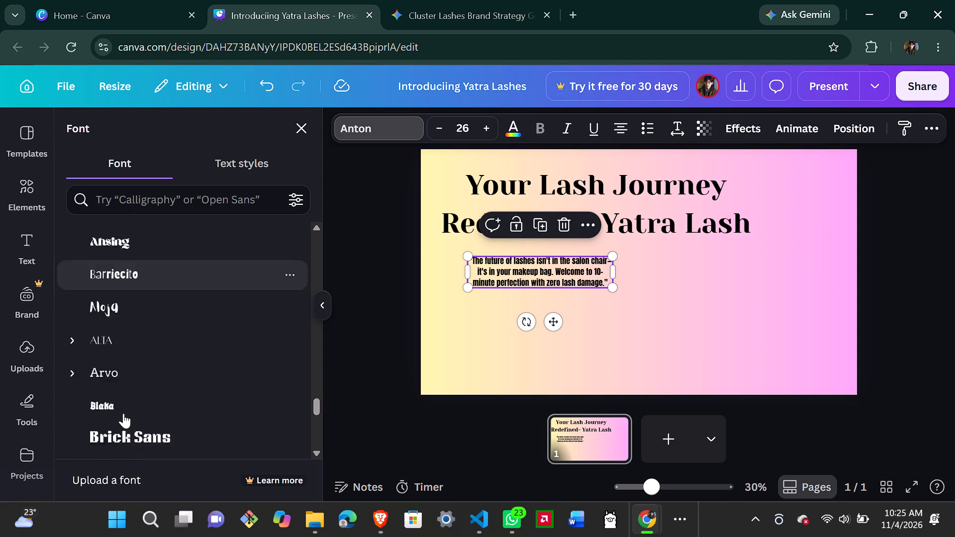
scroll(123, 413, down, 3)
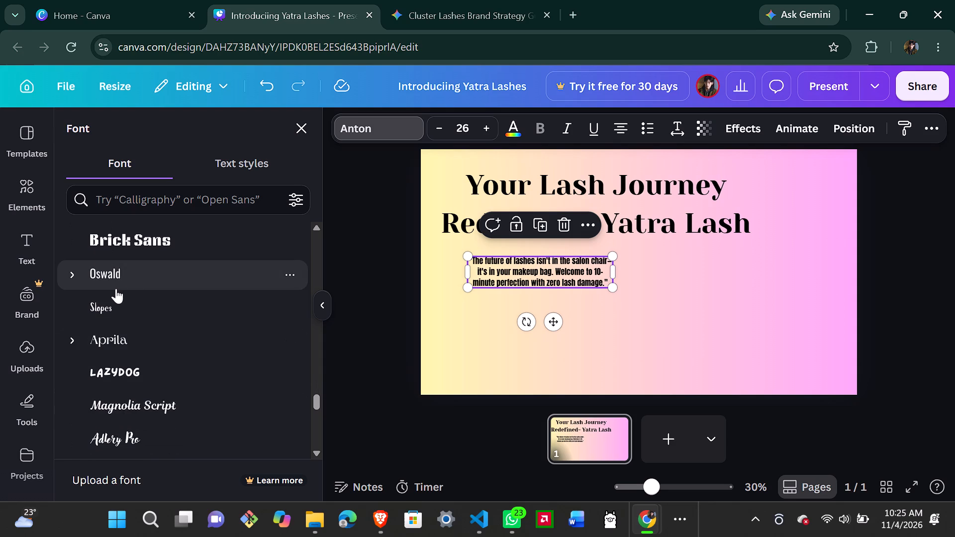
click(108, 303)
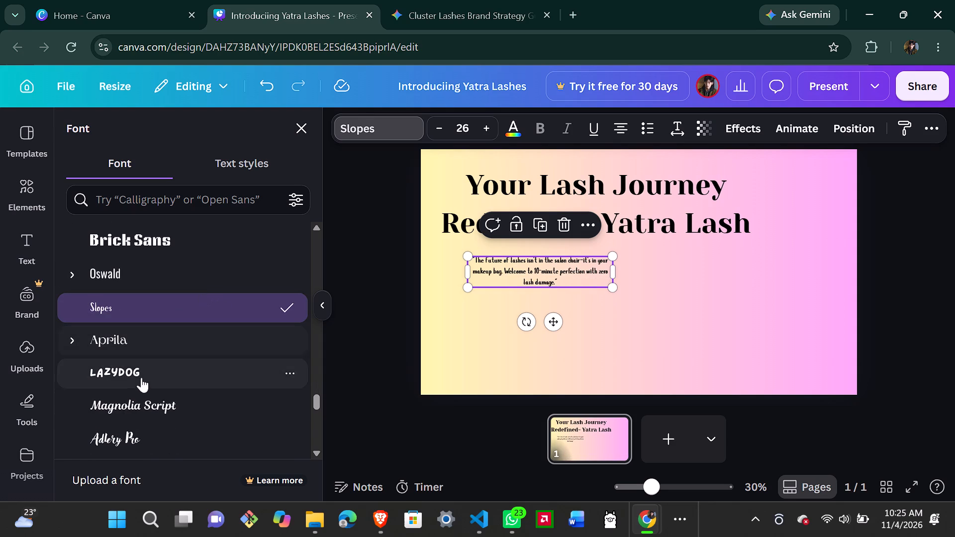
click(131, 338)
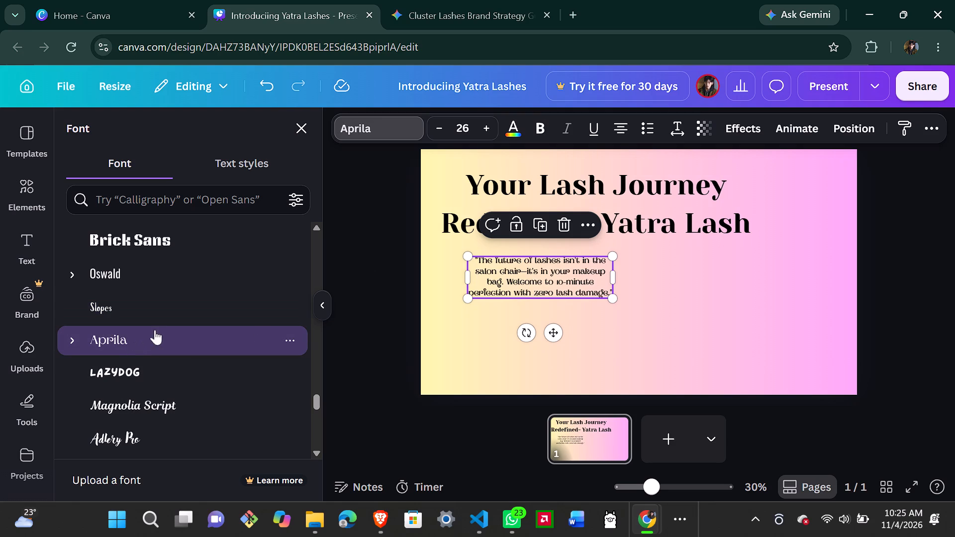
Change the title's font to Aprila to match the statement.
click(565, 183)
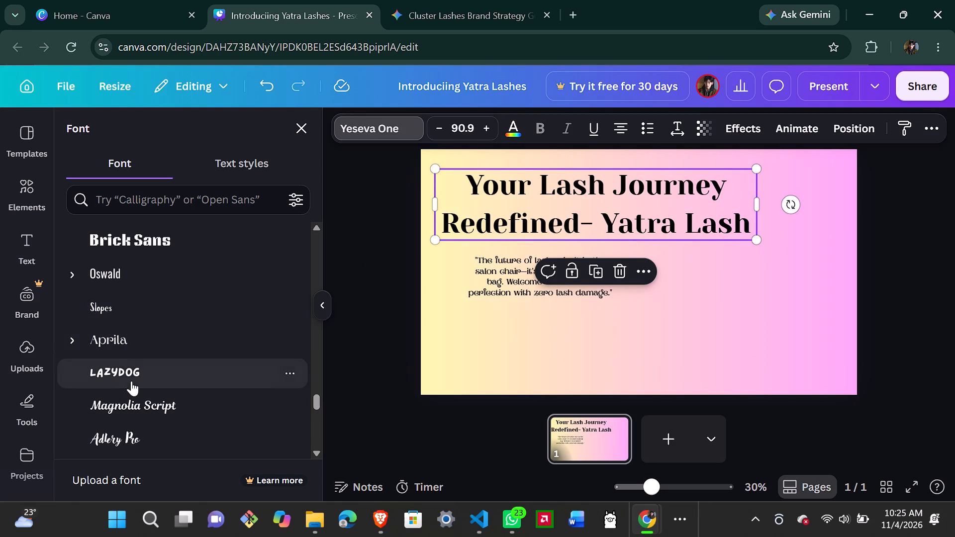
click(126, 343)
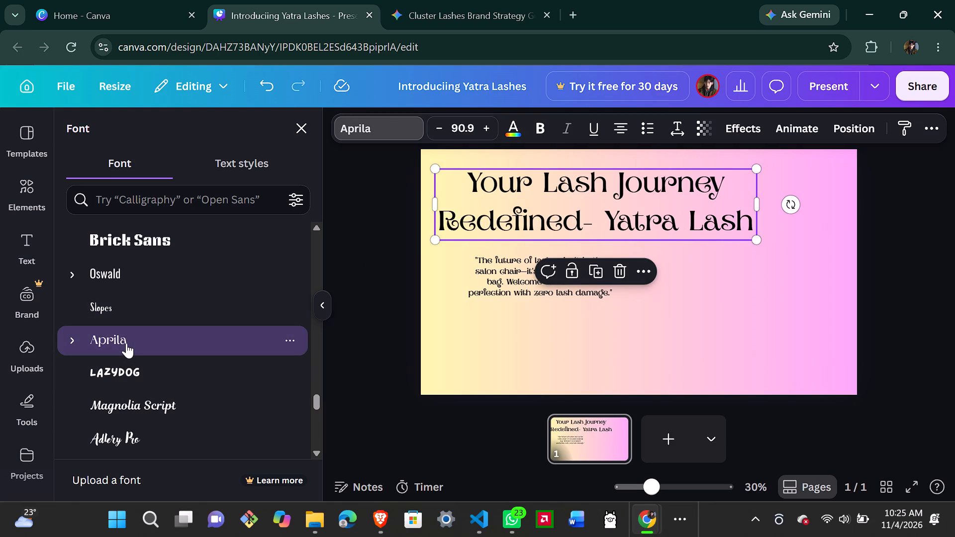
click(343, 302)
click(345, 323)
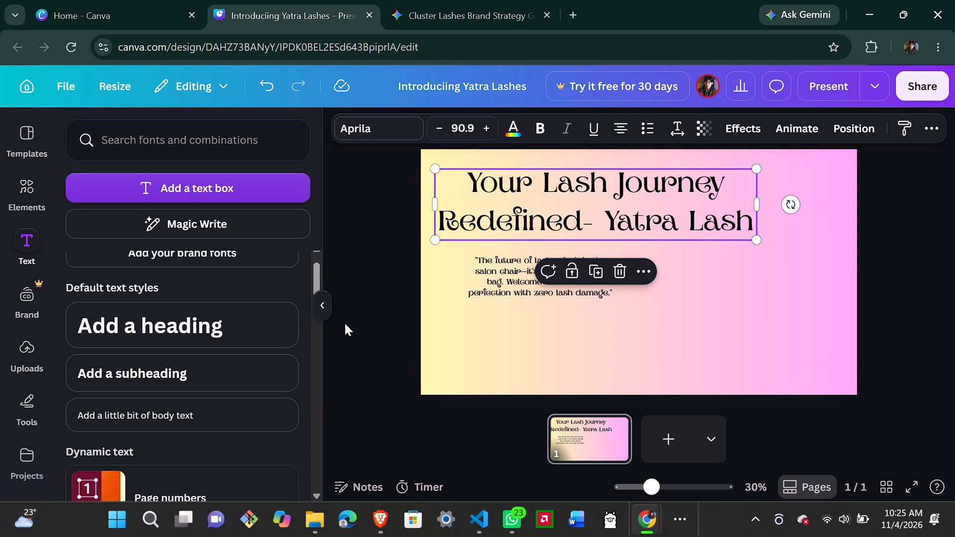
Widen the statement text box beneath the title and scale its text up slightly.
click(502, 261)
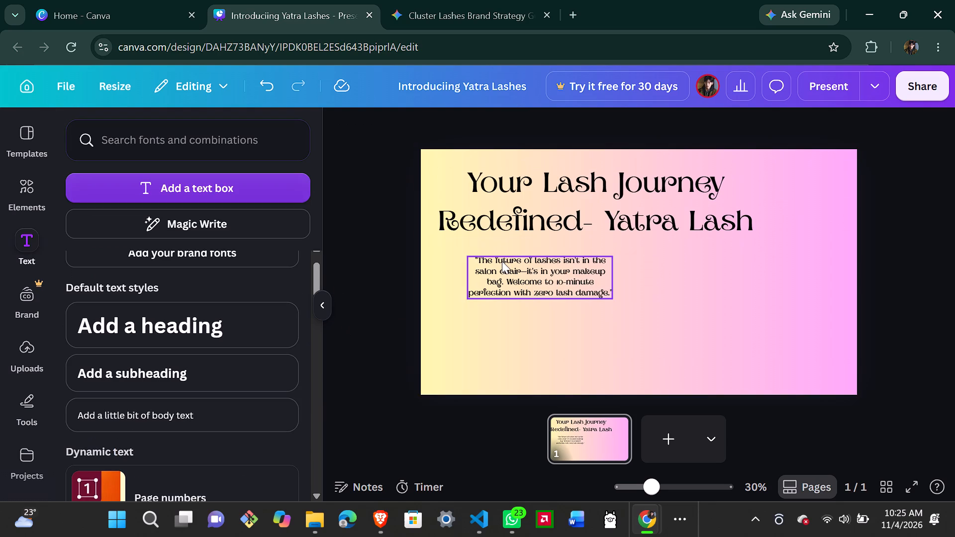
drag(613, 276, 616, 275)
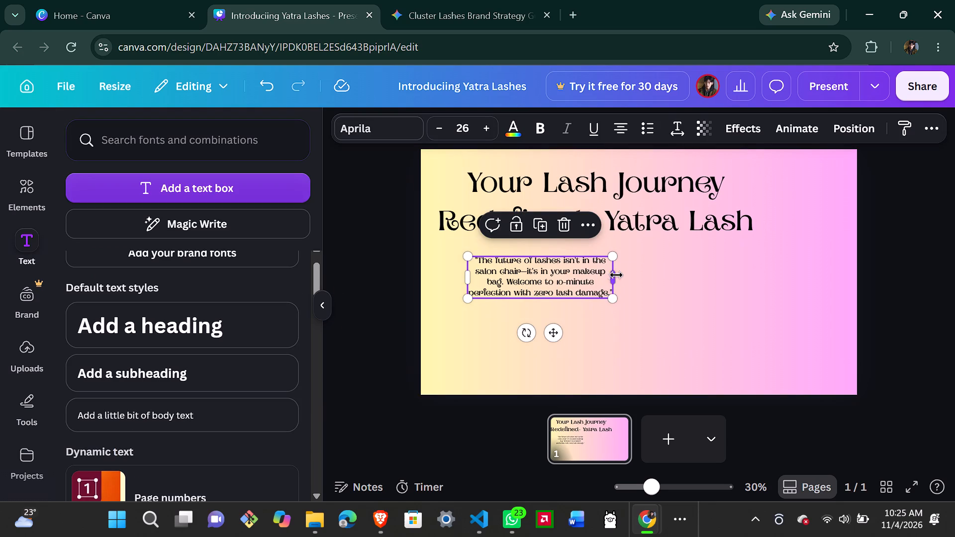
drag(616, 275, 648, 268)
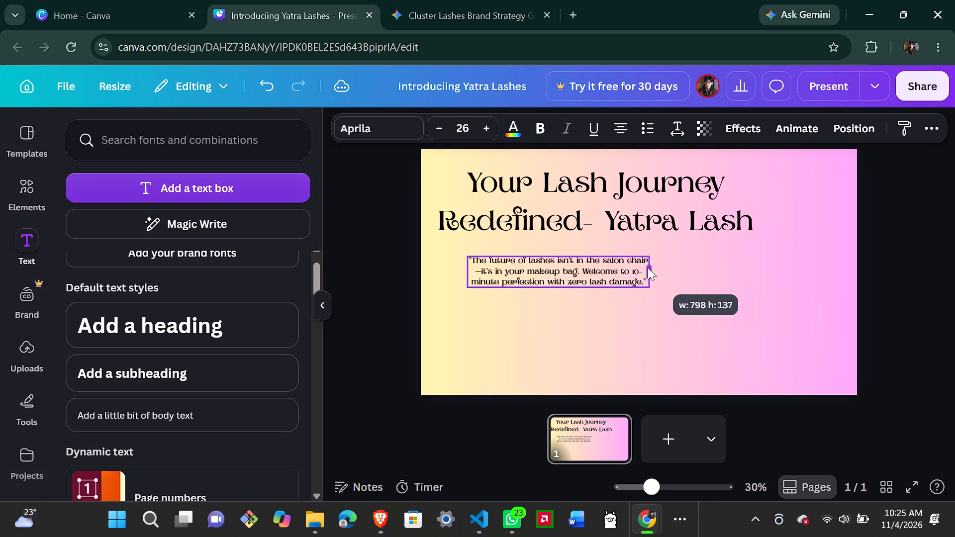
drag(648, 268, 644, 268)
drag(468, 254, 458, 251)
click(770, 291)
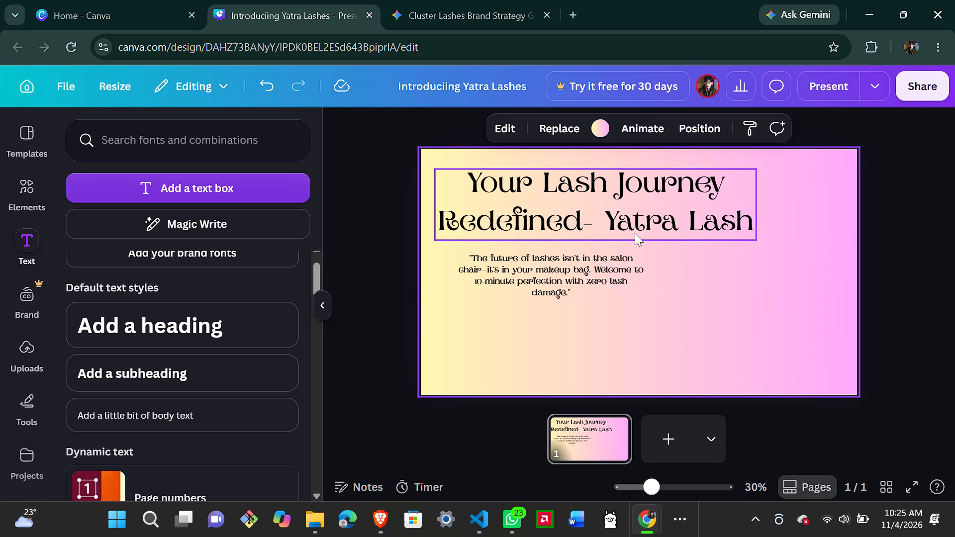
click(292, 0)
click(432, 4)
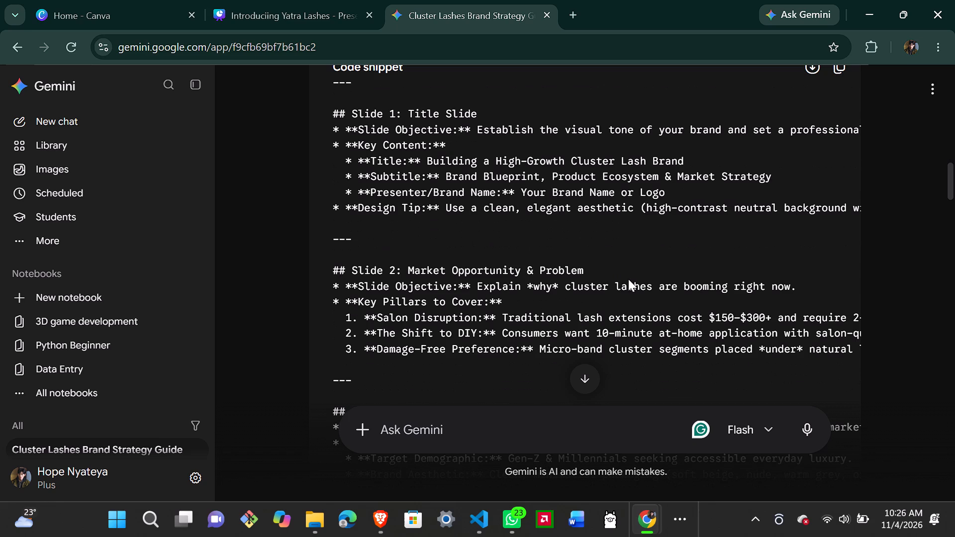
Switch to the Canva presentation and add a text box reading "Presenter-" followed by the presenter's name.
click(298, 8)
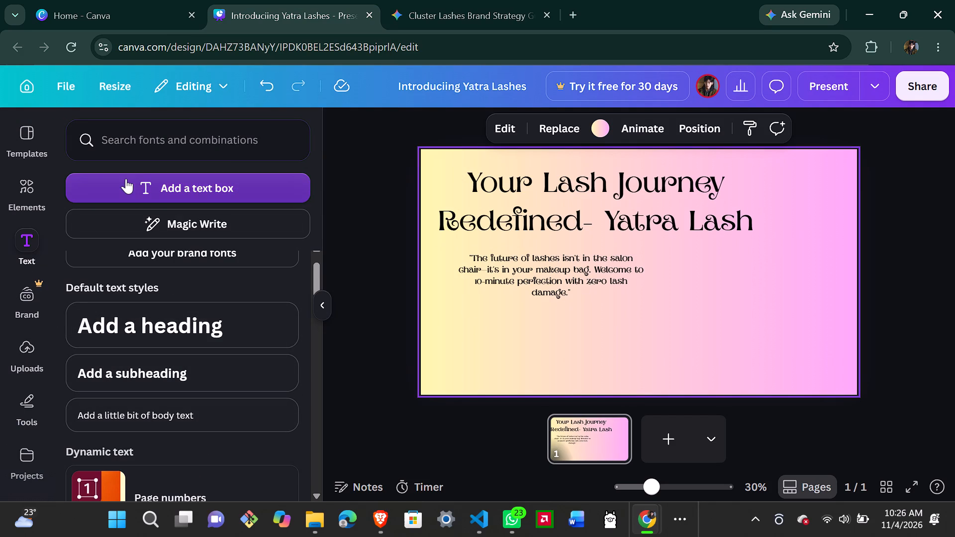
click(152, 199)
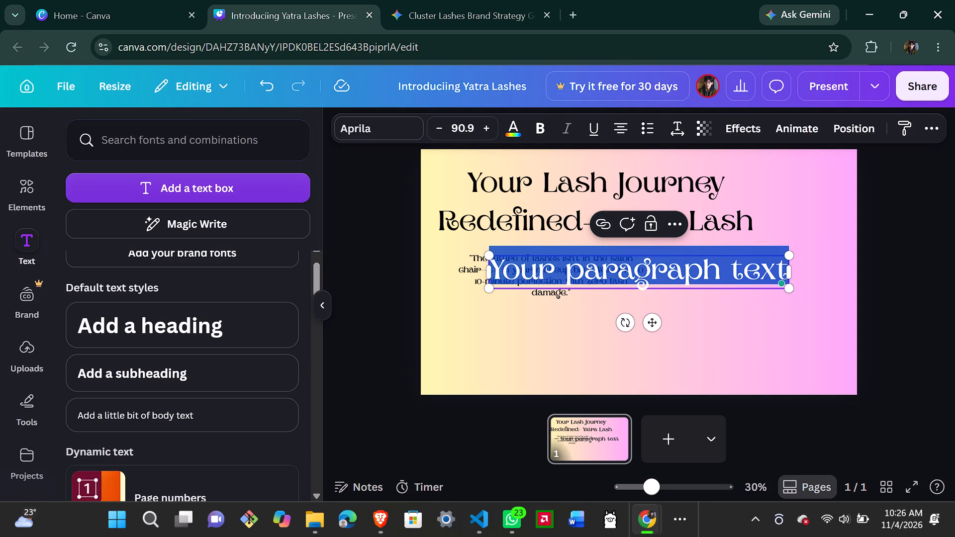
key(BackSpace)
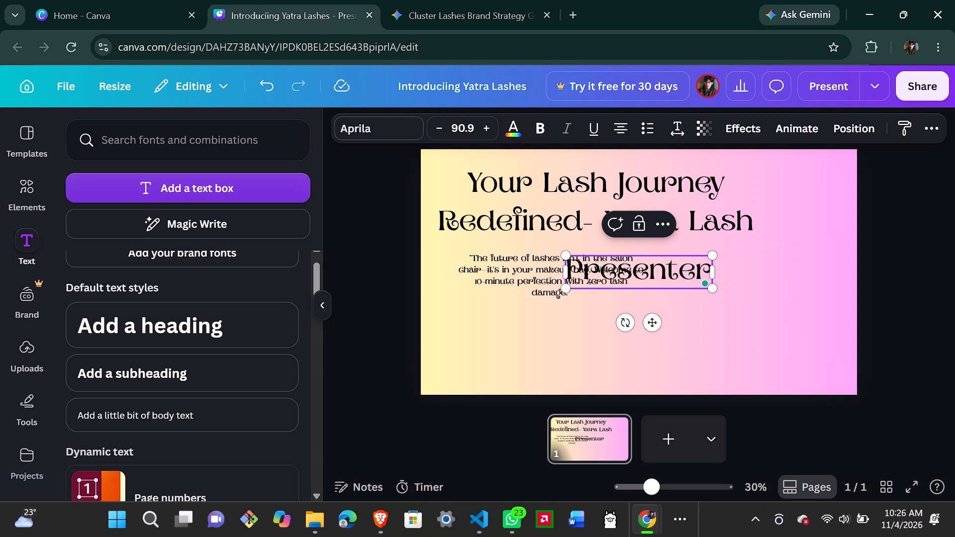
key(minus)
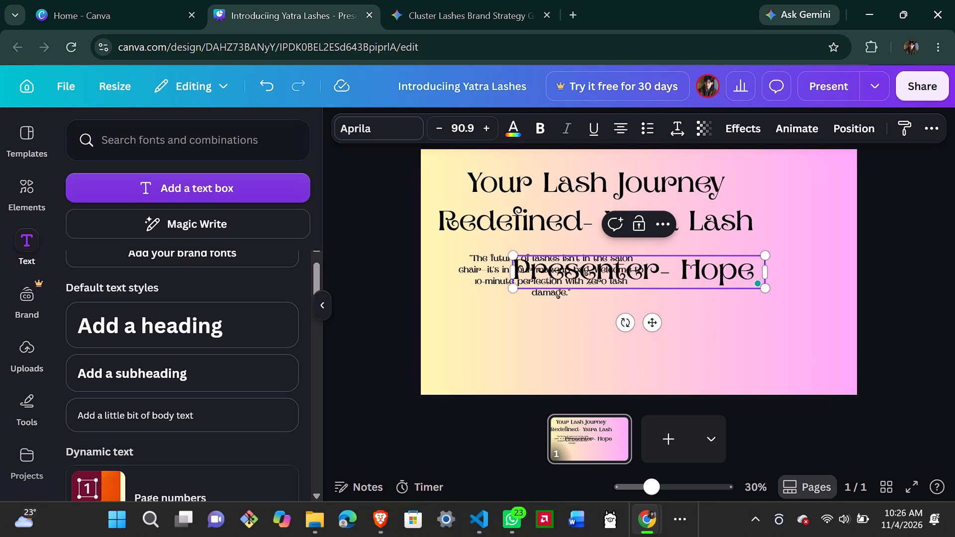
text(atra)
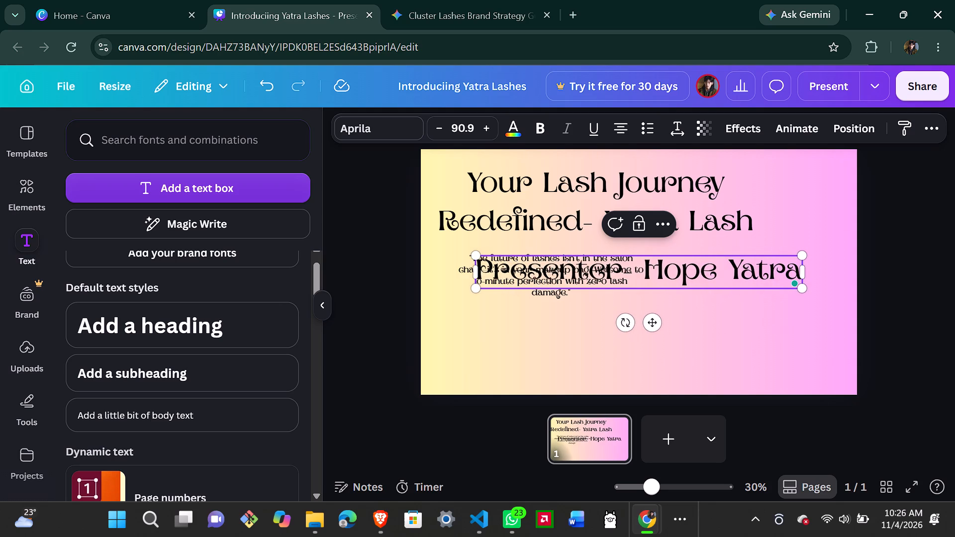
key(BackSpace)
key(BackSpace)
key(BackSpace)
key(BackSpace)
key(BackSpace)
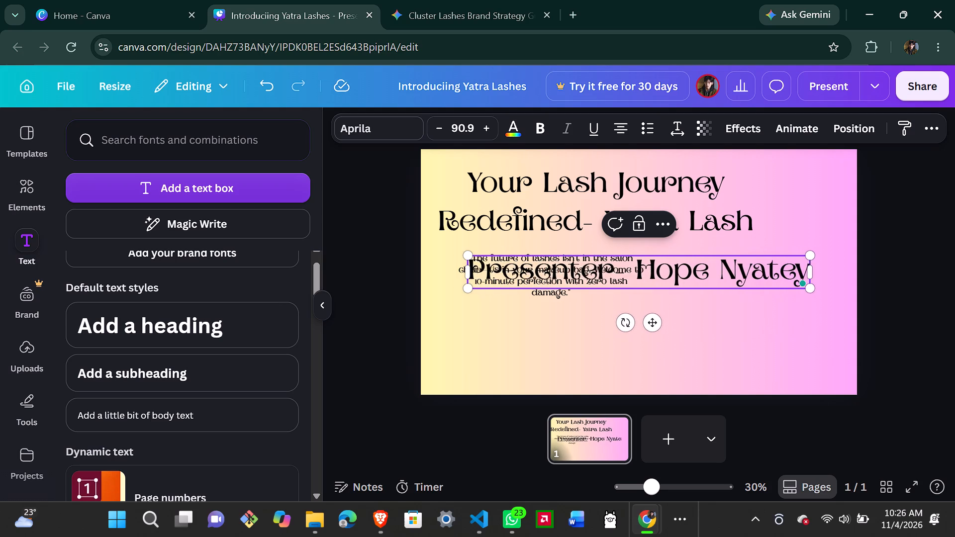
click(805, 316)
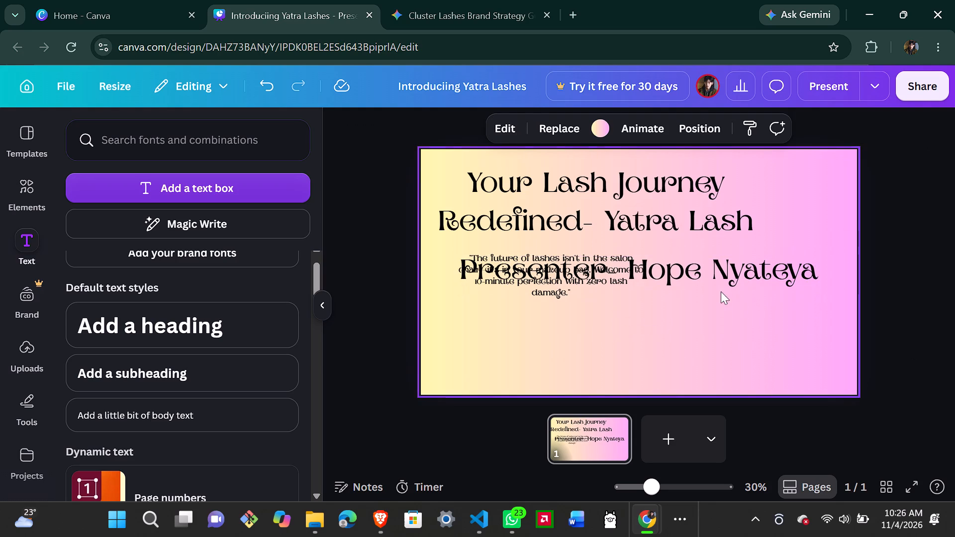
Place the presenter line below the "The future of lashes" statement and scale it down to font size 49.
drag(707, 280, 692, 348)
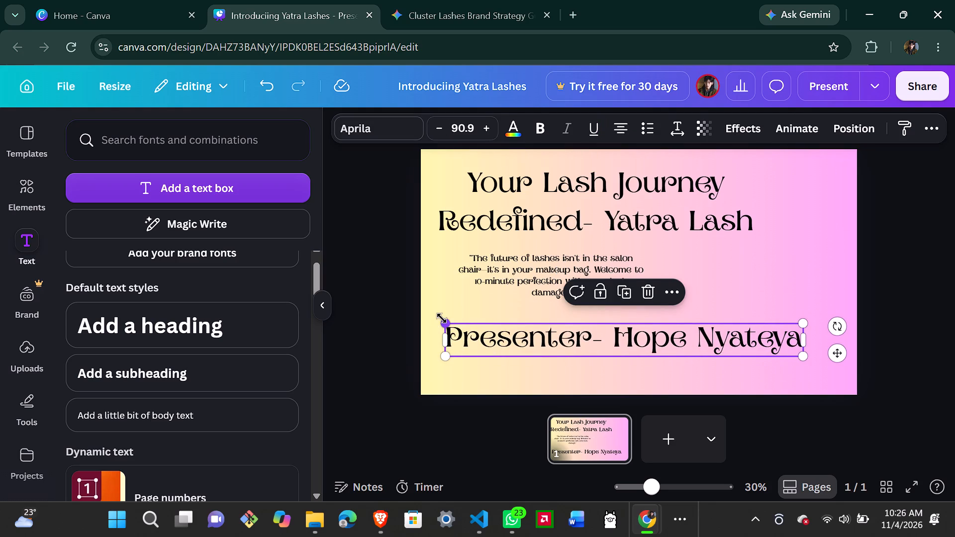
drag(442, 318, 571, 343)
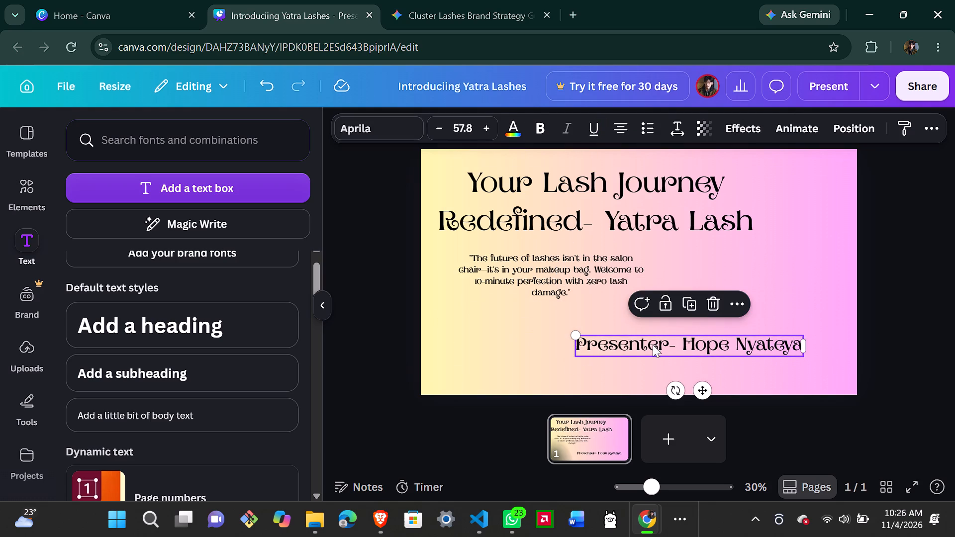
drag(644, 350, 527, 355)
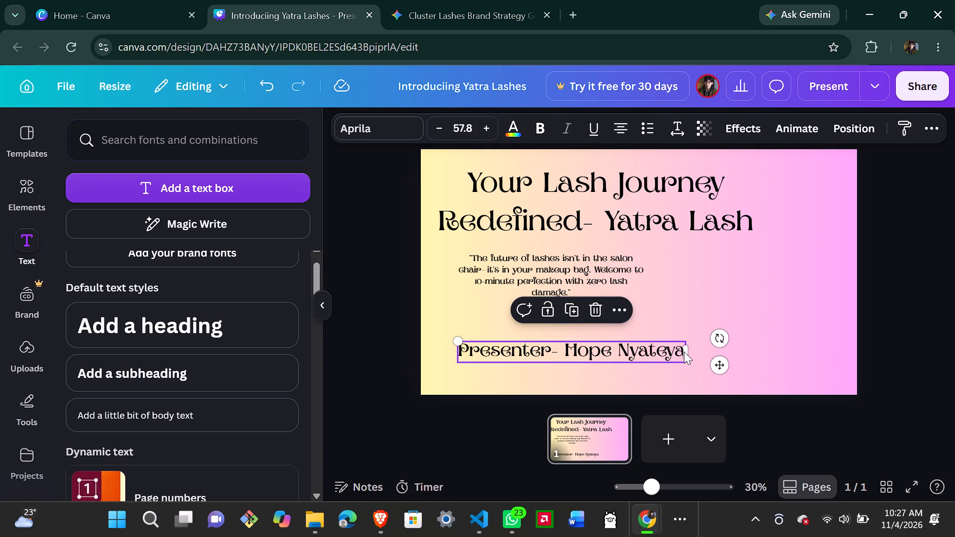
drag(687, 348, 690, 346)
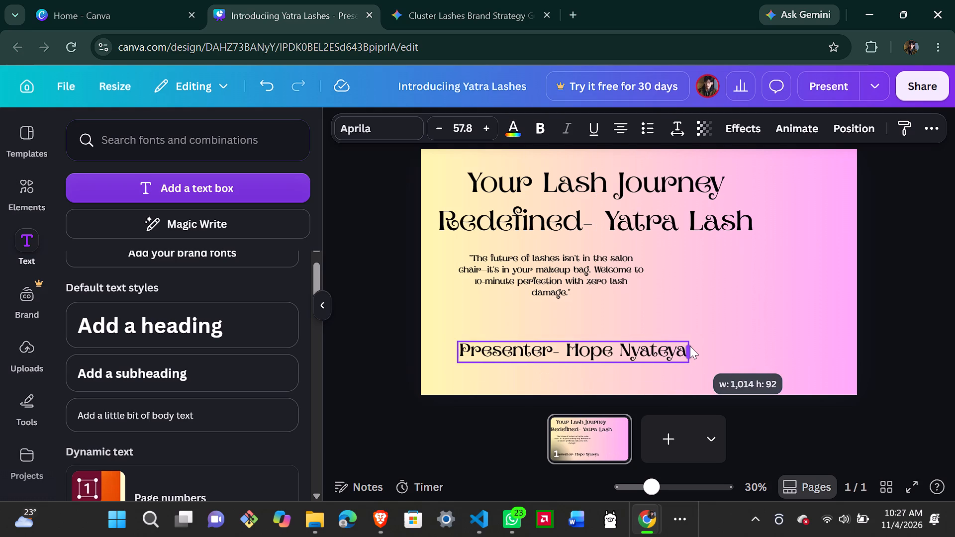
drag(690, 346, 693, 346)
drag(457, 340, 483, 342)
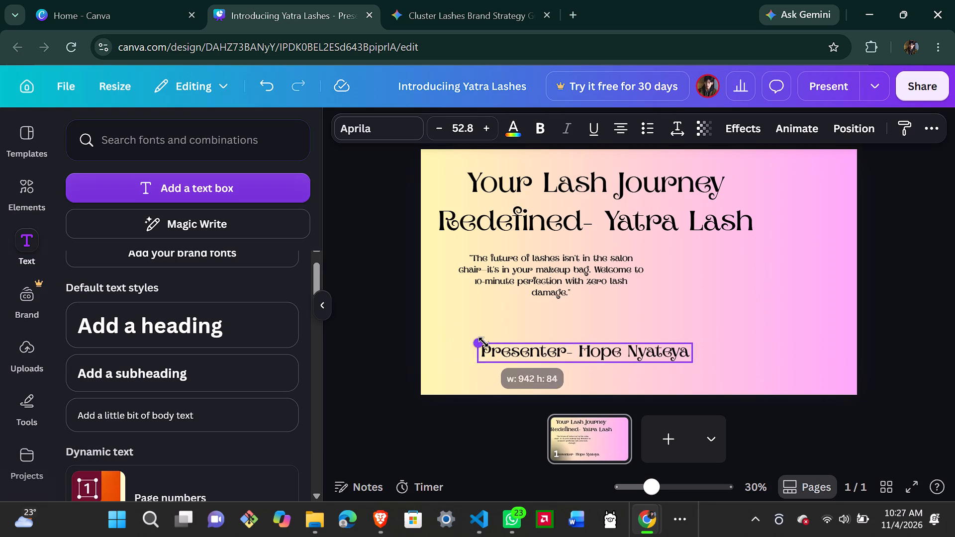
drag(483, 342, 492, 342)
click(700, 287)
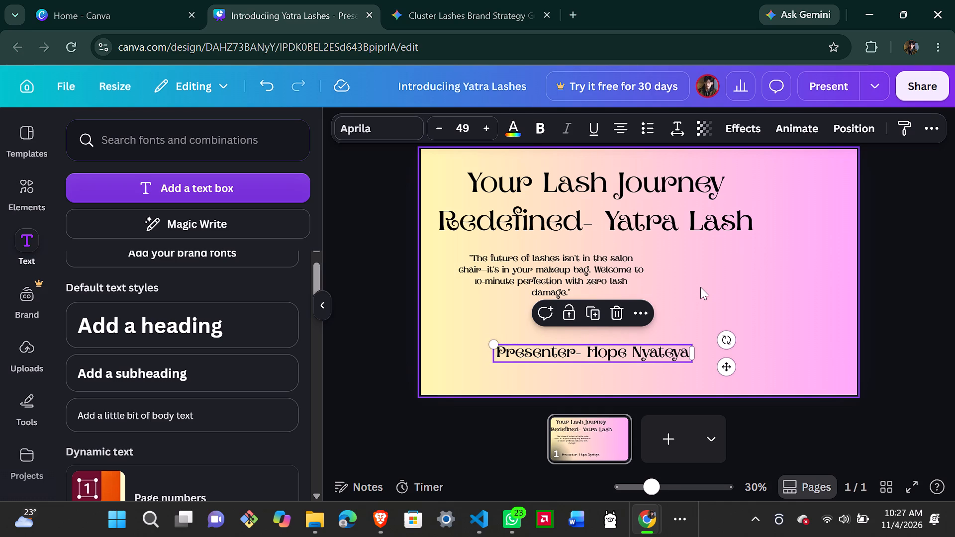
drag(616, 346, 586, 345)
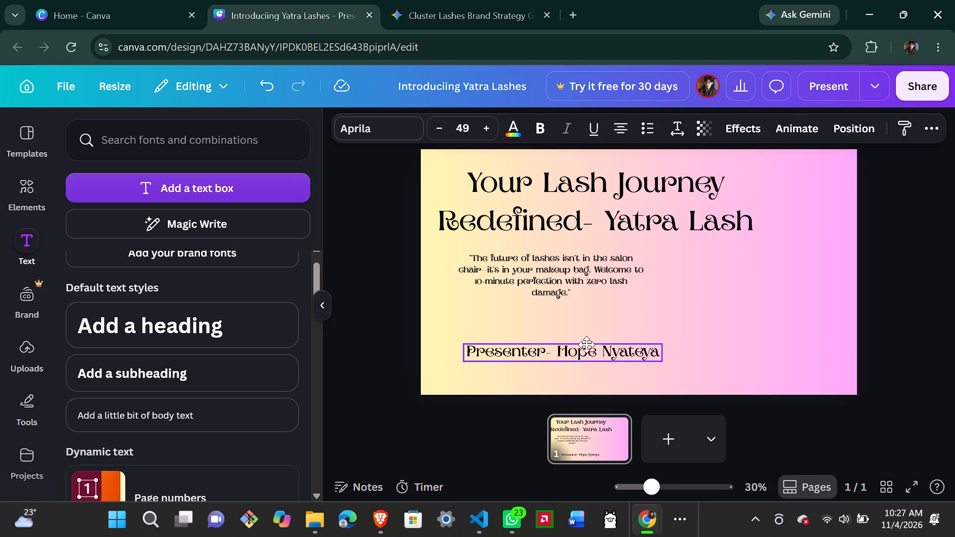
click(771, 265)
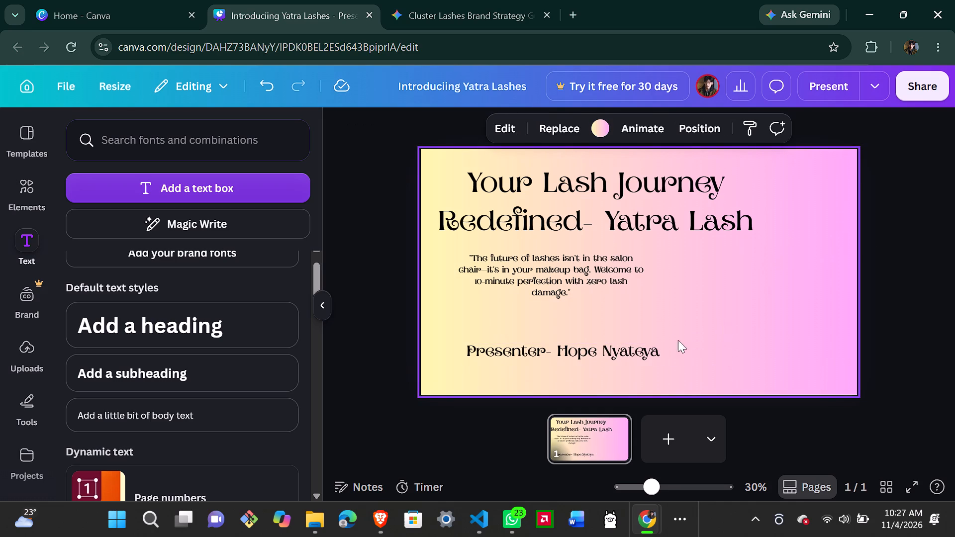
click(603, 350)
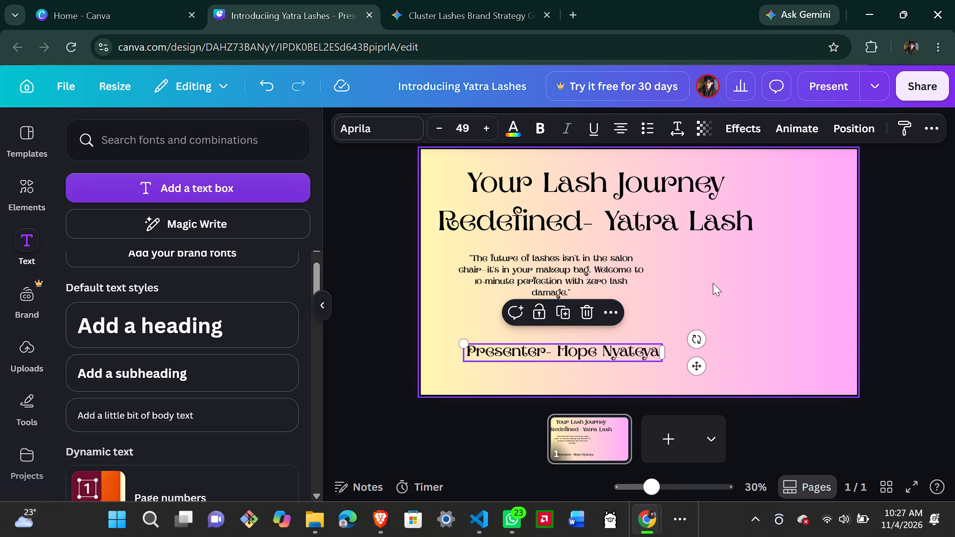
click(713, 283)
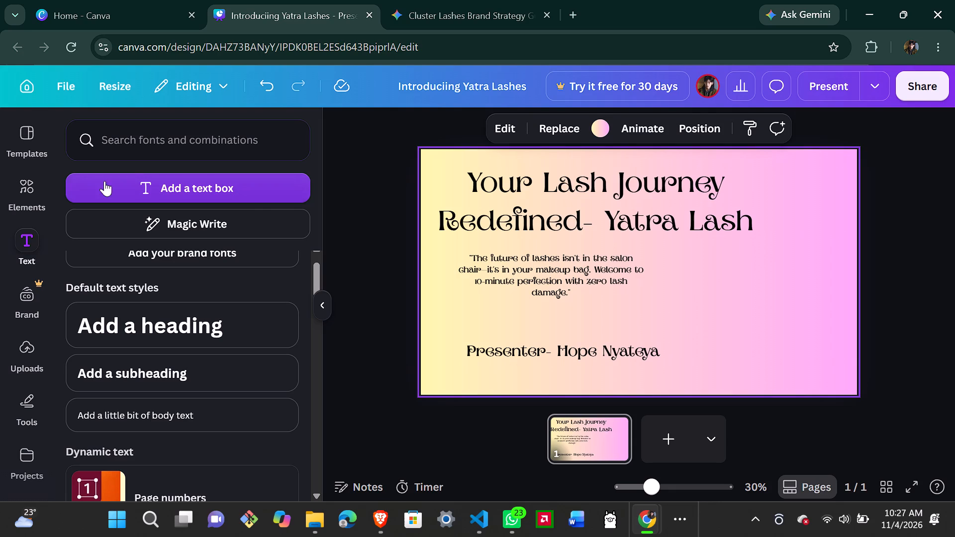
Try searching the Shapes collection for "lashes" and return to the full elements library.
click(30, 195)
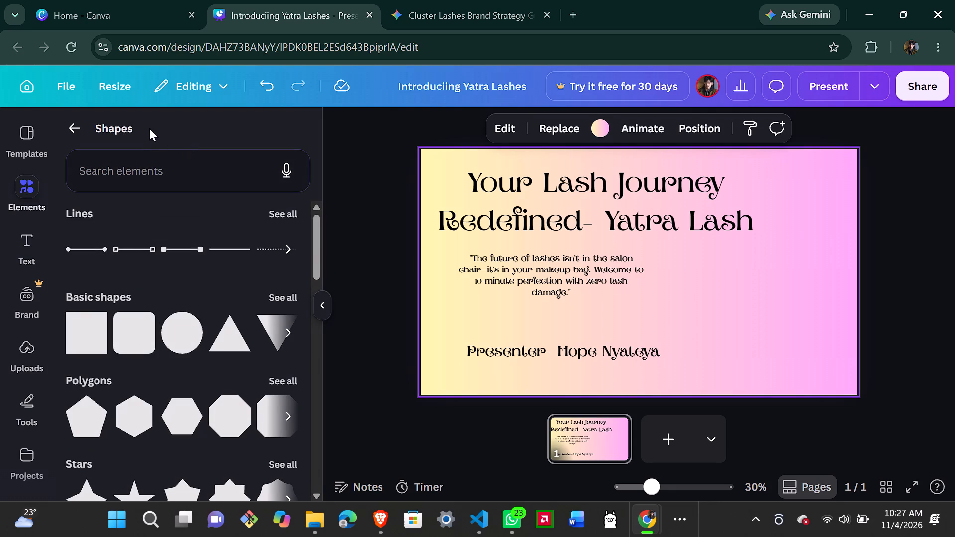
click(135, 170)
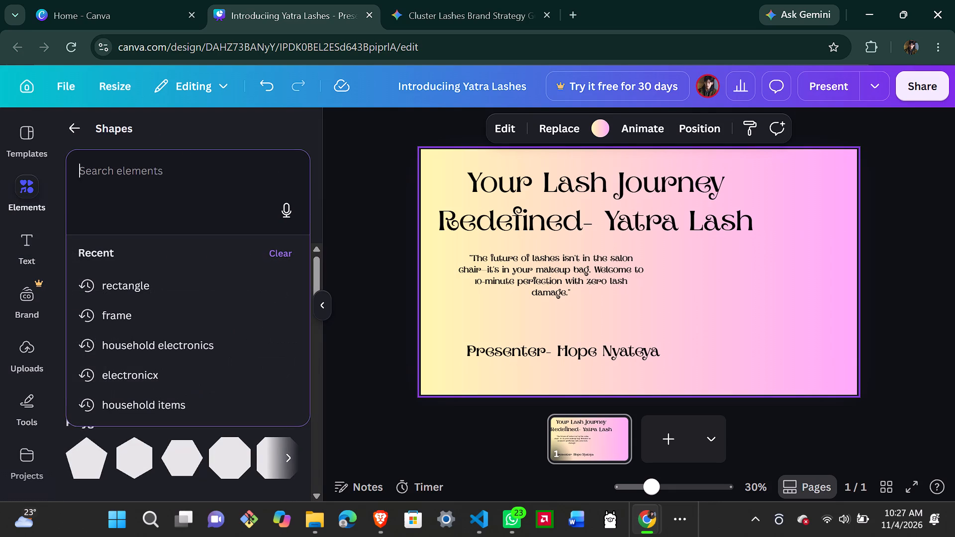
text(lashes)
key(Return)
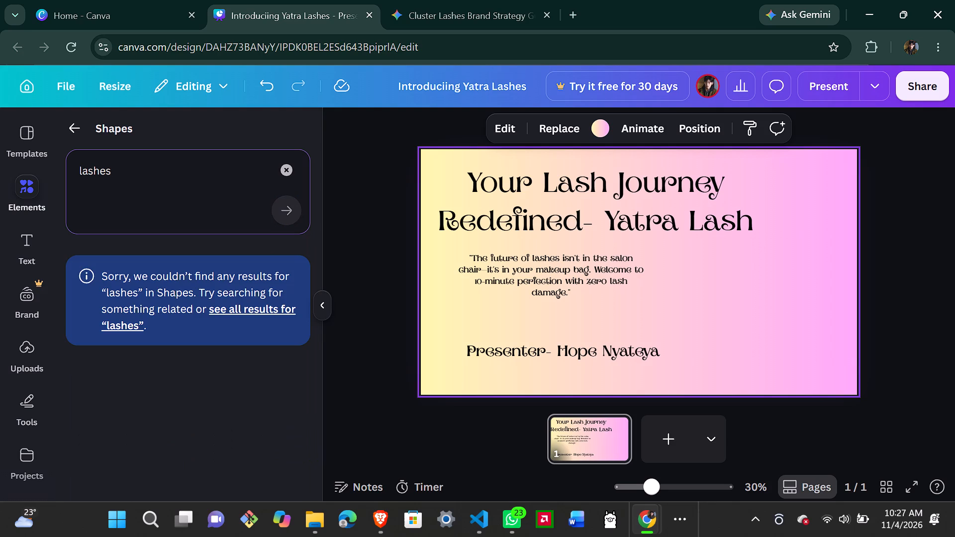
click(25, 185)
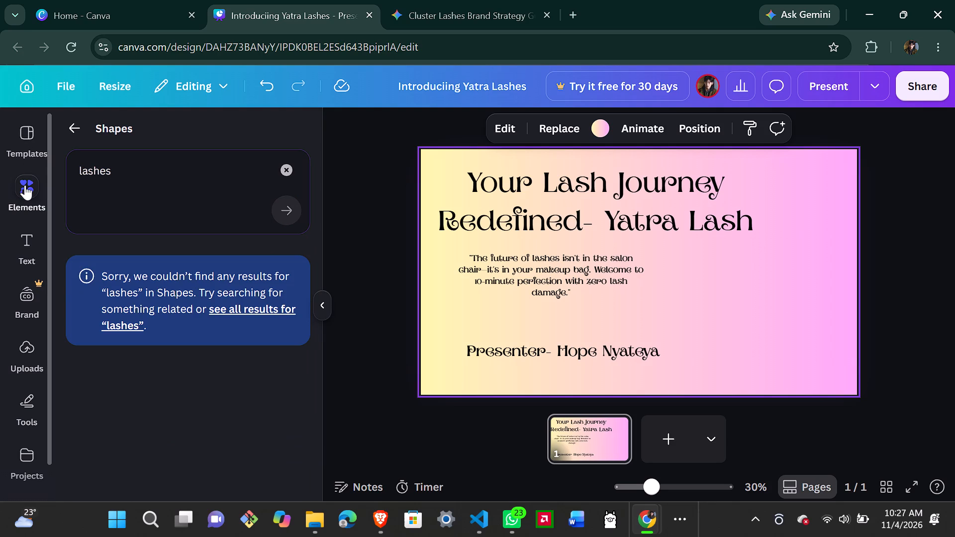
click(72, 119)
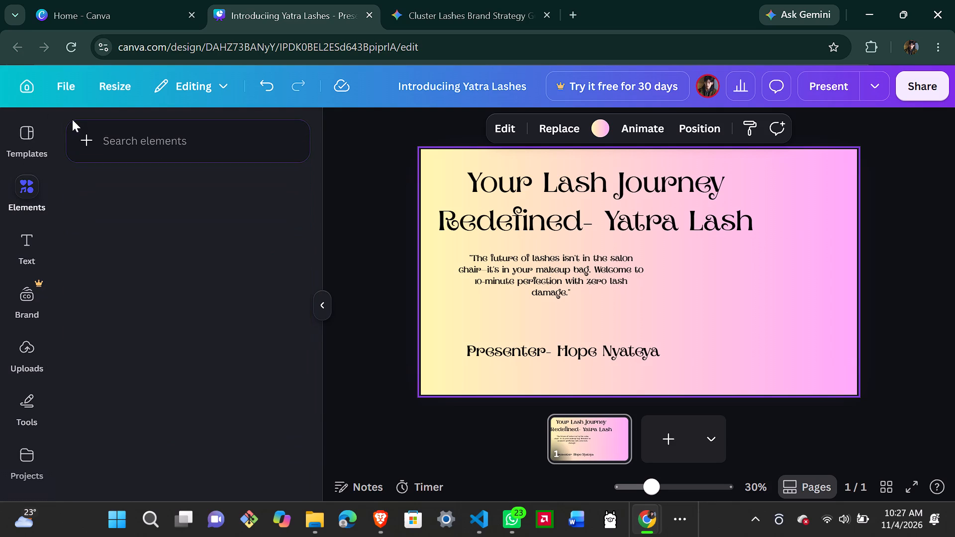
Search the full elements library for "lashes".
click(133, 141)
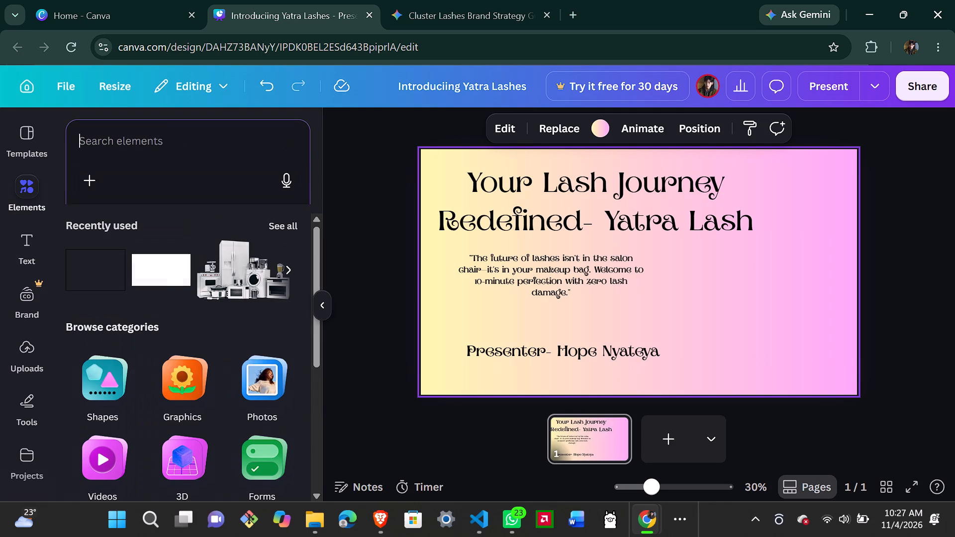
text(lases)
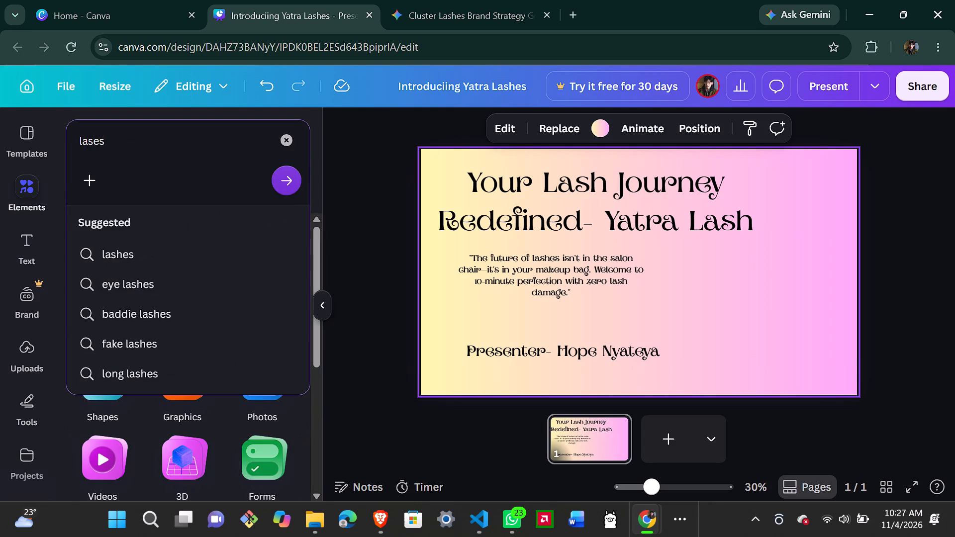
click(121, 251)
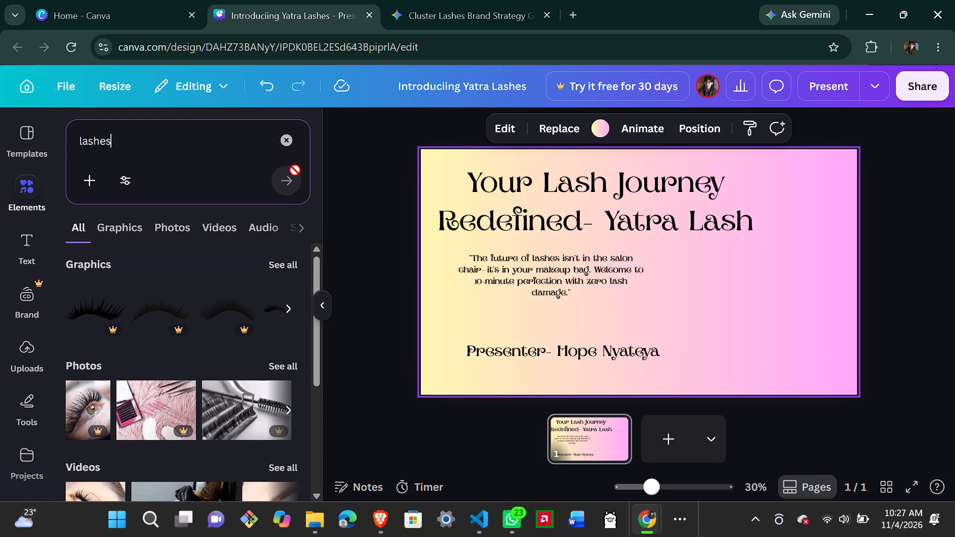
Look through the "lashes" search results, browsing the photos for a suitable title slide image.
scroll(176, 365, down, 4)
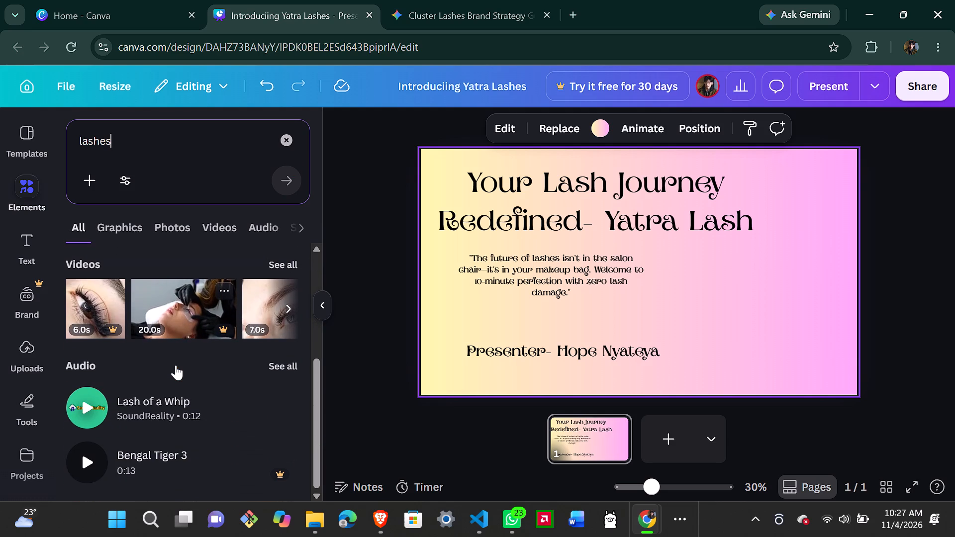
scroll(176, 365, down, 1)
scroll(176, 365, up, 2)
scroll(176, 365, left, 2)
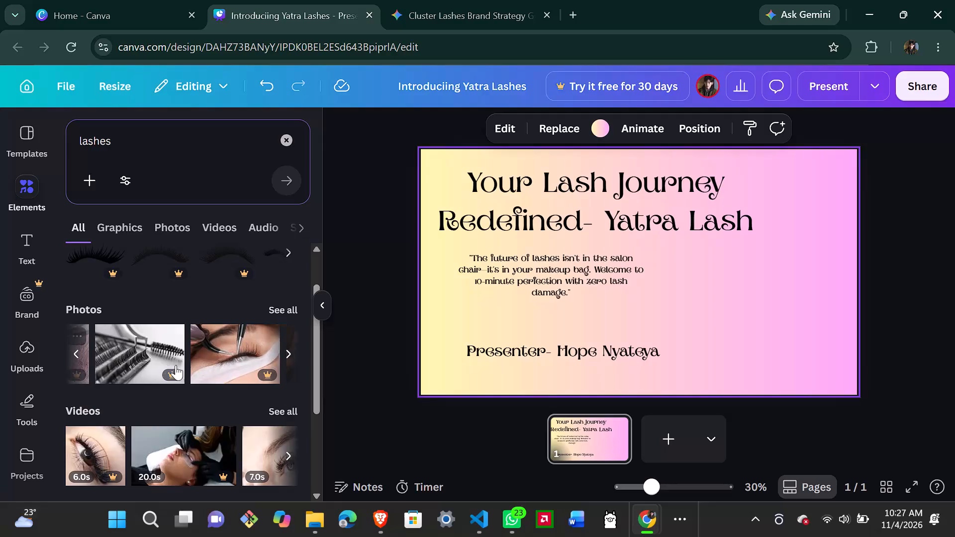
scroll(176, 365, left, 3)
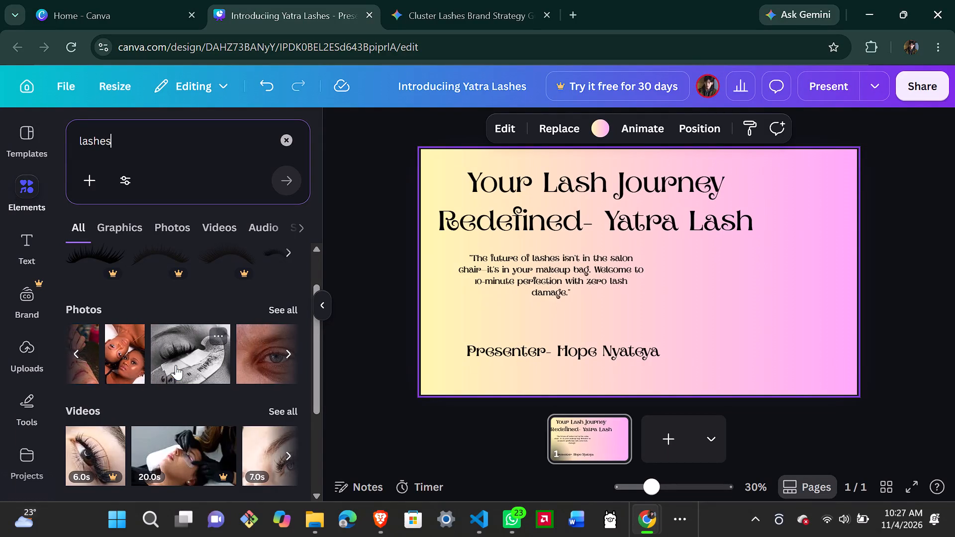
scroll(176, 365, down, 2)
Browse the lash videos in the search results for a clip that suits the title slide.
scroll(176, 365, left, 2)
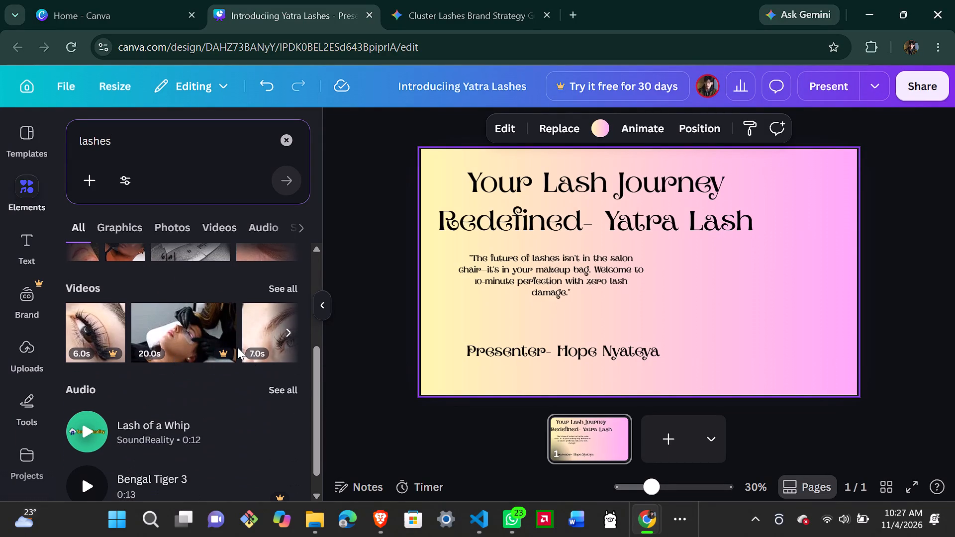
scroll(237, 347, left, 5)
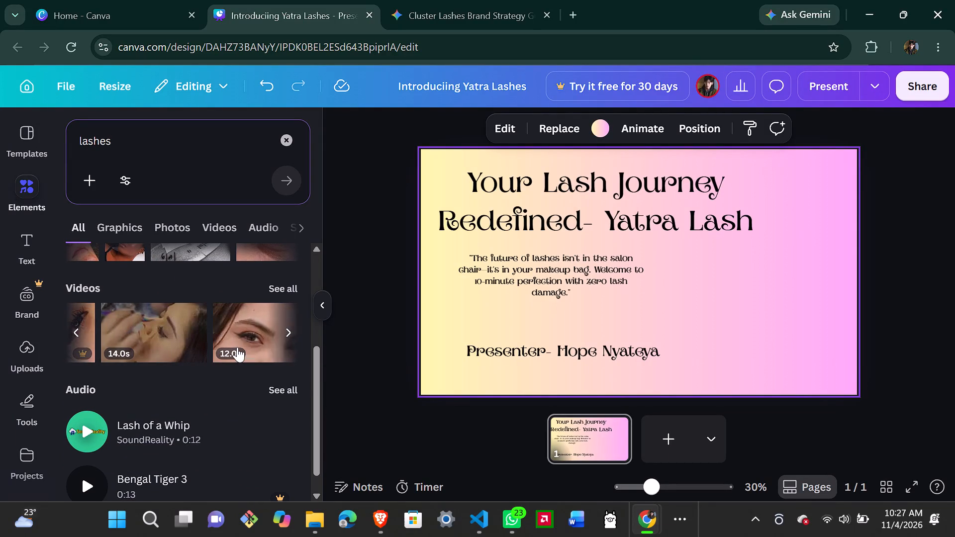
scroll(237, 347, left, 3)
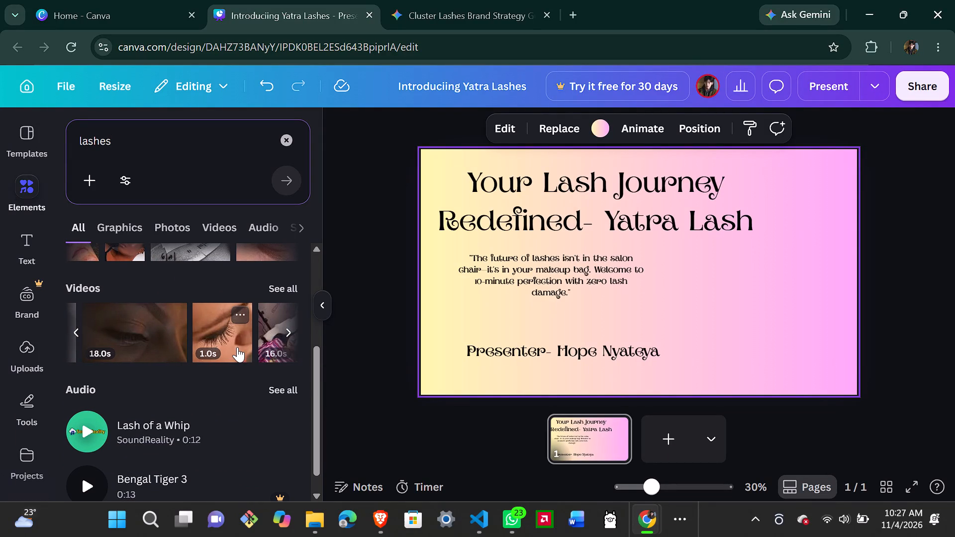
scroll(237, 347, left, 1)
scroll(237, 347, right, 3)
scroll(237, 347, left, 1)
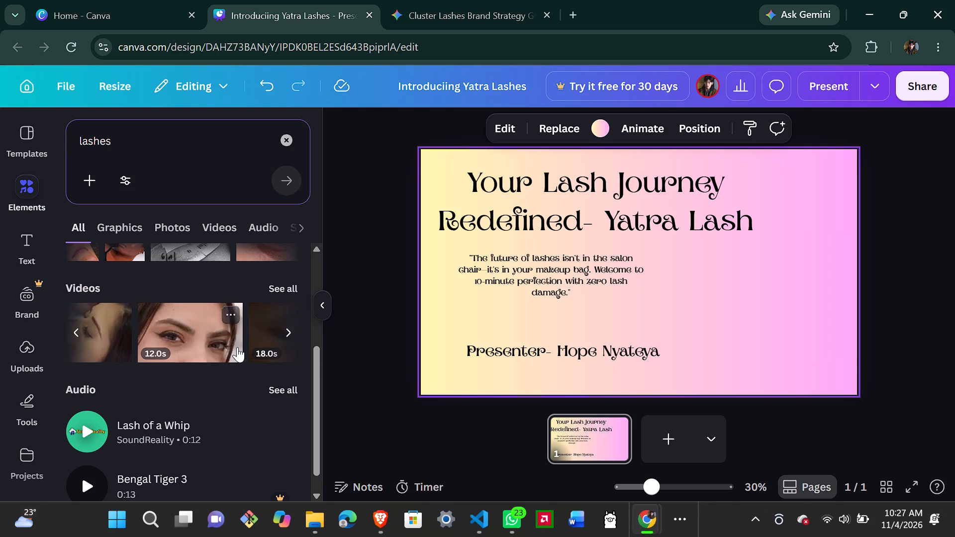
scroll(237, 347, left, 3)
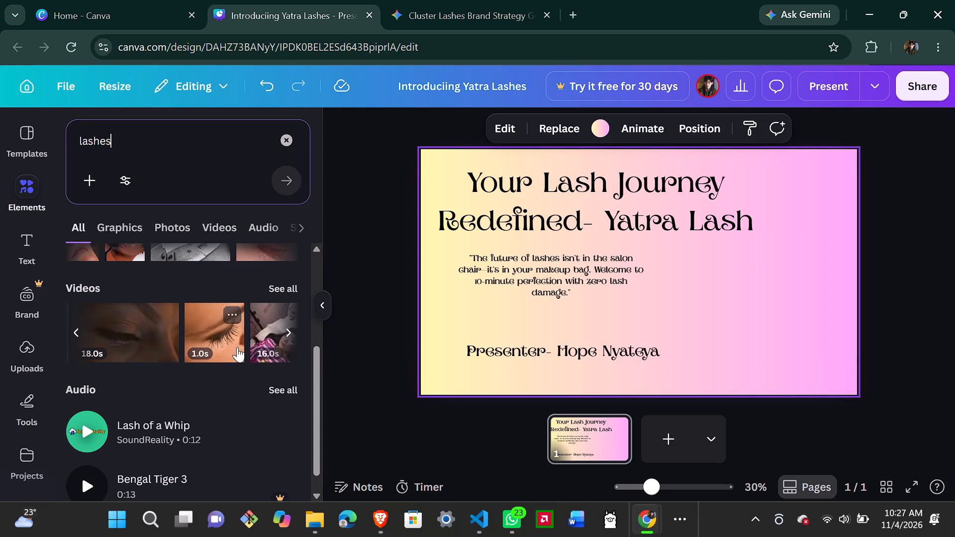
scroll(237, 347, left, 1)
scroll(237, 347, right, 1)
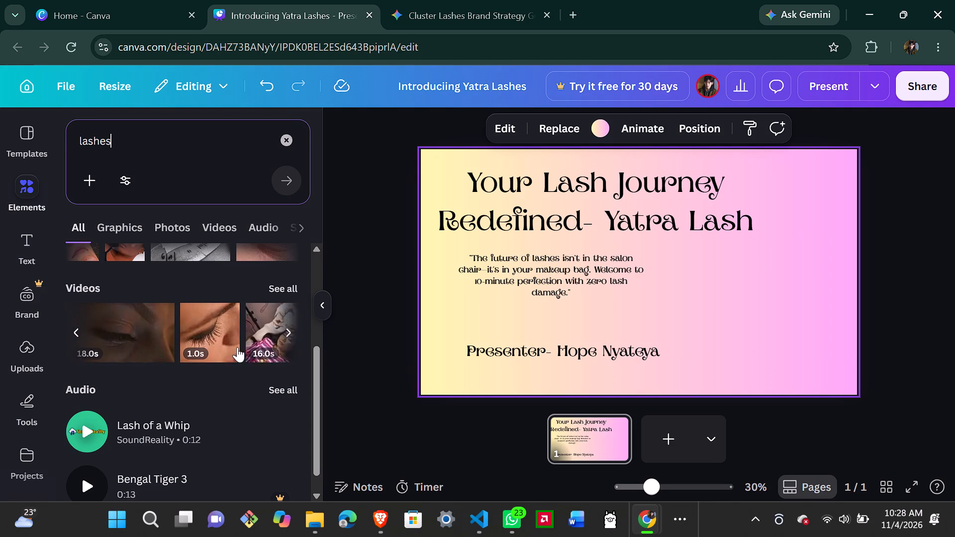
scroll(237, 347, right, 1)
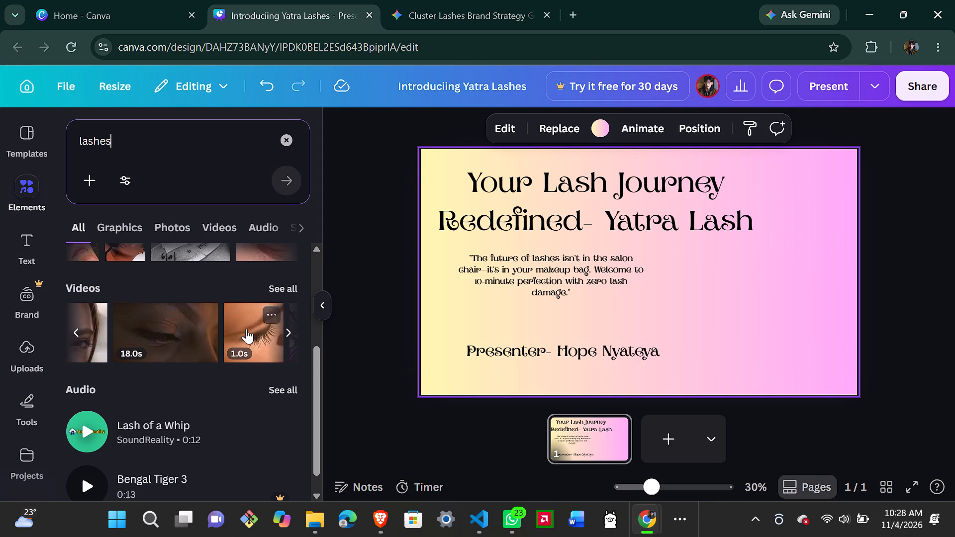
scroll(246, 329, left, 4)
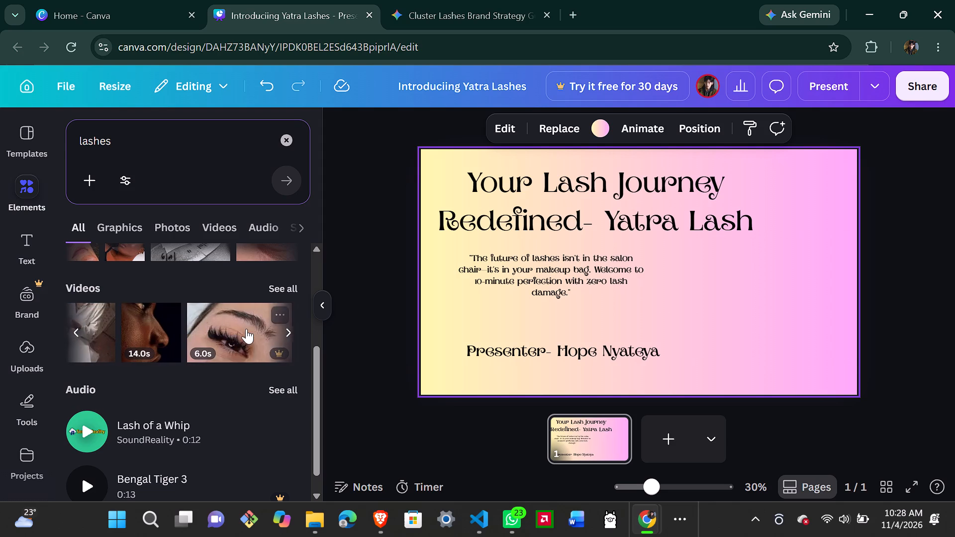
scroll(246, 329, left, 3)
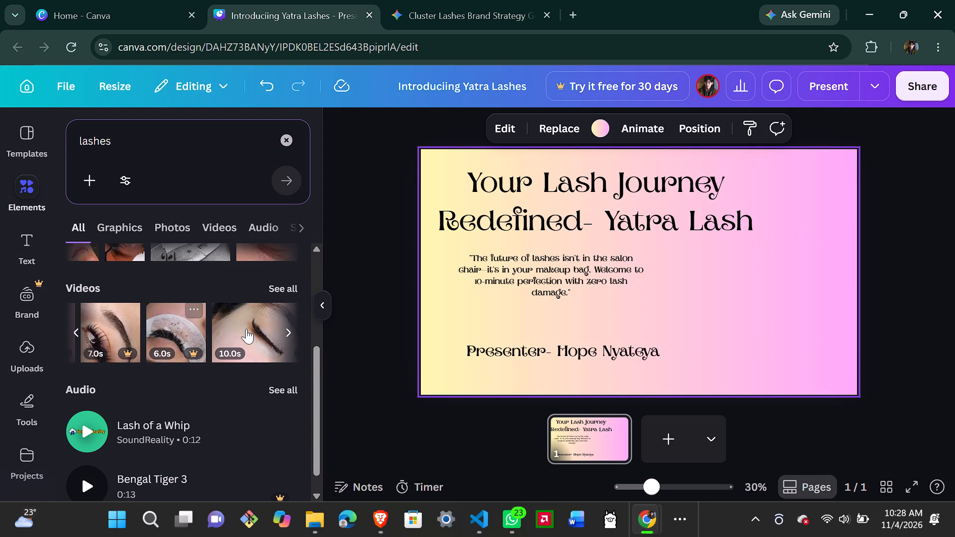
scroll(246, 329, left, 2)
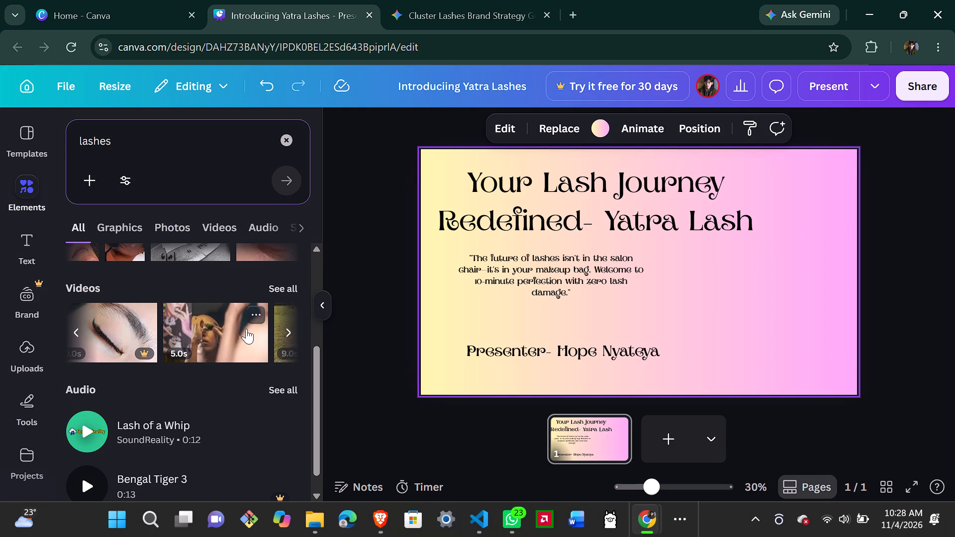
scroll(246, 329, left, 2)
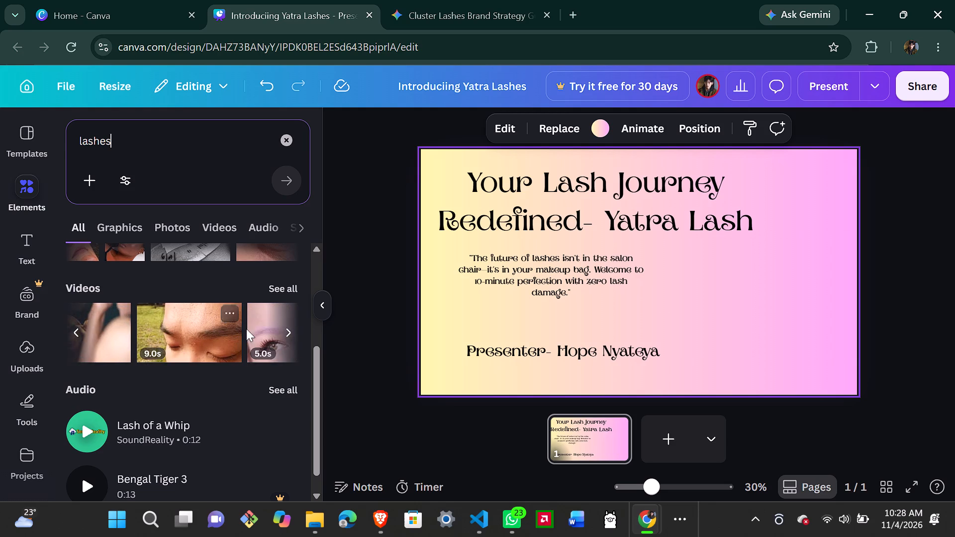
scroll(246, 329, left, 1)
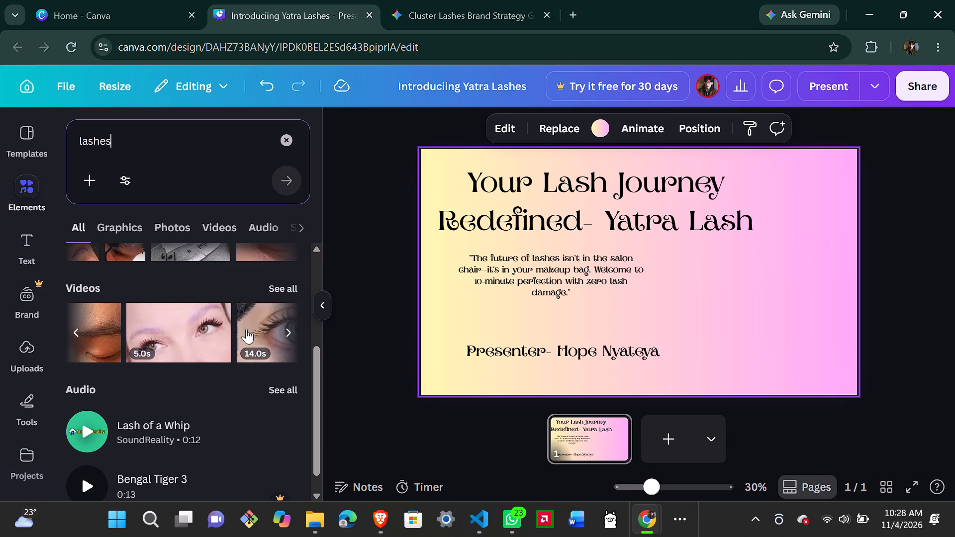
scroll(246, 329, left, 2)
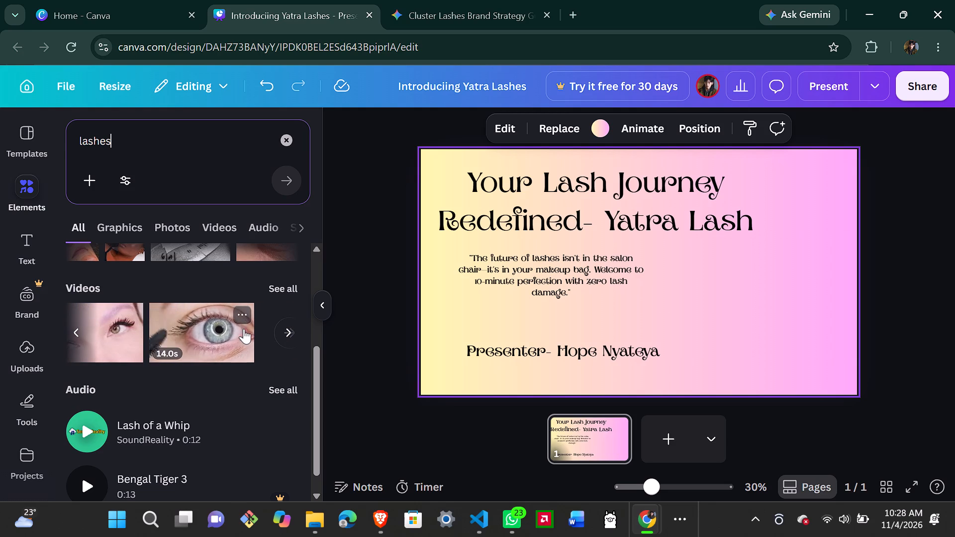
Add the 14-second video of mascara being applied near a blue-grey eye and shrink it to less than half size.
click(212, 331)
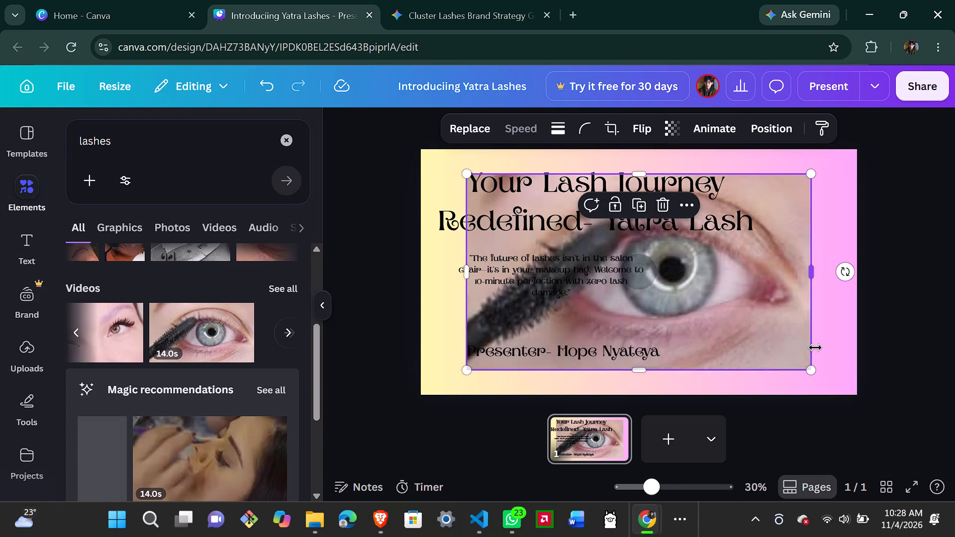
drag(813, 366, 609, 285)
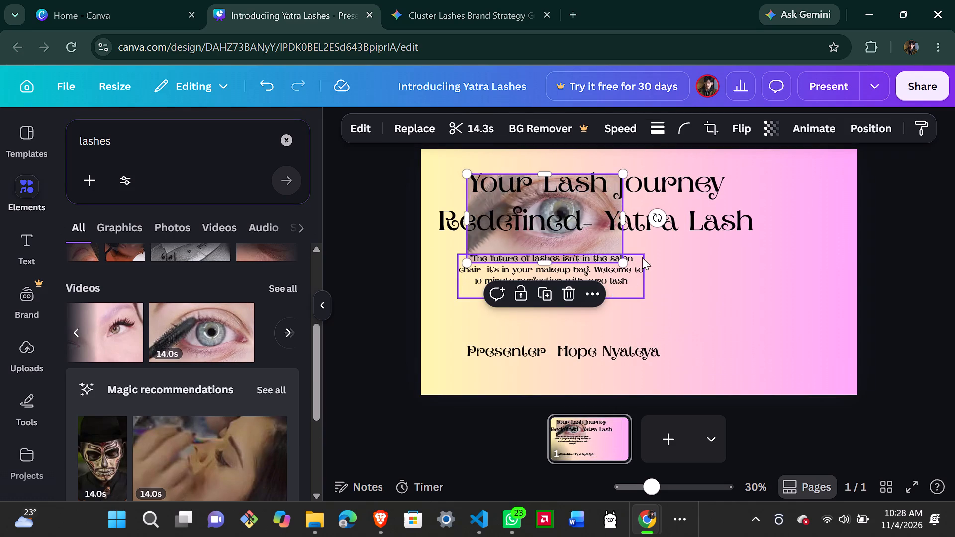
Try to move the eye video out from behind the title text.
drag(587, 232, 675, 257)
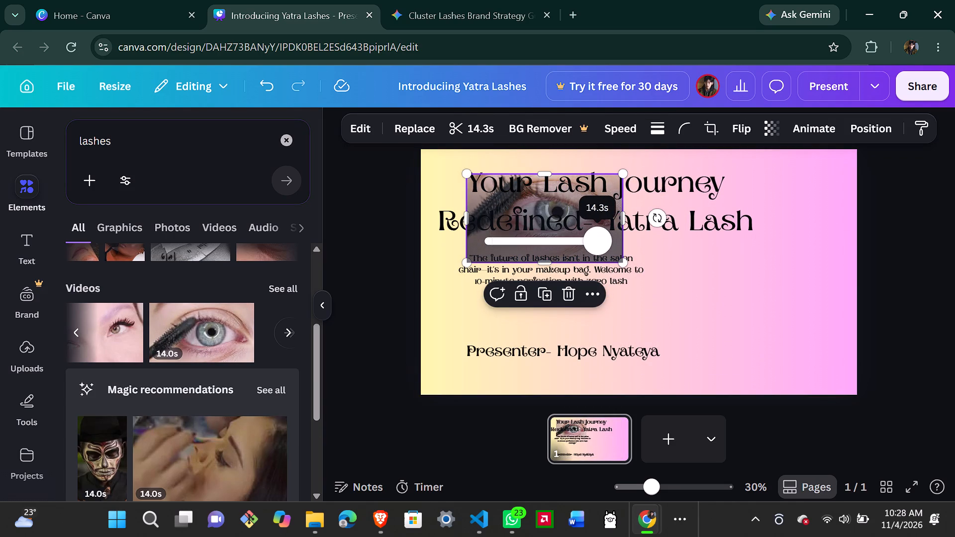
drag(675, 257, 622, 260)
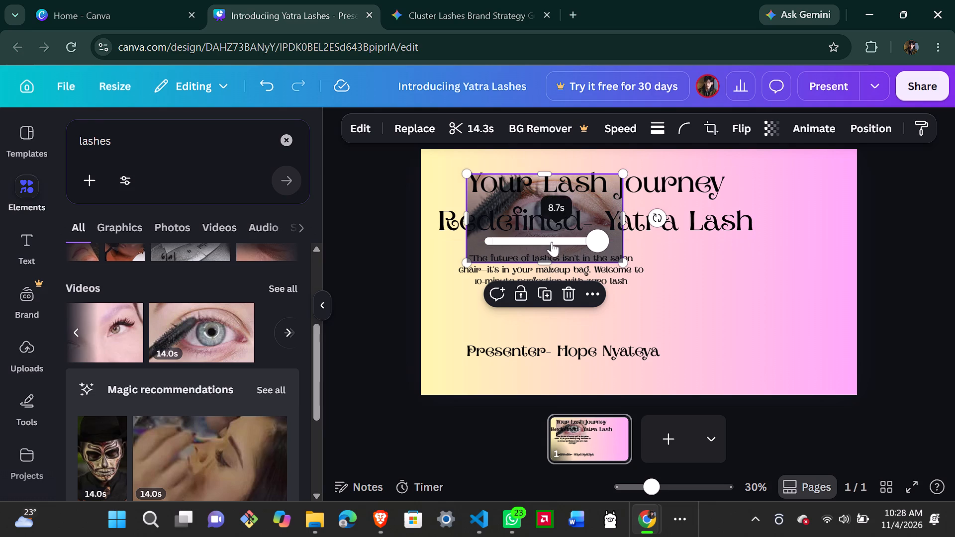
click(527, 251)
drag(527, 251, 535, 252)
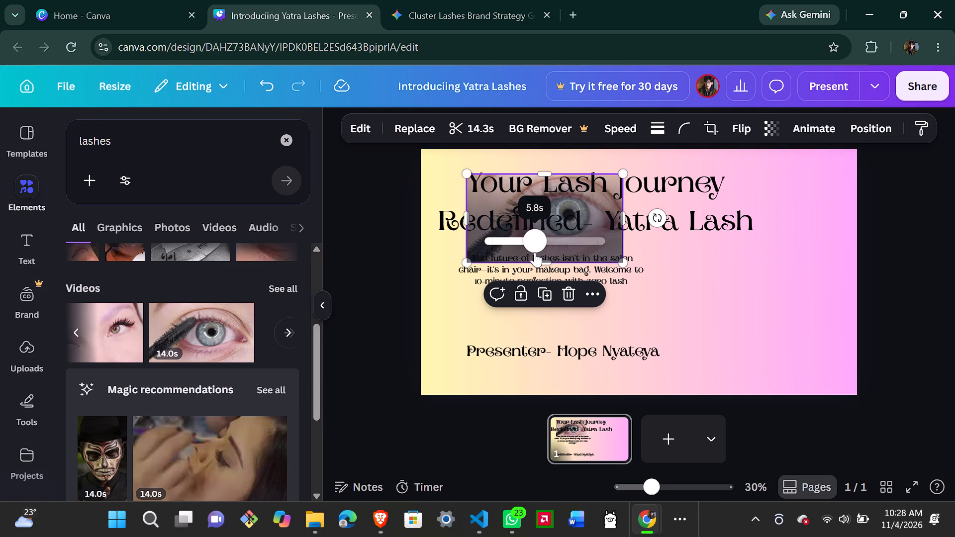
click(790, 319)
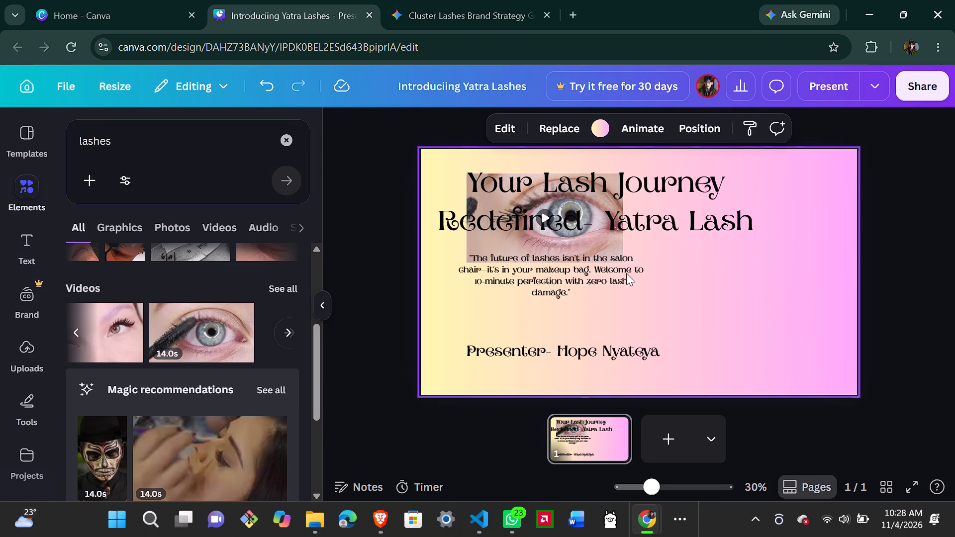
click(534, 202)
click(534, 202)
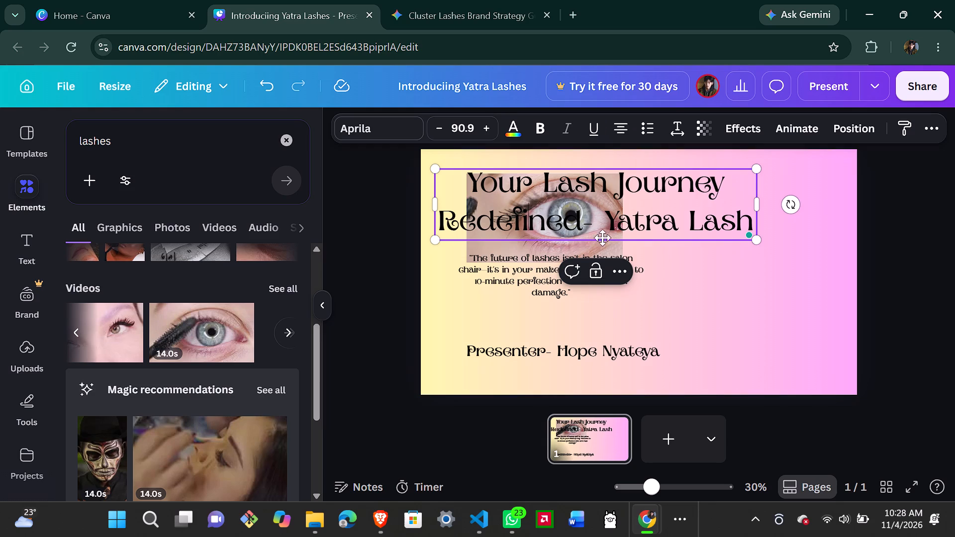
Move the eye video to the right of the "The future of lashes" statement, just beneath the title.
click(603, 249)
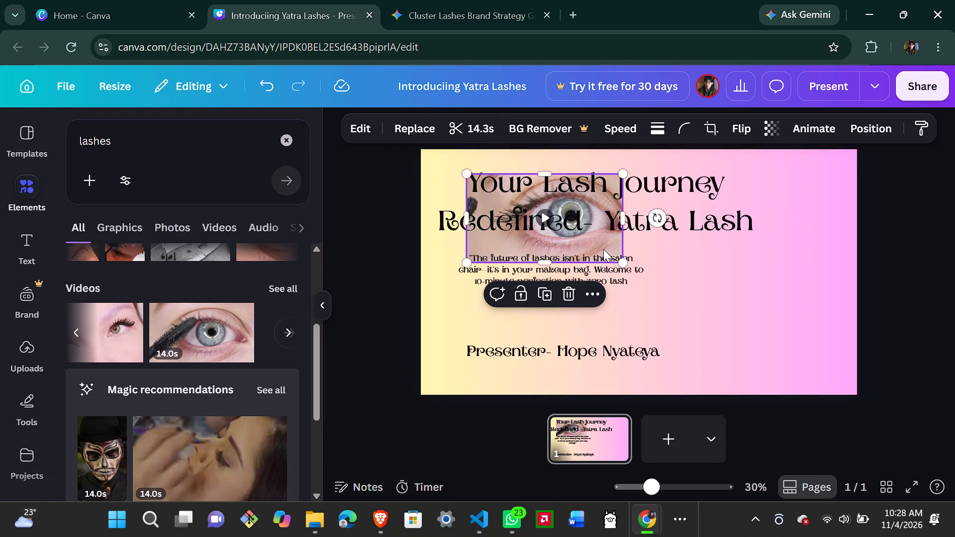
drag(603, 249, 742, 274)
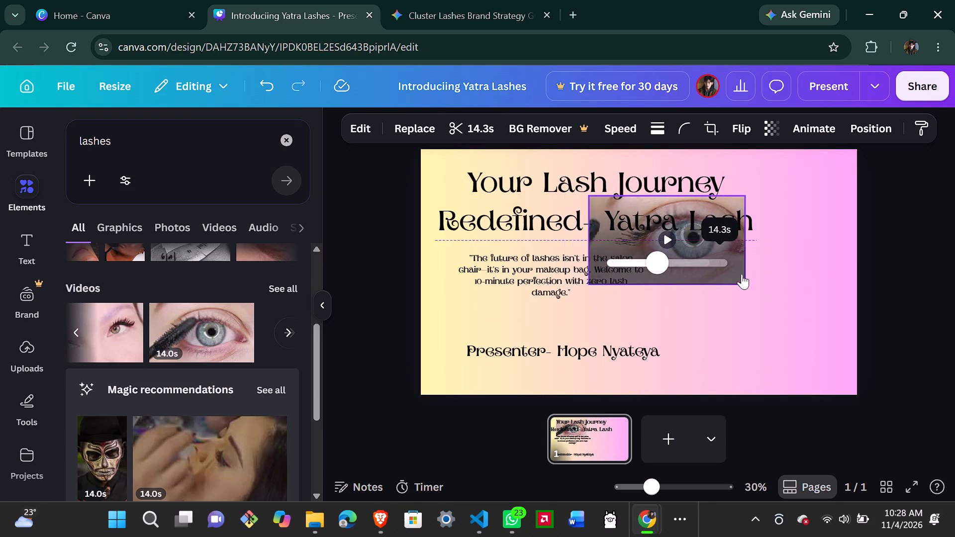
drag(742, 274, 793, 308)
click(903, 304)
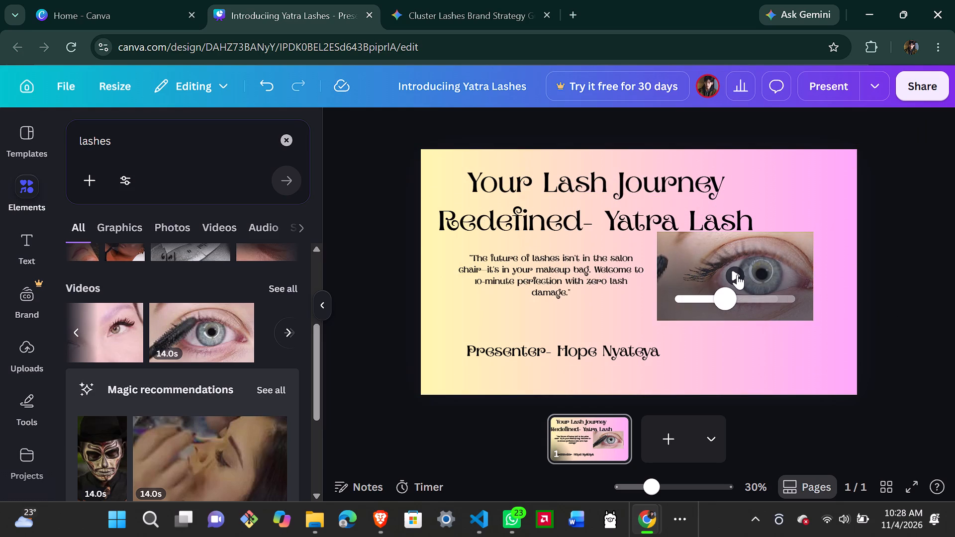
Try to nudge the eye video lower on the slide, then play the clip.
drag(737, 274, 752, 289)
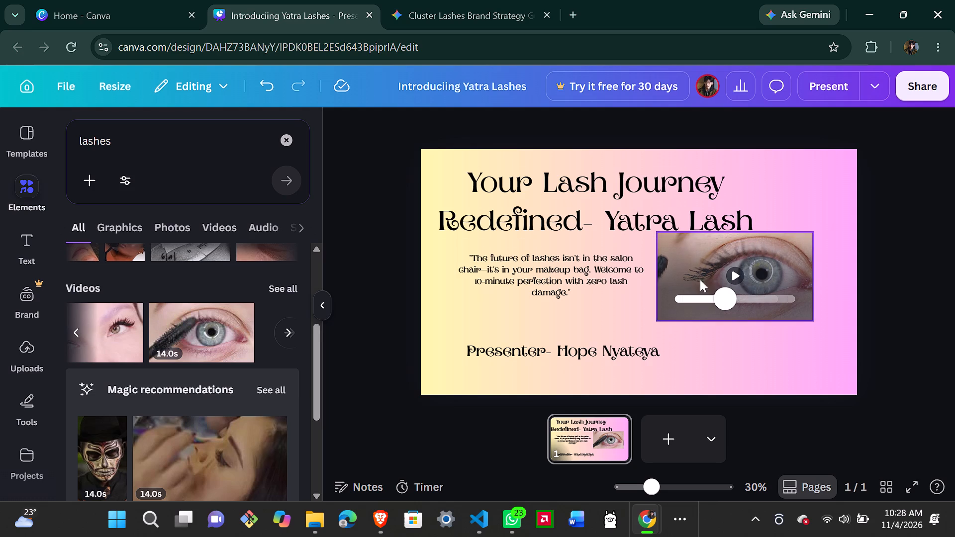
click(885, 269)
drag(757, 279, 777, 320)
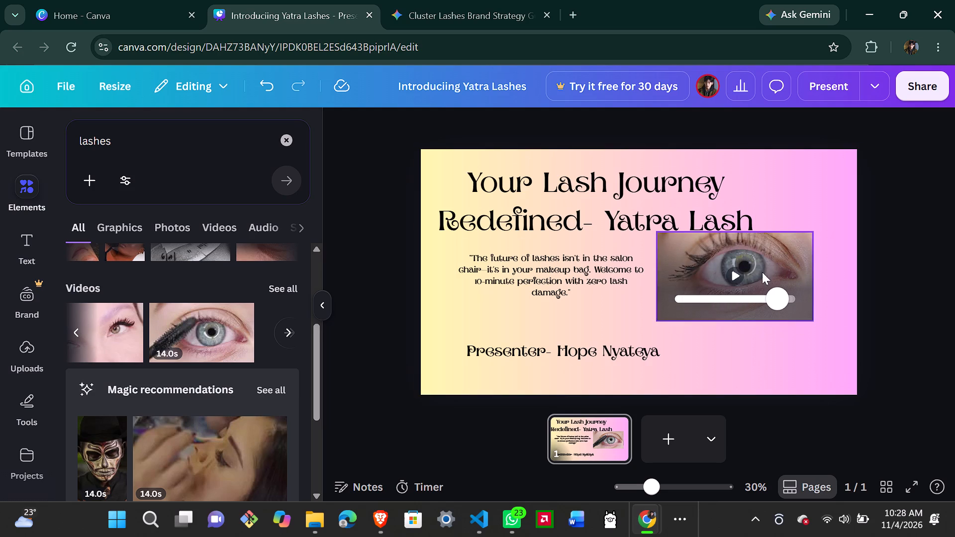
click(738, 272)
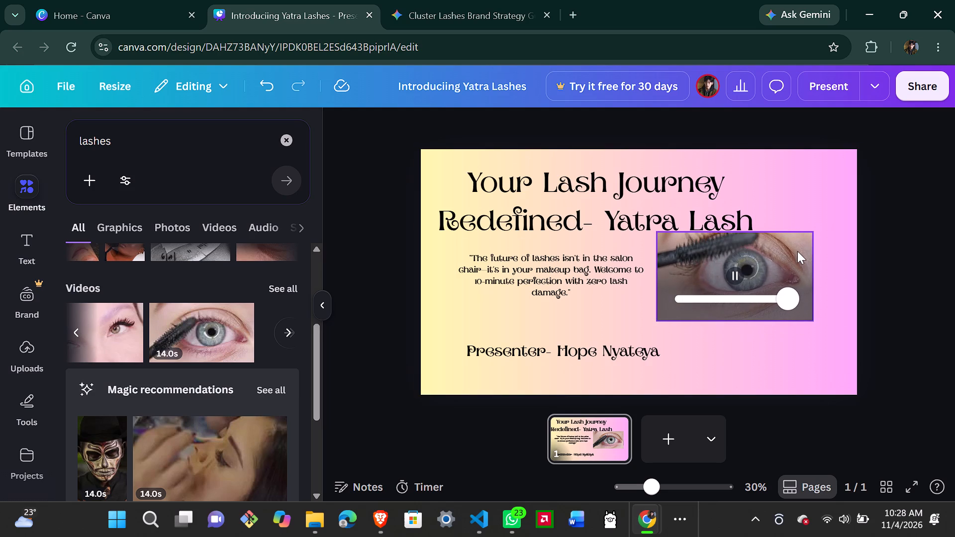
Enlarge the eye video slightly and shift it down and to the right, leaving a gap below the title.
click(805, 250)
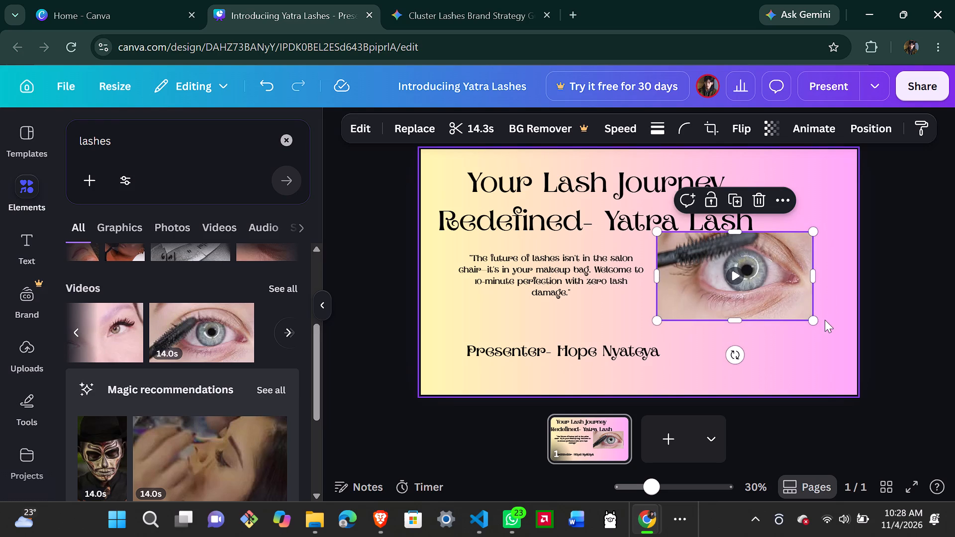
drag(813, 320, 828, 332)
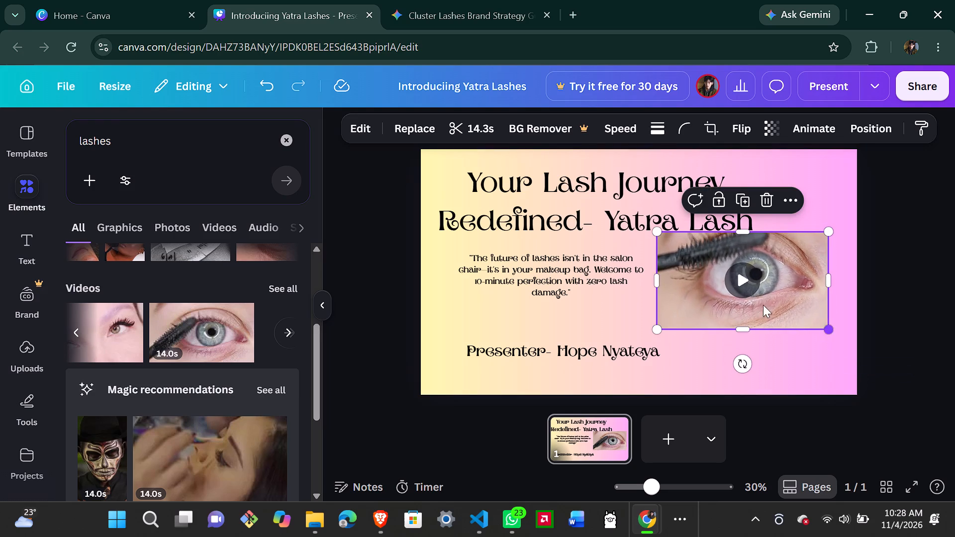
drag(735, 281, 757, 316)
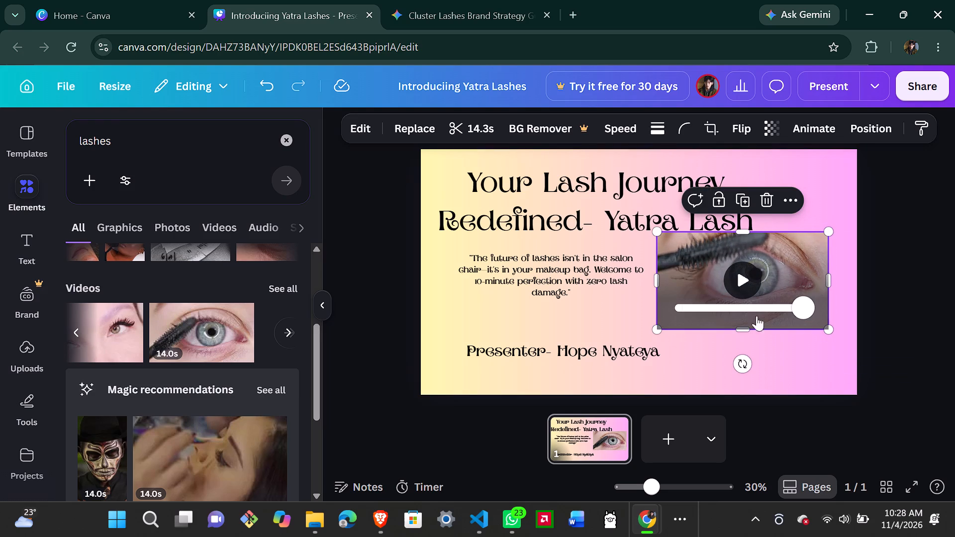
drag(757, 316, 775, 368)
click(775, 368)
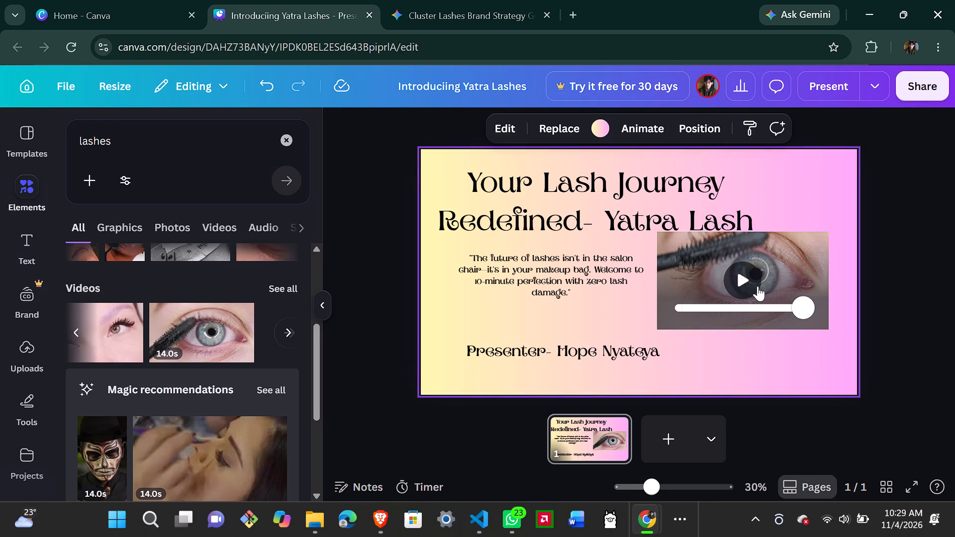
drag(704, 266, 718, 278)
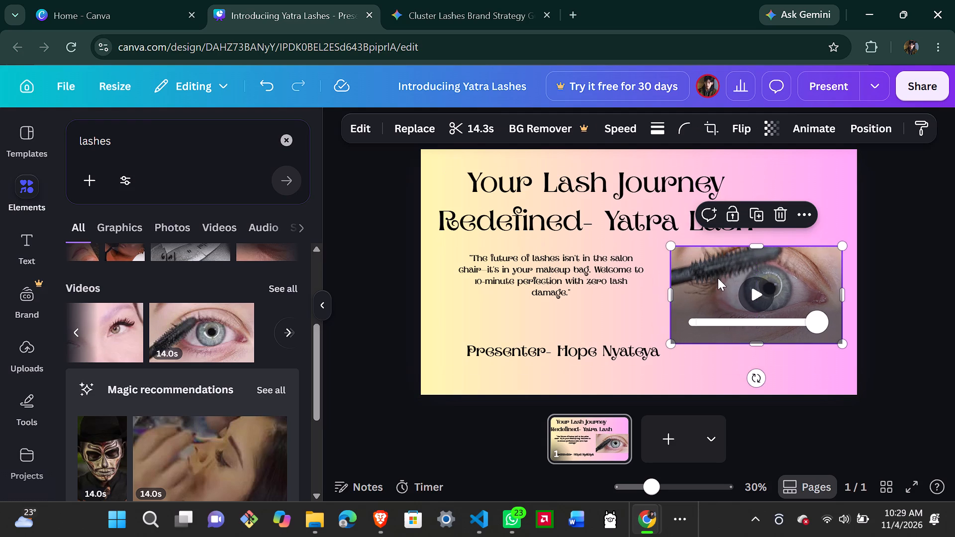
click(895, 289)
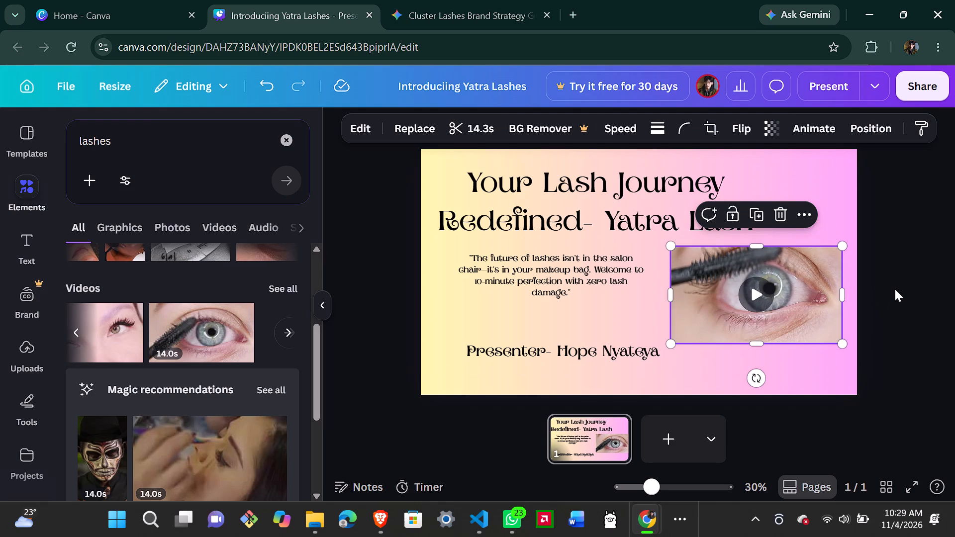
Play the eye video on the slide briefly, then pause it.
click(755, 296)
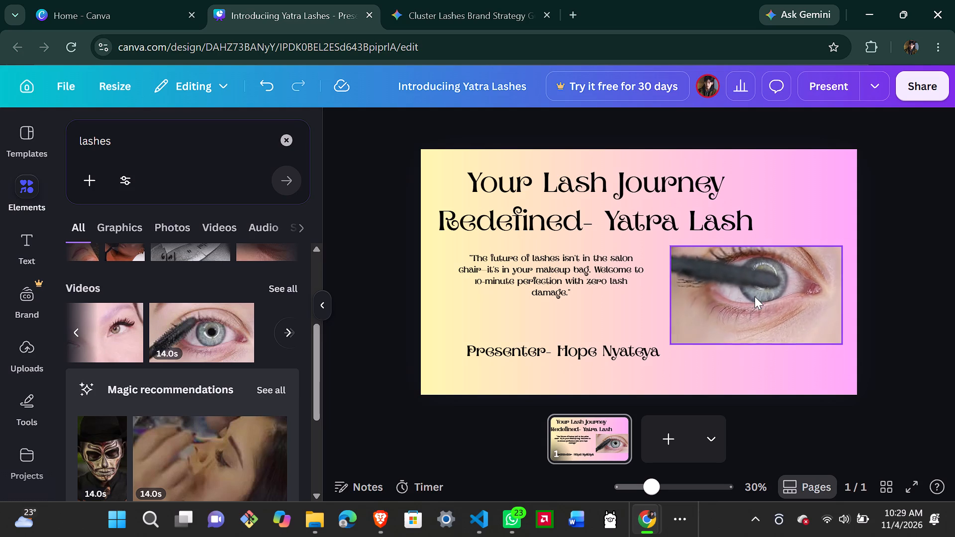
click(755, 296)
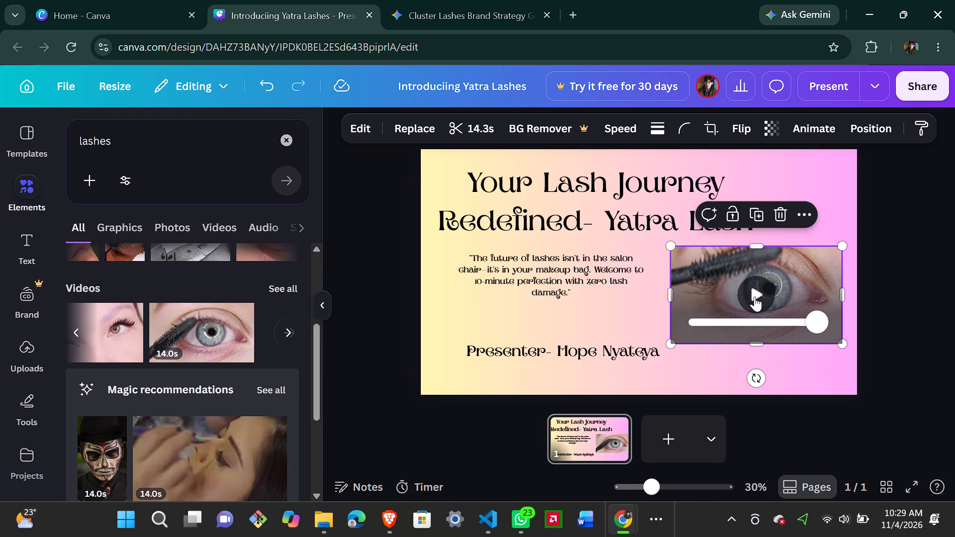
click(361, 129)
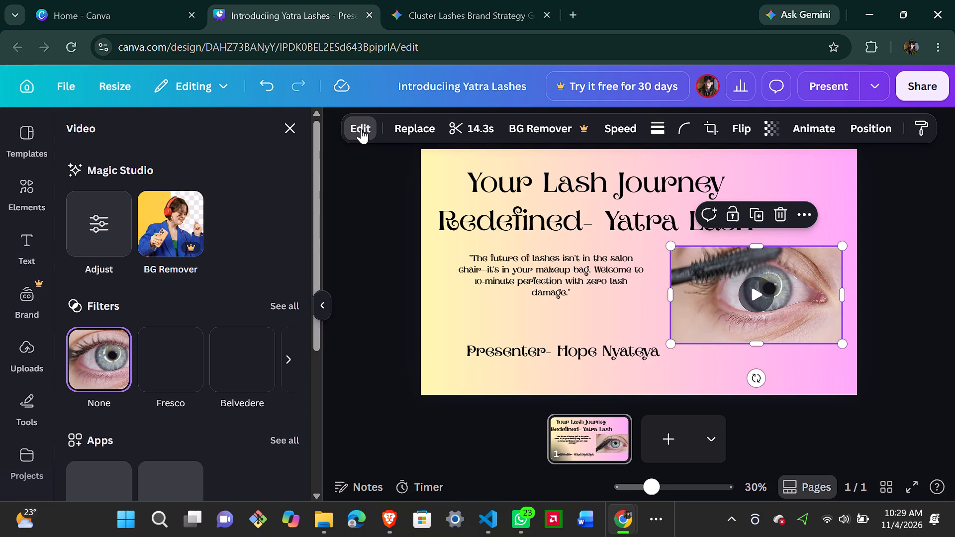
scroll(243, 376, down, 1)
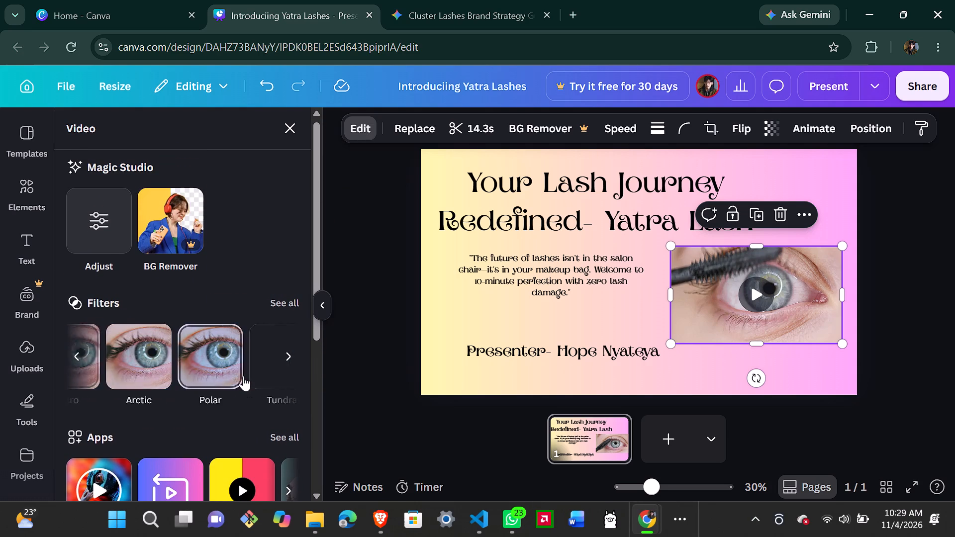
scroll(243, 376, left, 3)
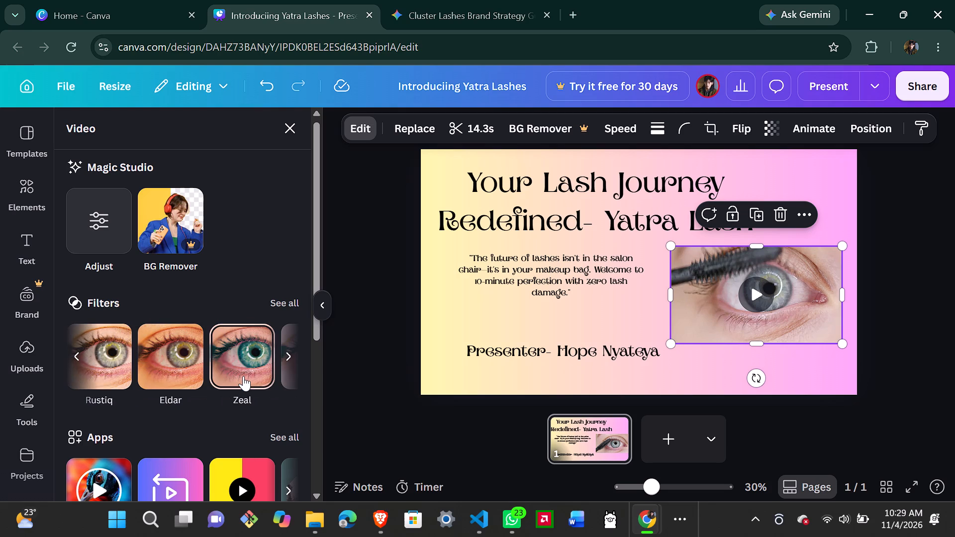
scroll(243, 376, left, 6)
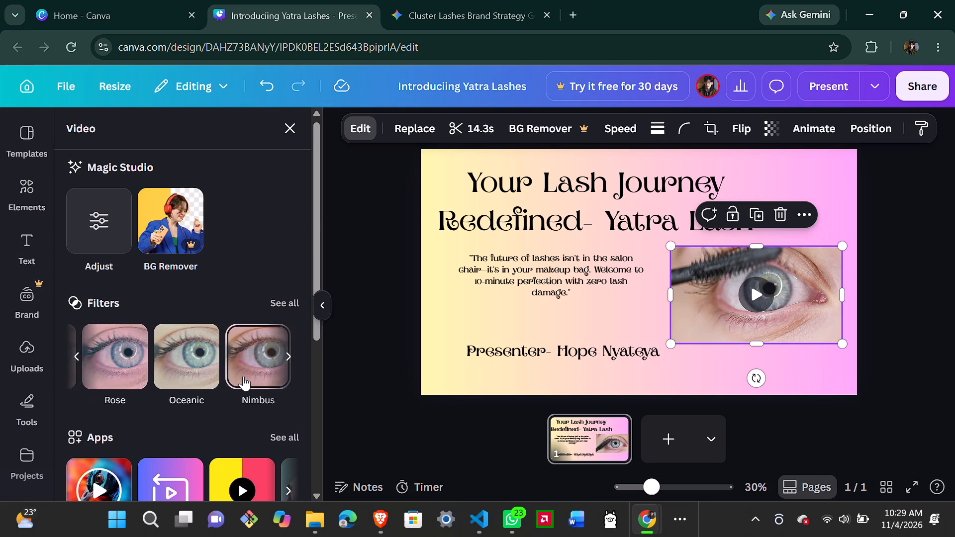
scroll(243, 376, down, 3)
scroll(198, 318, left, 2)
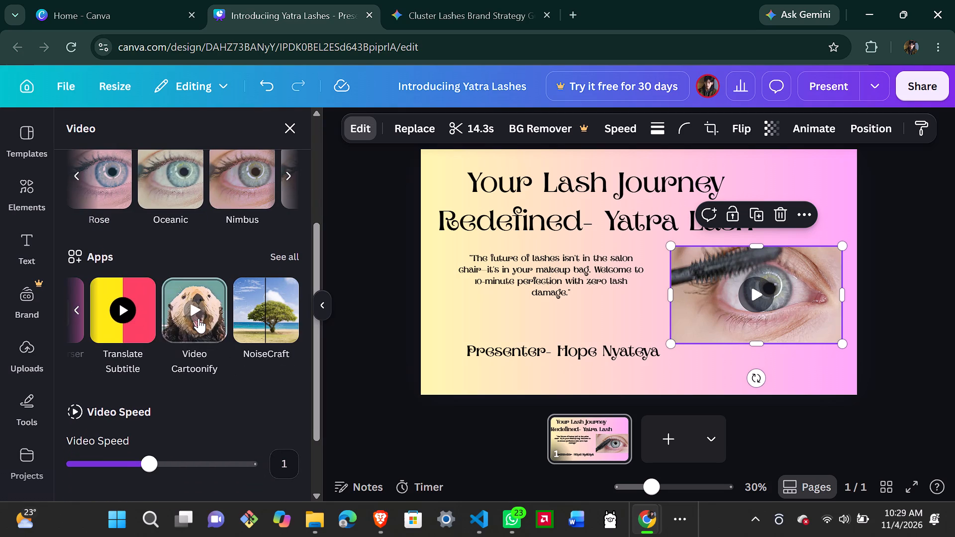
scroll(198, 318, left, 2)
scroll(198, 318, down, 3)
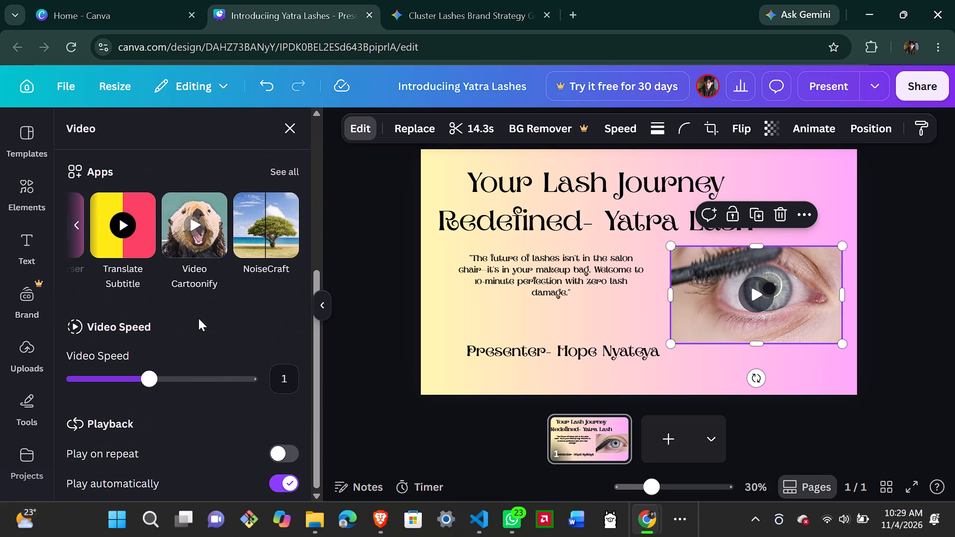
scroll(198, 318, down, 1)
scroll(198, 318, up, 4)
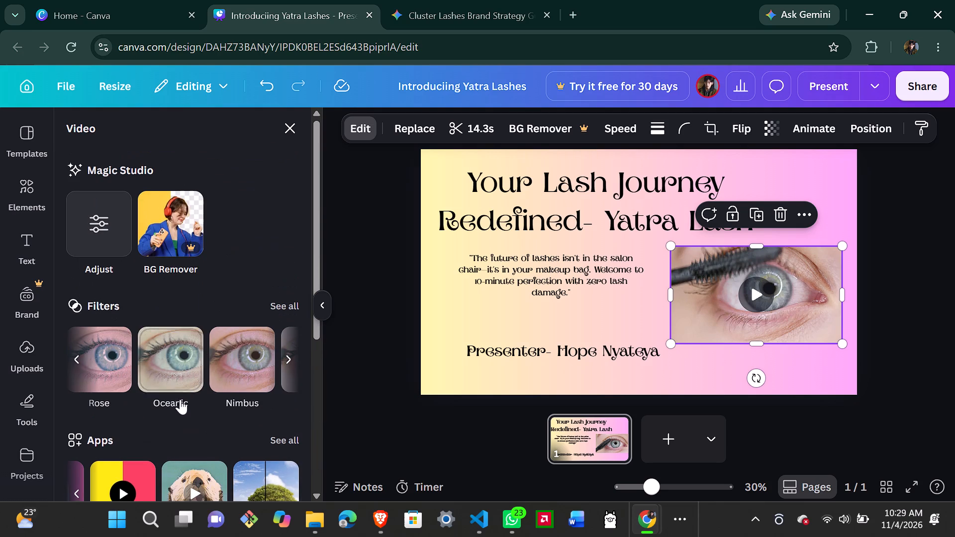
Set the eye video to play on repeat and turn off automatic playback.
scroll(180, 399, down, 4)
click(278, 452)
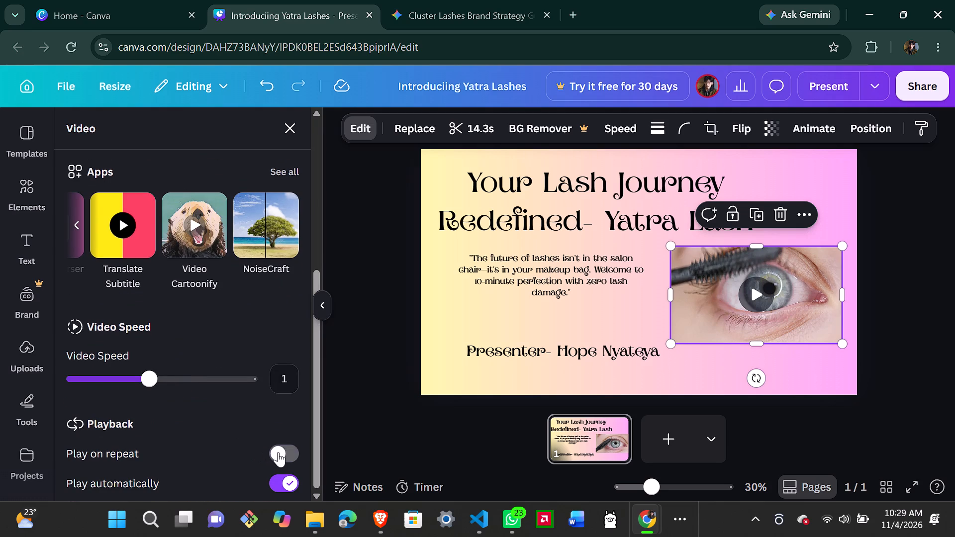
click(286, 482)
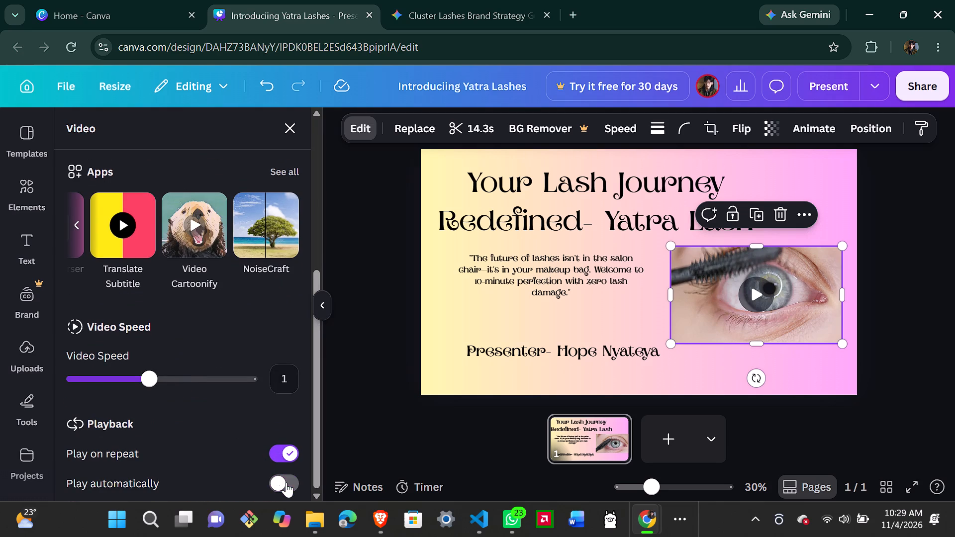
click(795, 398)
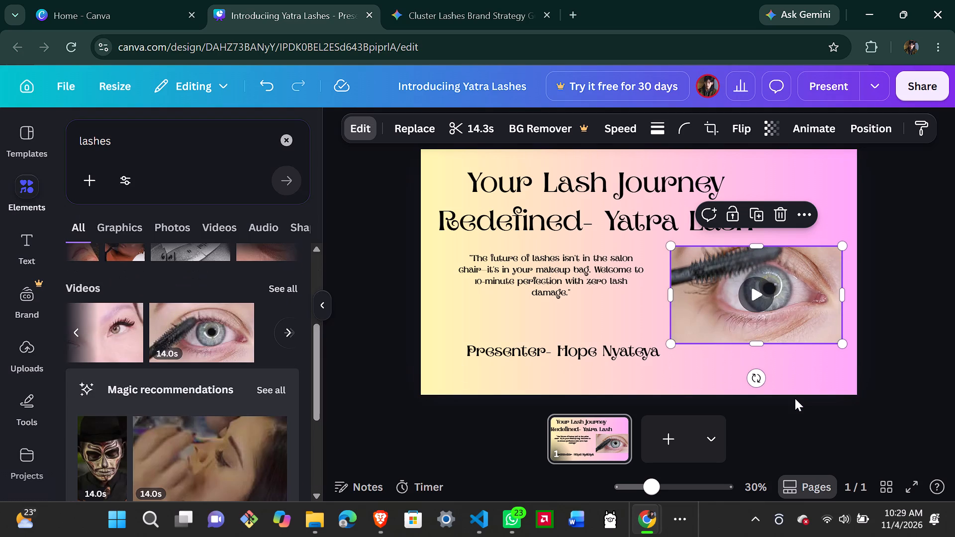
click(793, 408)
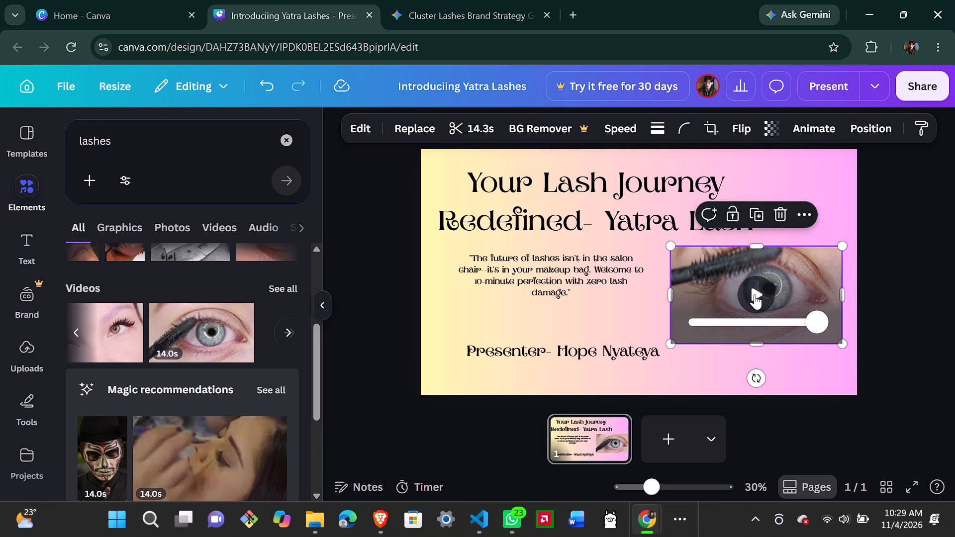
Play the eye video on the slide to check how it runs with the new playback settings.
click(755, 294)
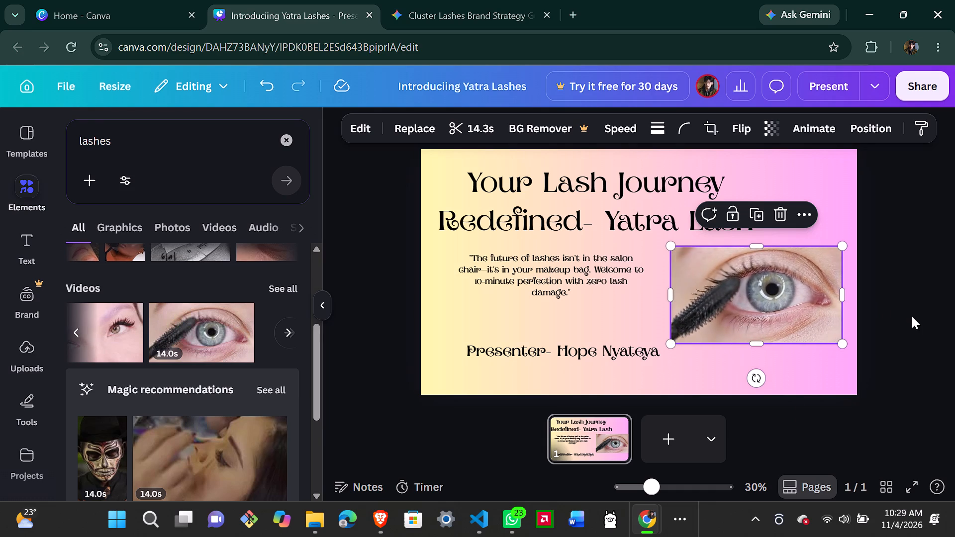
click(912, 316)
click(912, 316)
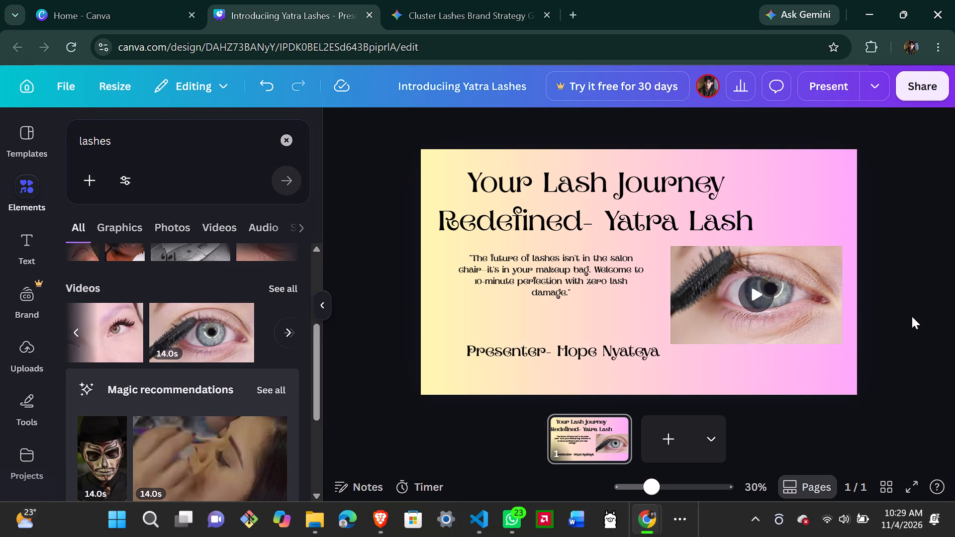
click(782, 296)
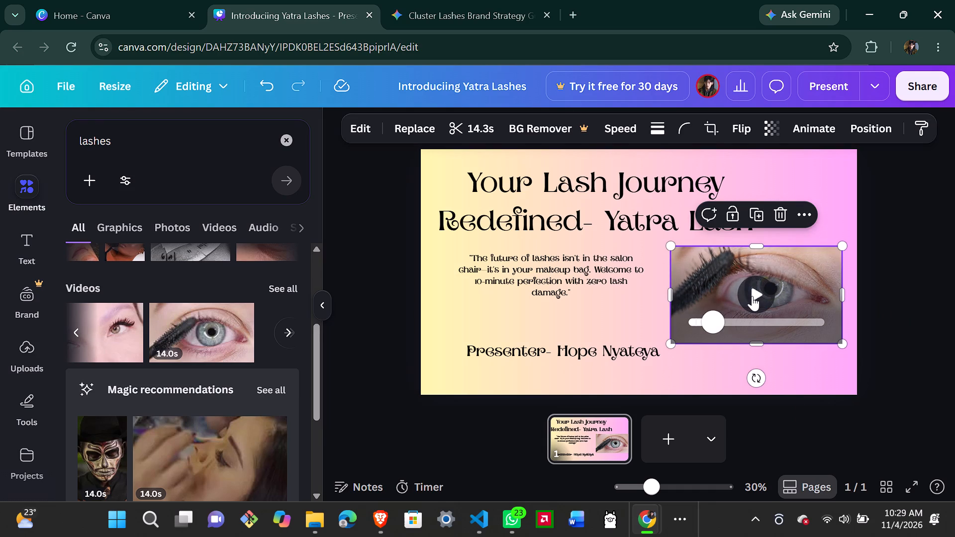
click(752, 296)
click(806, 178)
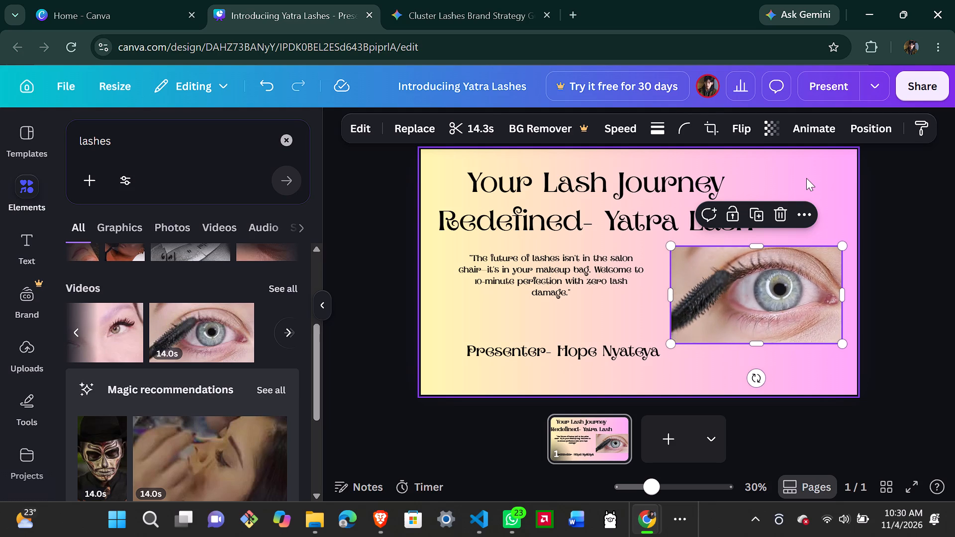
click(759, 291)
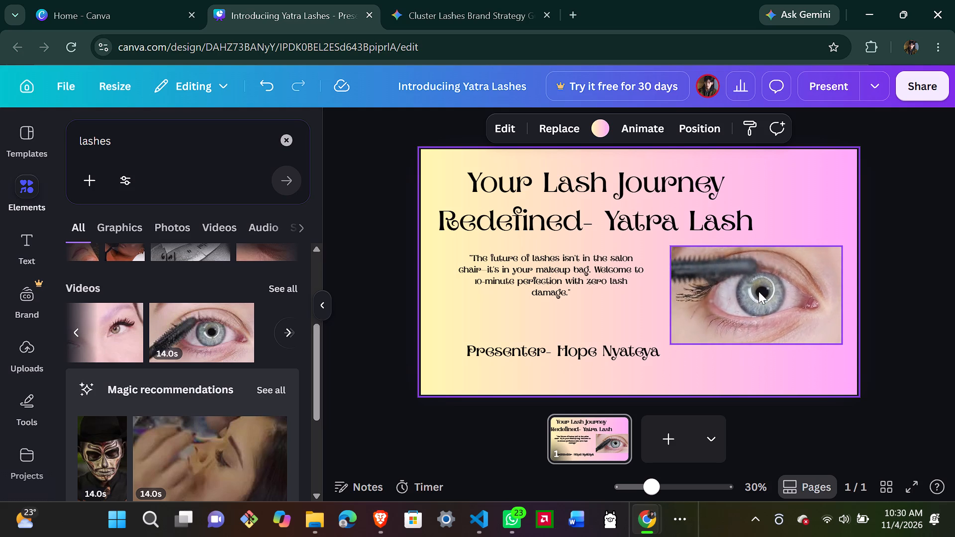
Look through the photo results for "lashes" for another image suited to the title slide.
scroll(187, 338, left, 2)
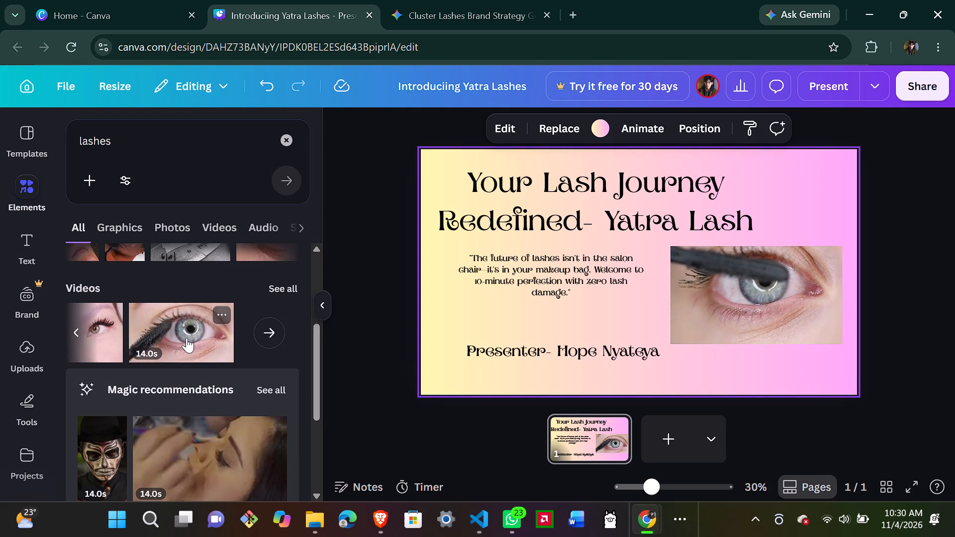
scroll(187, 338, up, 3)
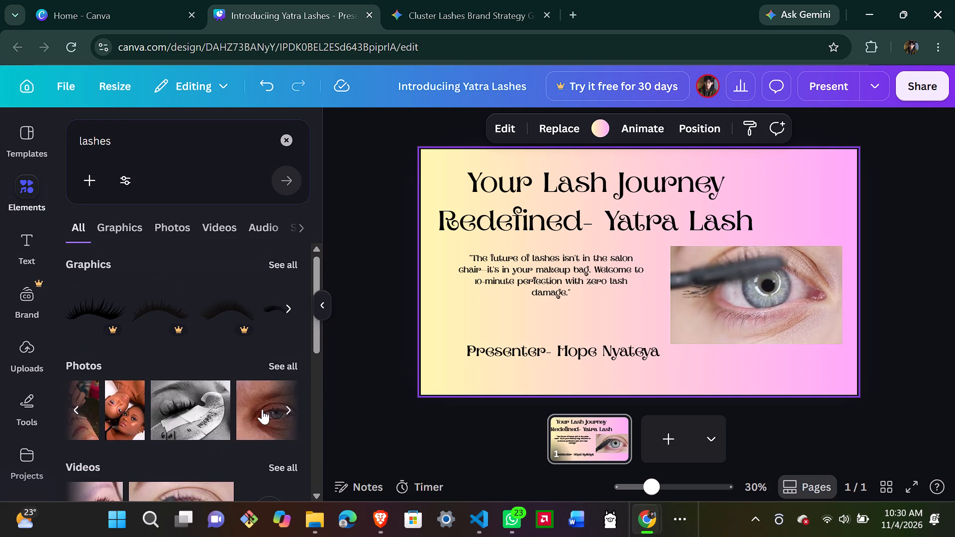
scroll(213, 416, left, 1)
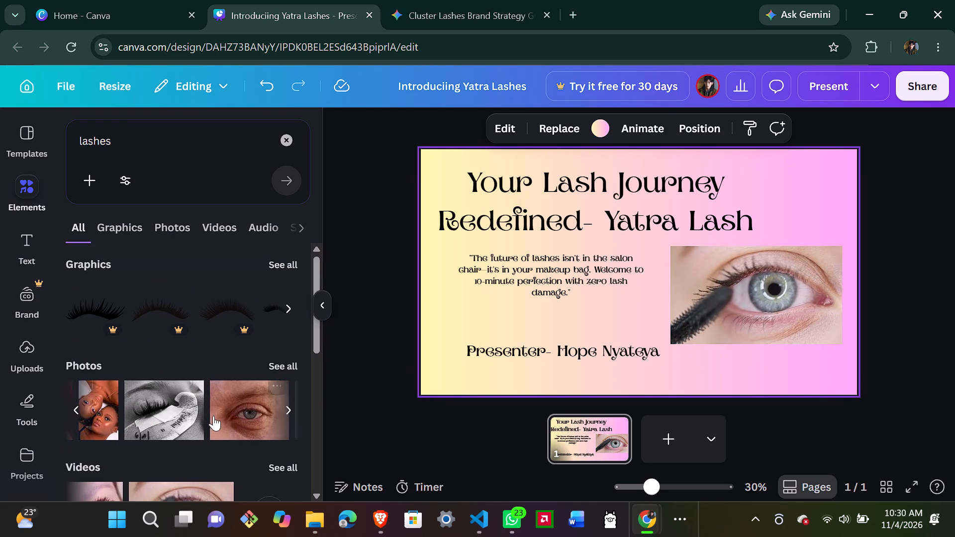
scroll(213, 416, left, 5)
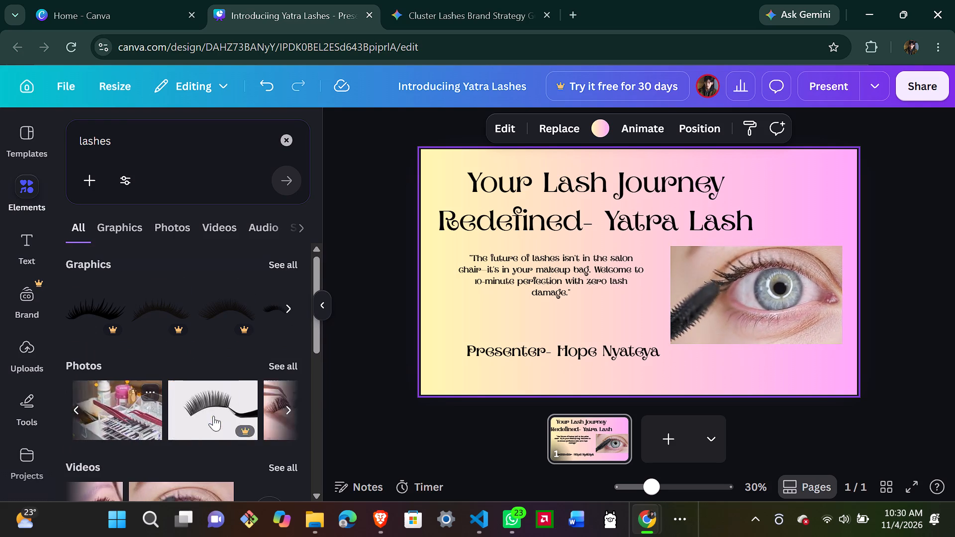
scroll(213, 416, left, 4)
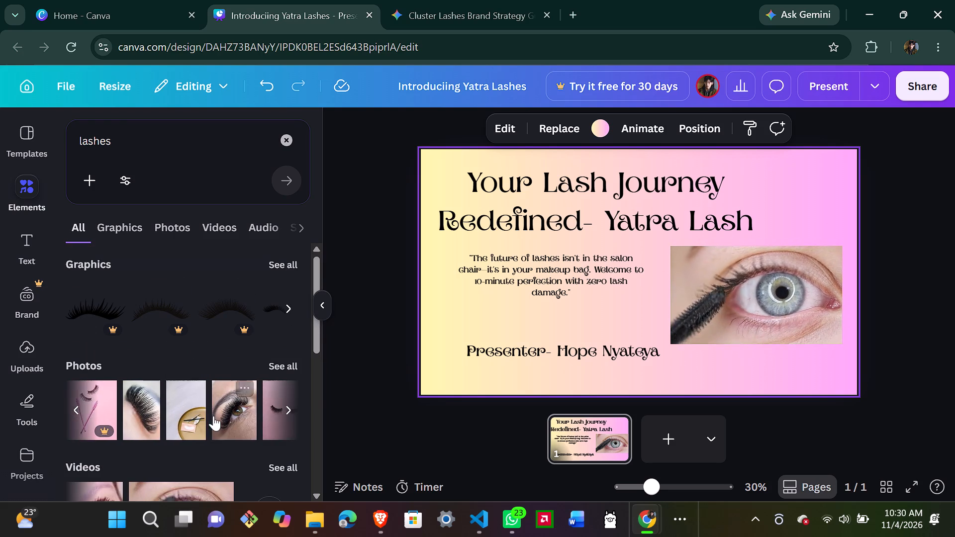
scroll(213, 416, left, 3)
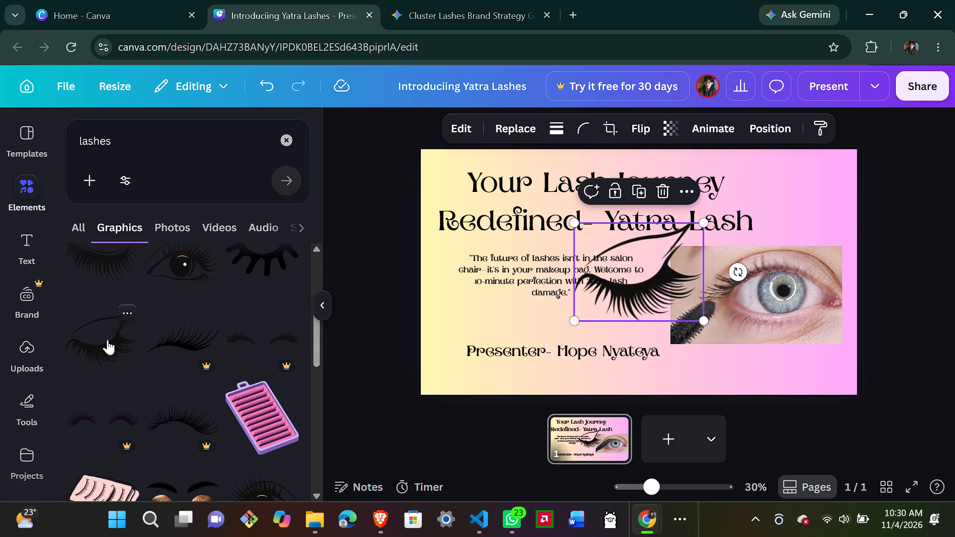
Shrink the closed-eye lash graphic to a small accent and place it to the right of the title, above the eye video.
drag(647, 279, 722, 251)
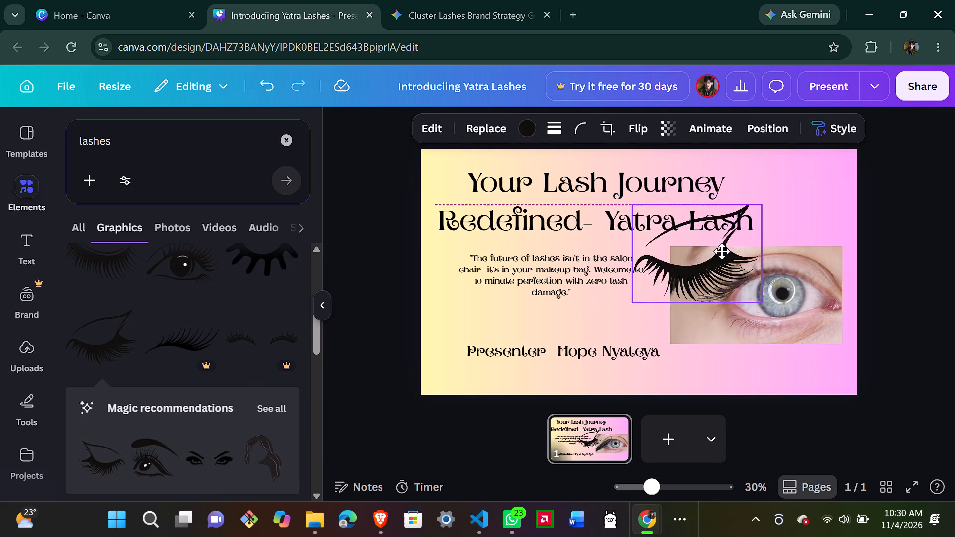
drag(722, 251, 806, 209)
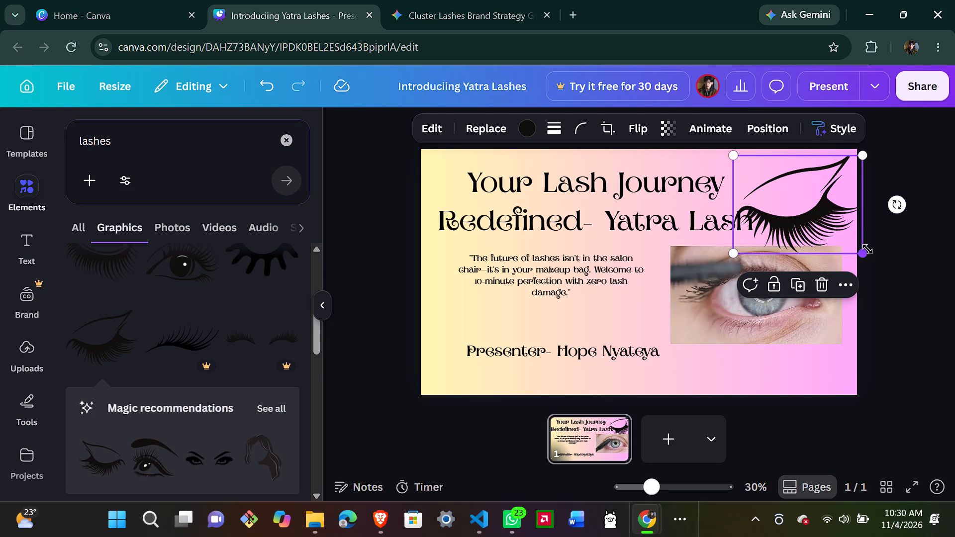
drag(867, 249, 805, 209)
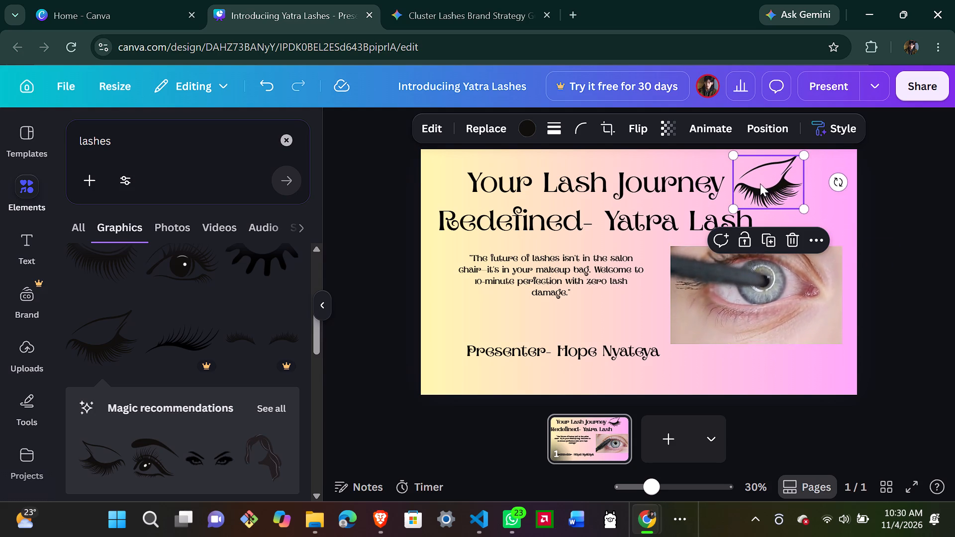
drag(805, 208, 792, 200)
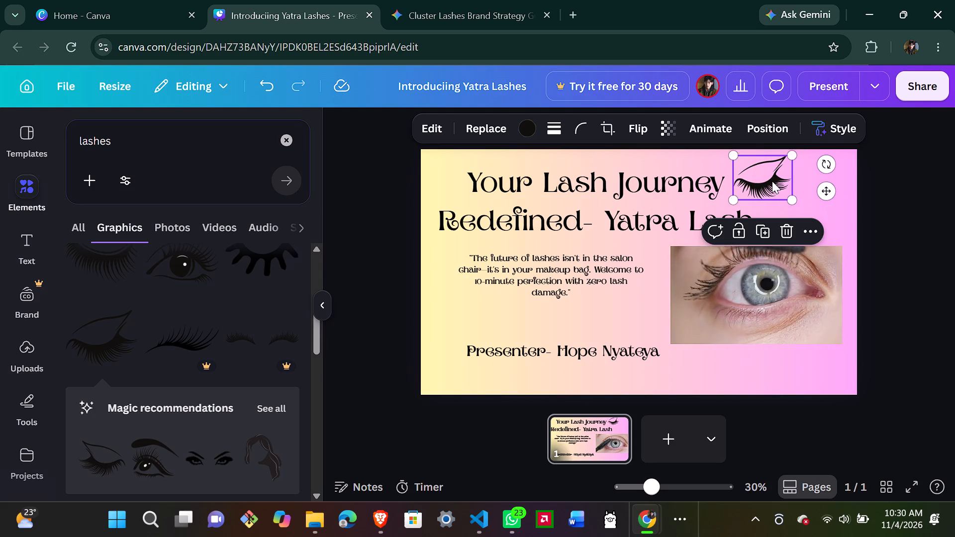
drag(770, 180, 804, 193)
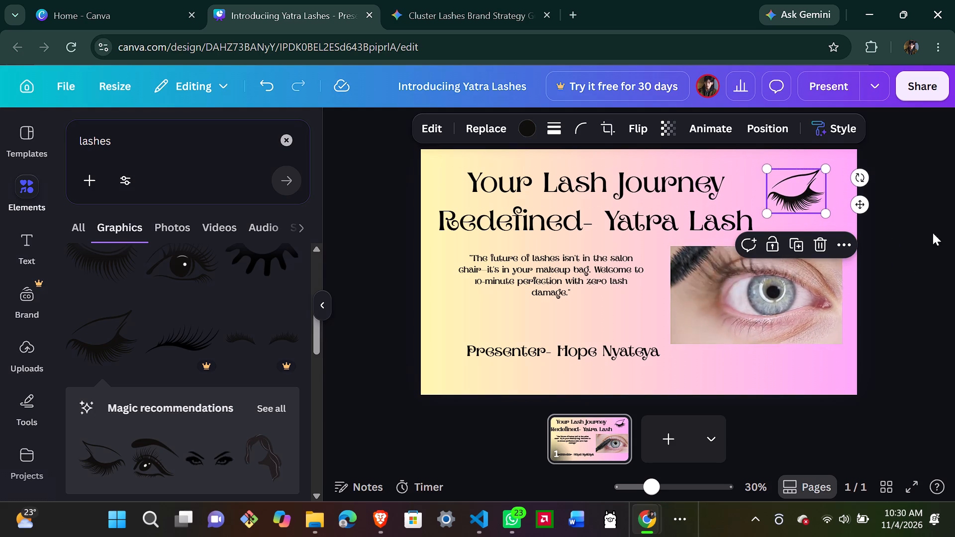
Shrink the closed-eye lash graphic further and place it between the quote and the presenter line on the title slide.
click(920, 279)
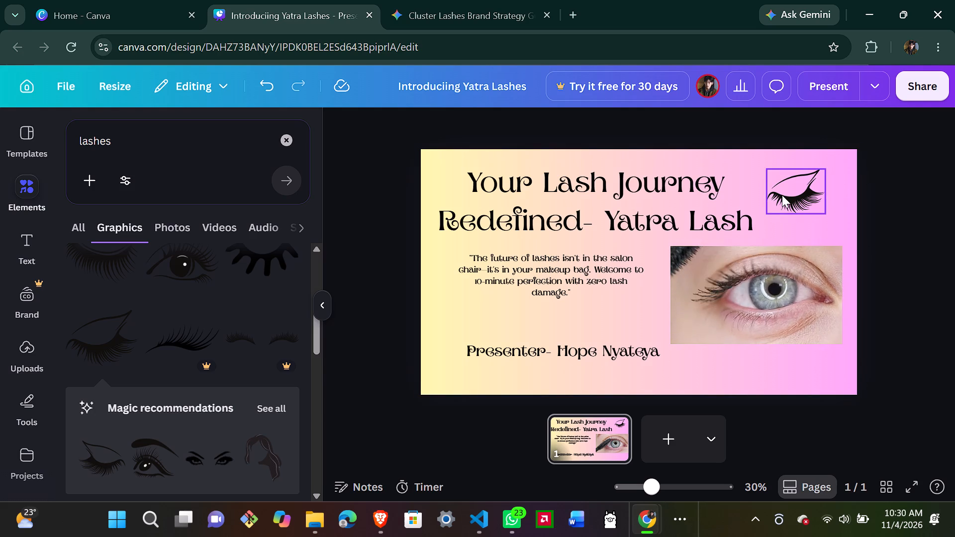
click(782, 197)
drag(825, 214, 809, 206)
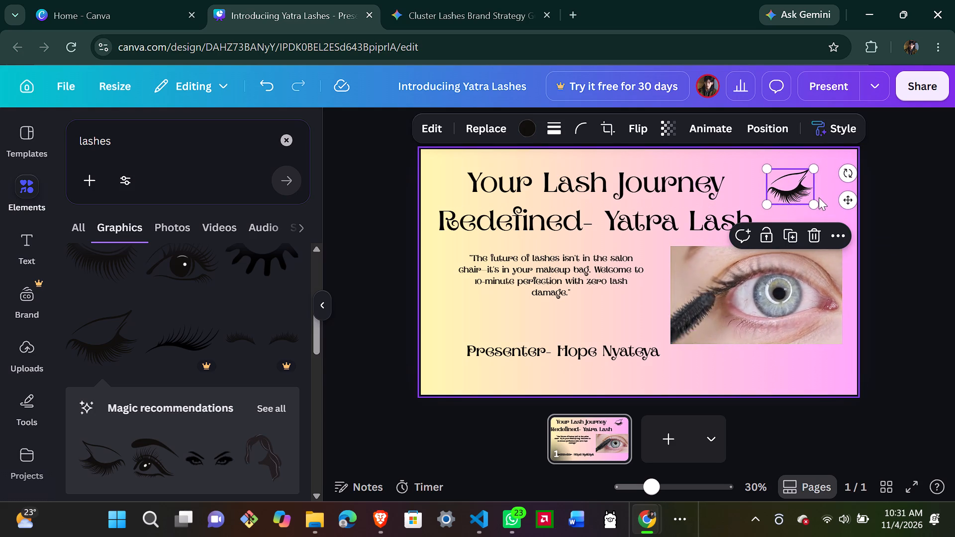
drag(813, 201, 806, 199)
drag(784, 184, 538, 321)
click(732, 346)
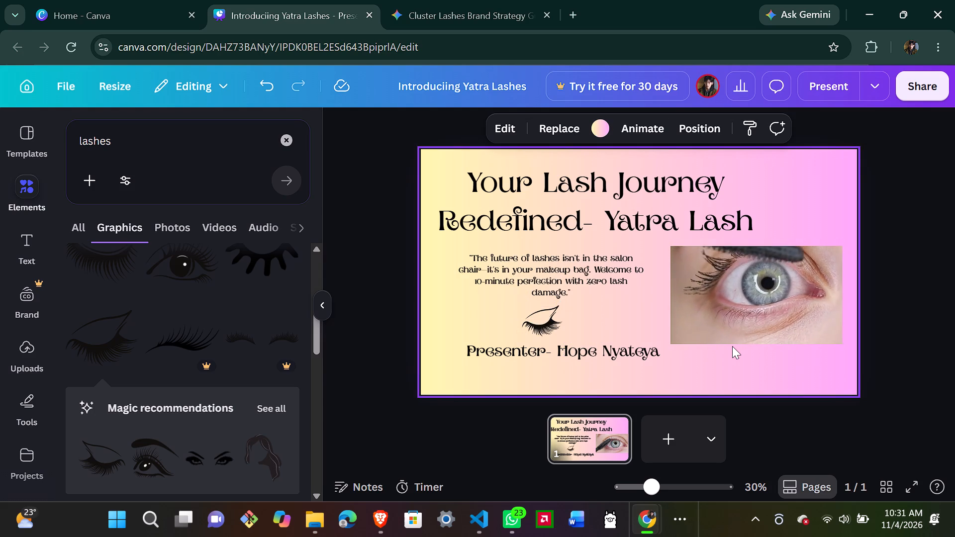
click(535, 328)
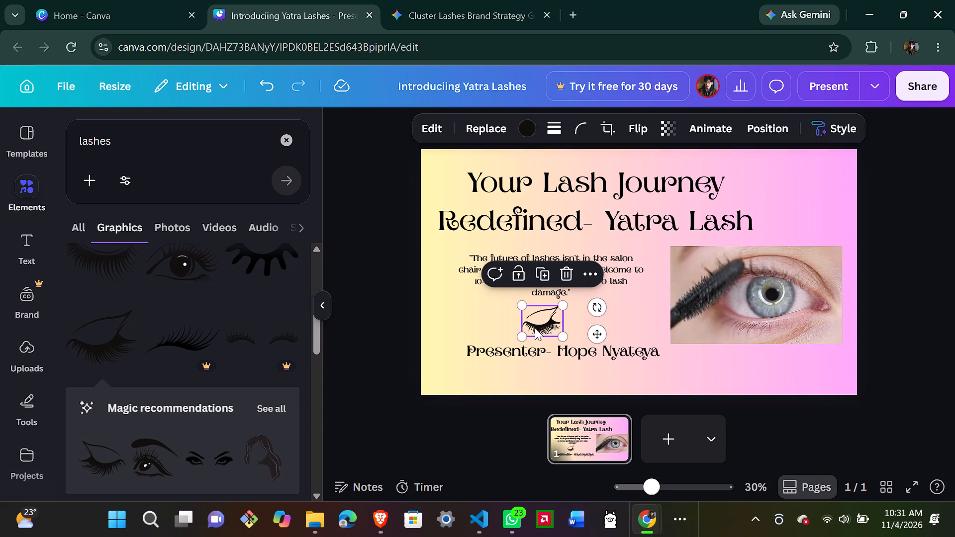
drag(564, 332, 558, 330)
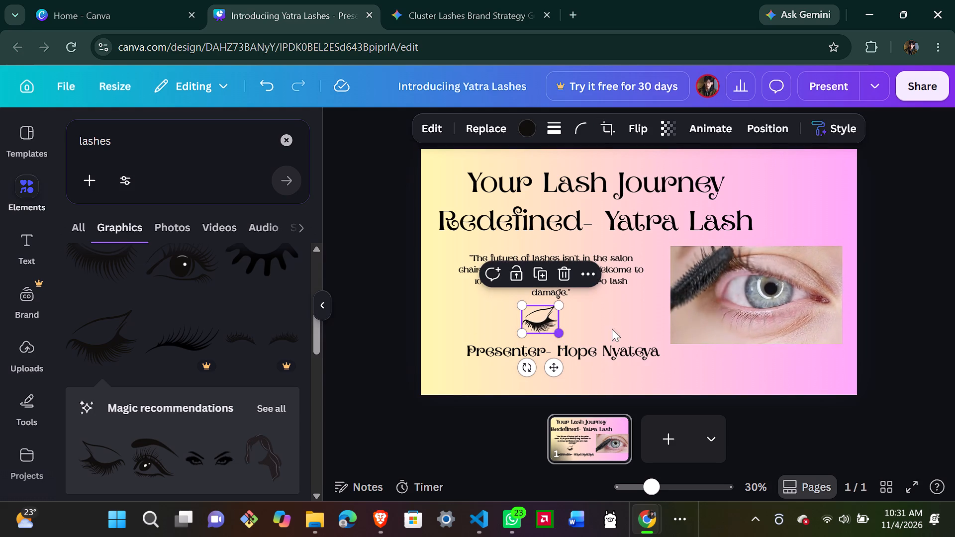
click(618, 324)
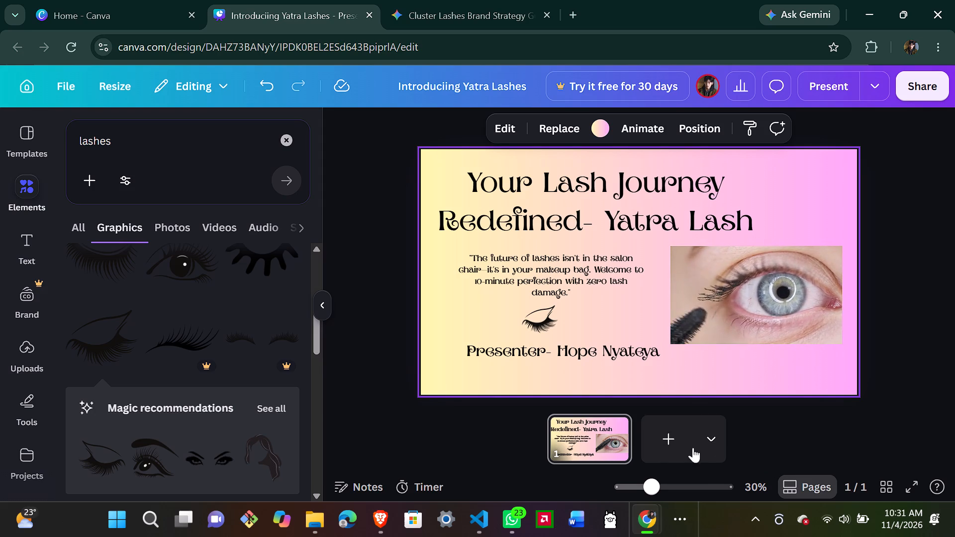
Add a second copy of the closed-eye lash graphic, flip it horizontally and align it beside the first as a mirrored pair.
click(105, 351)
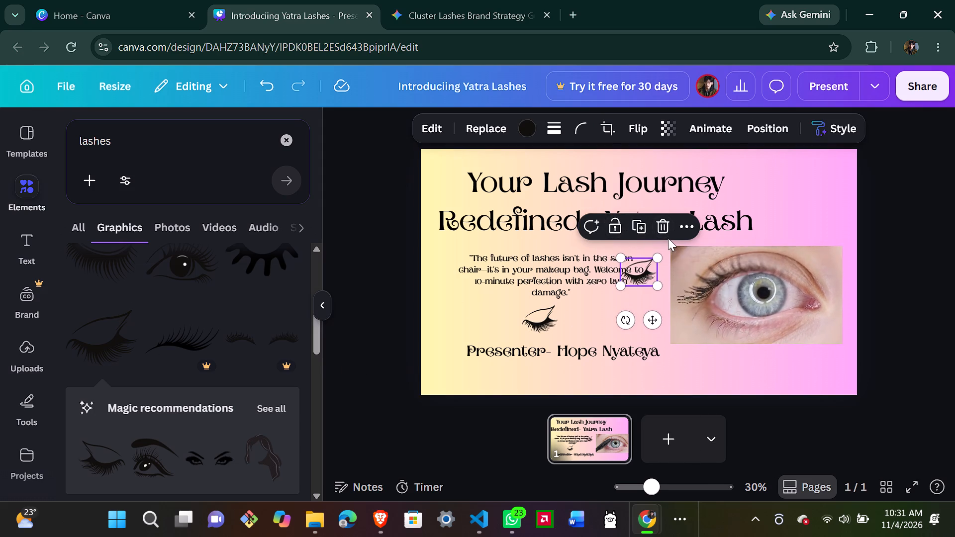
click(636, 123)
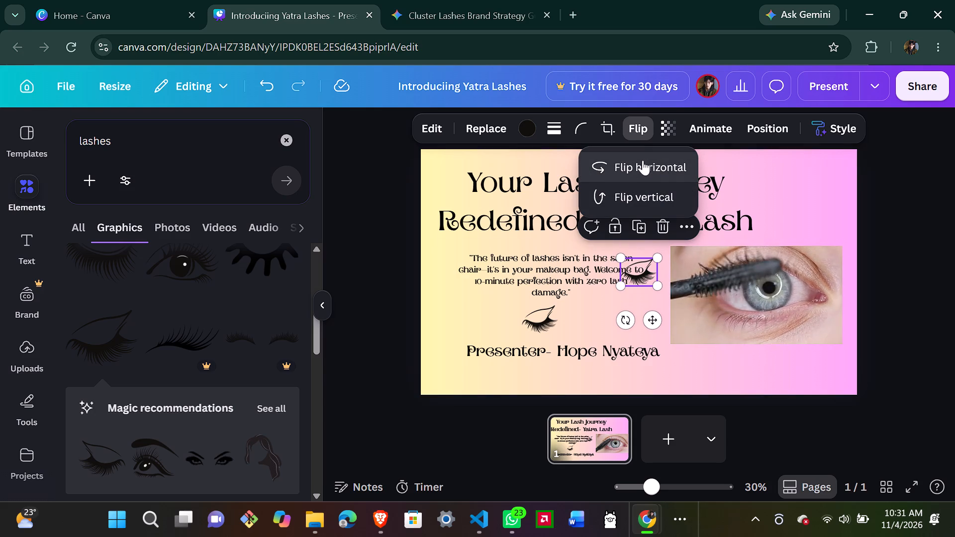
click(643, 160)
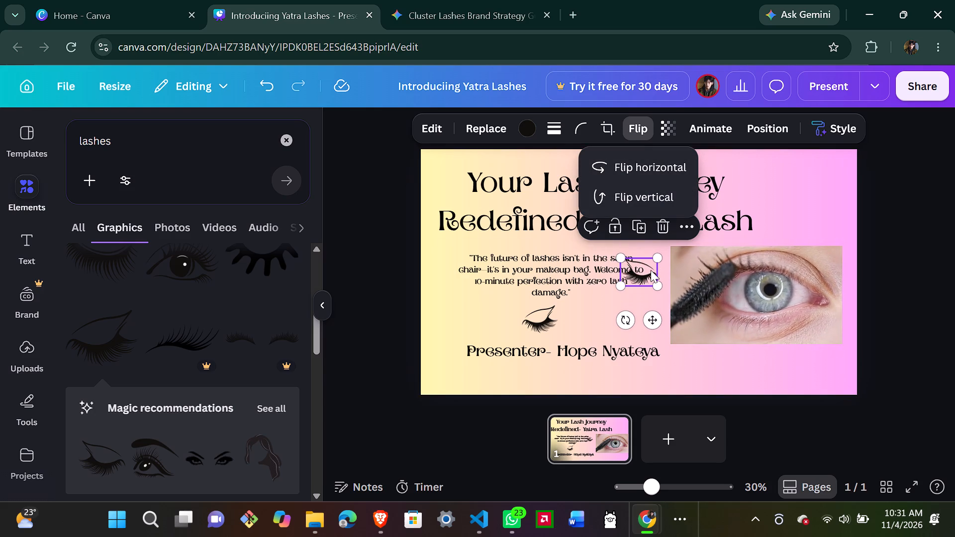
drag(651, 270, 468, 321)
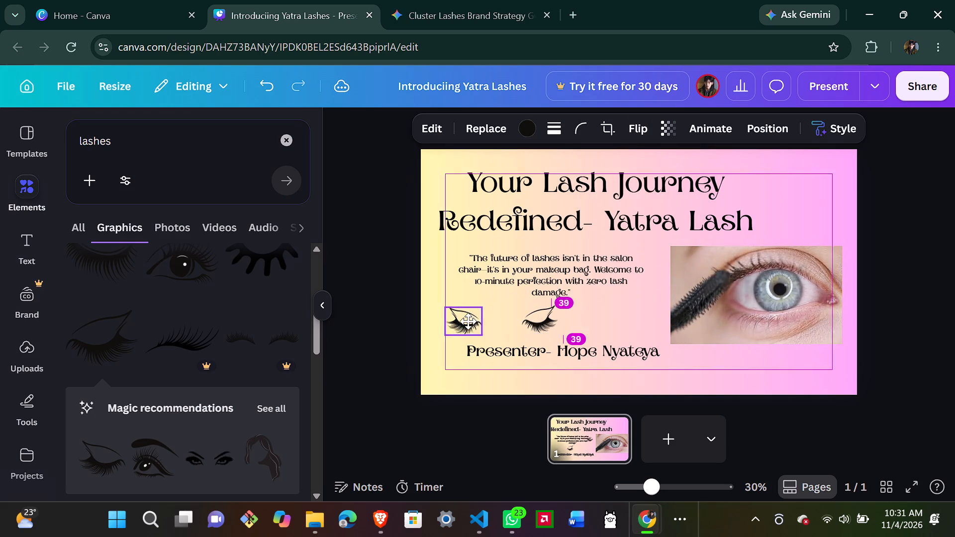
drag(468, 321, 491, 315)
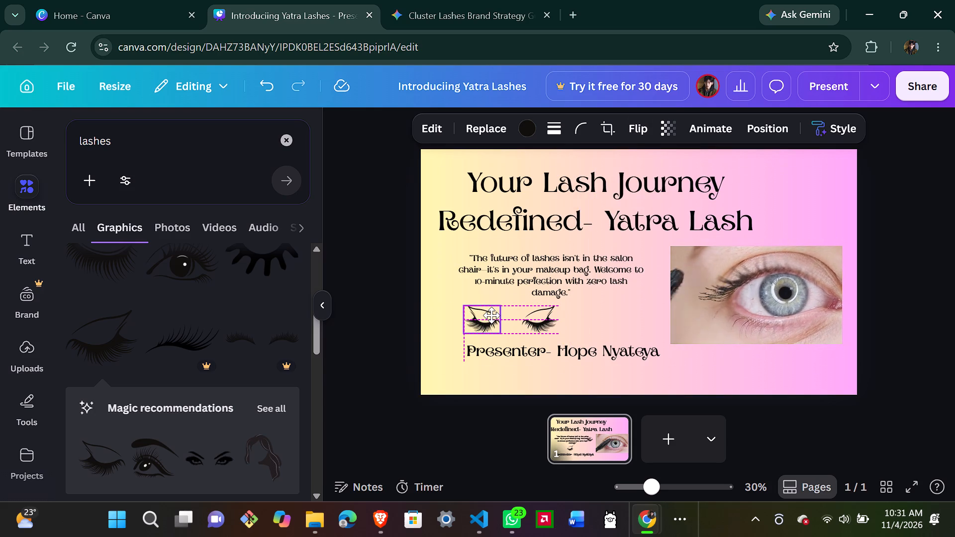
drag(491, 315, 507, 315)
click(622, 315)
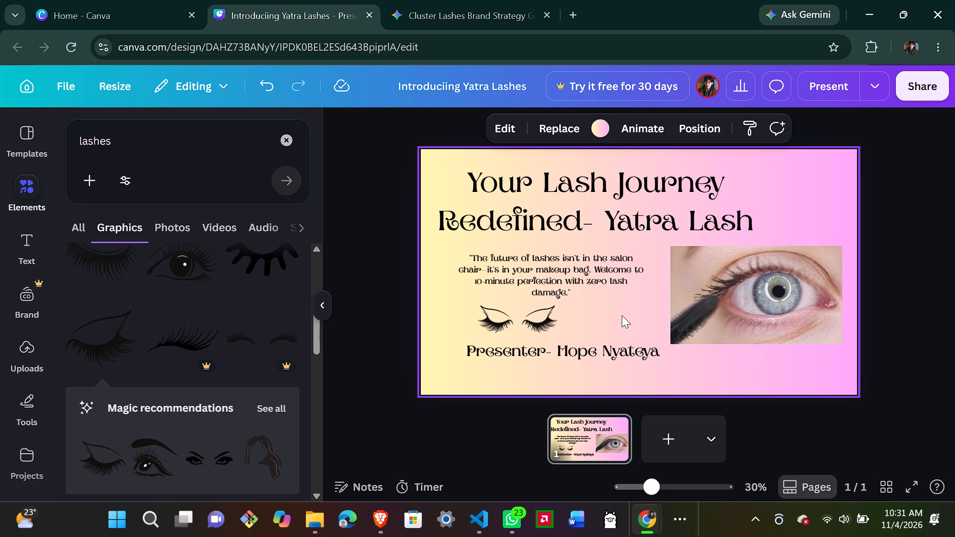
Shift both lash graphics to sit as an aligned pair centred beneath the quote, above the presenter line.
drag(545, 312, 581, 315)
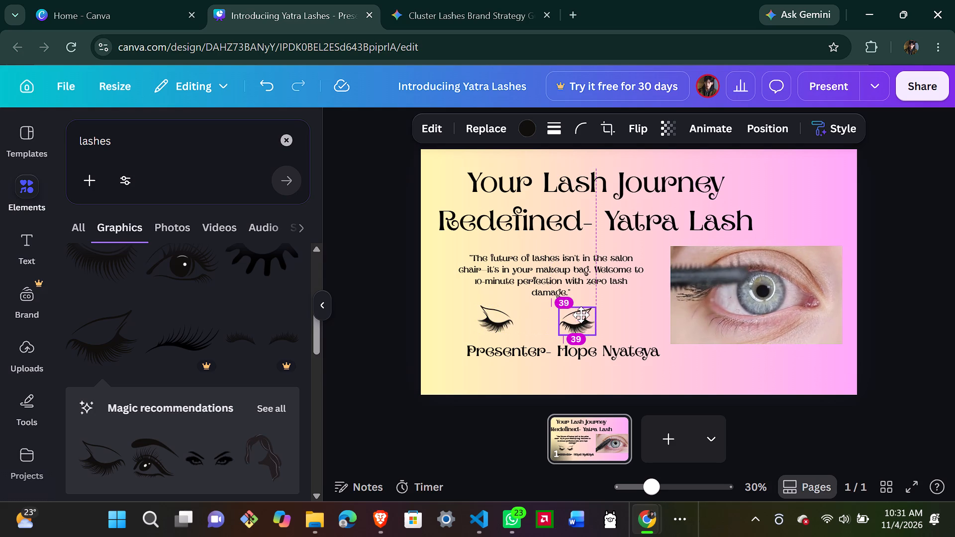
drag(581, 315, 584, 315)
drag(490, 315, 515, 320)
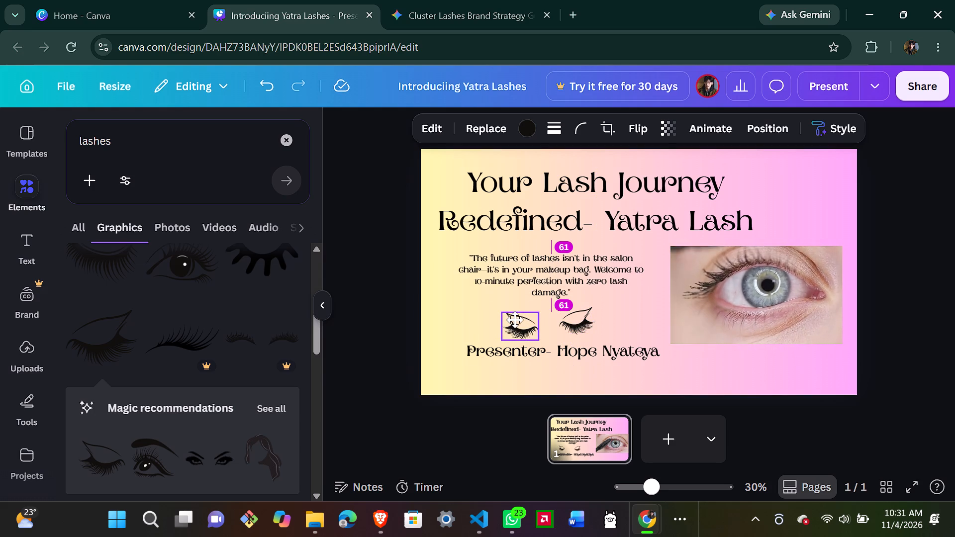
drag(515, 320, 523, 316)
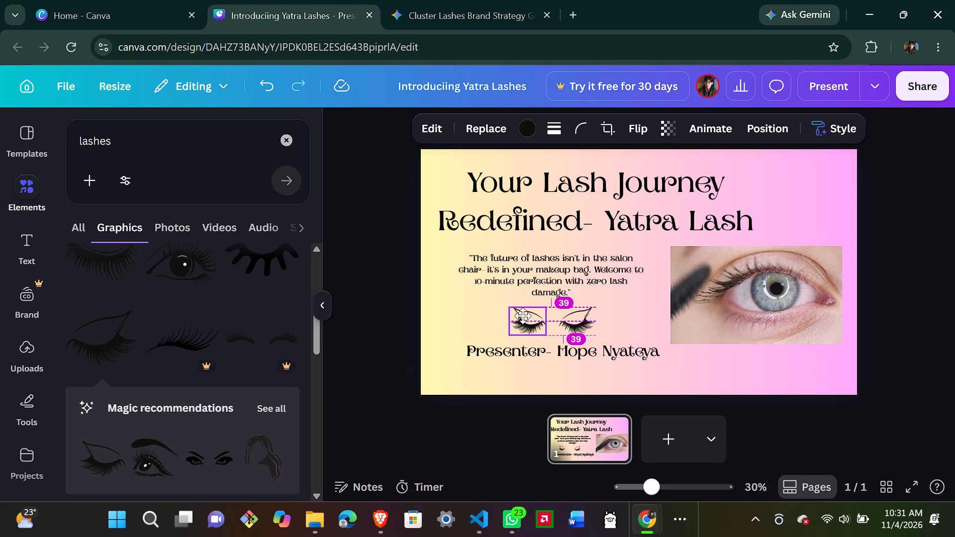
drag(523, 316, 526, 316)
click(491, 312)
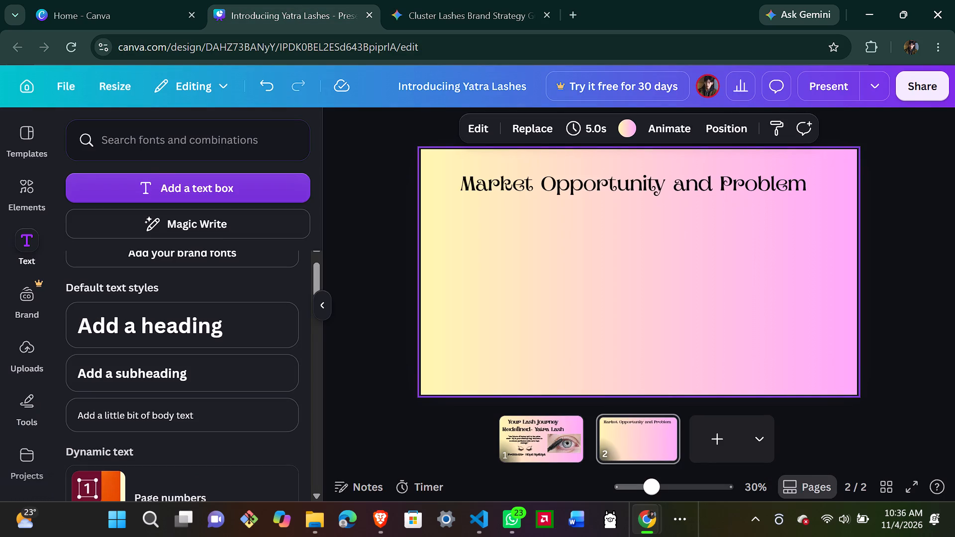
click(172, 188)
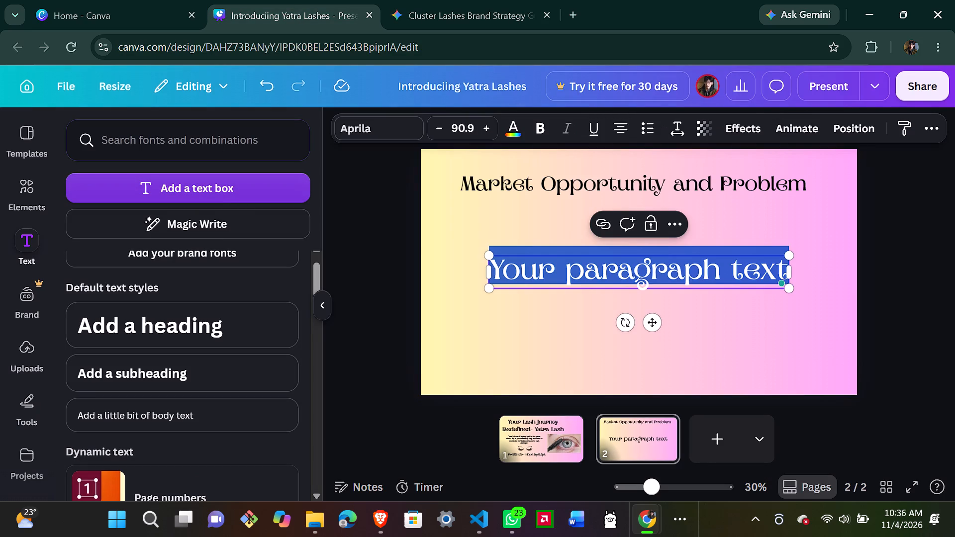
key(BackSpace)
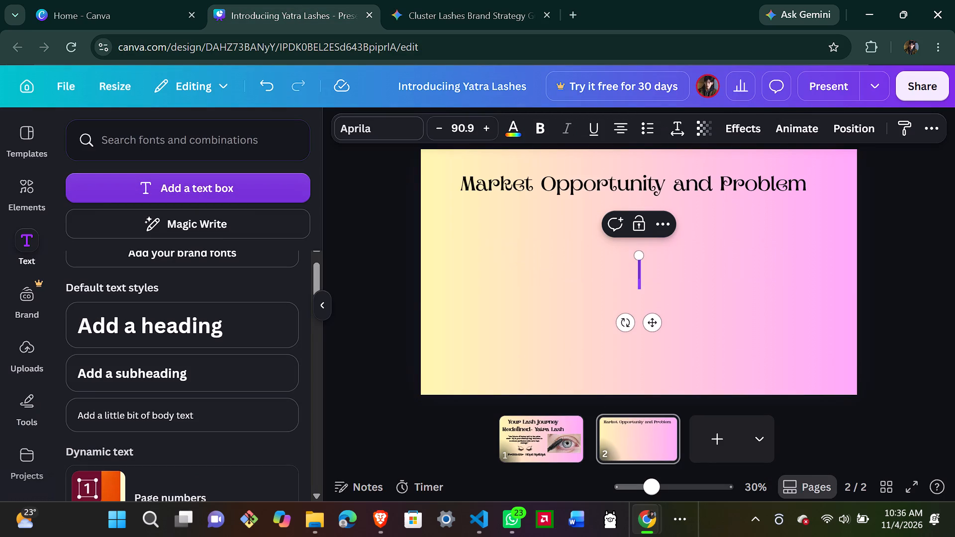
key(ctrl+v)
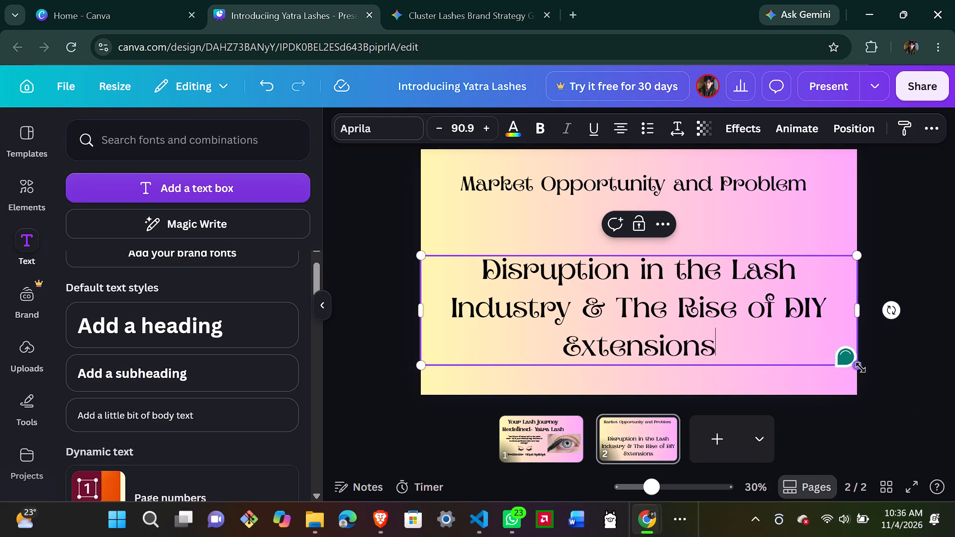
Shrink the page 2 subtitle to about size 26.5 so it takes up two short lines.
drag(859, 366, 620, 156)
drag(585, 274, 620, 280)
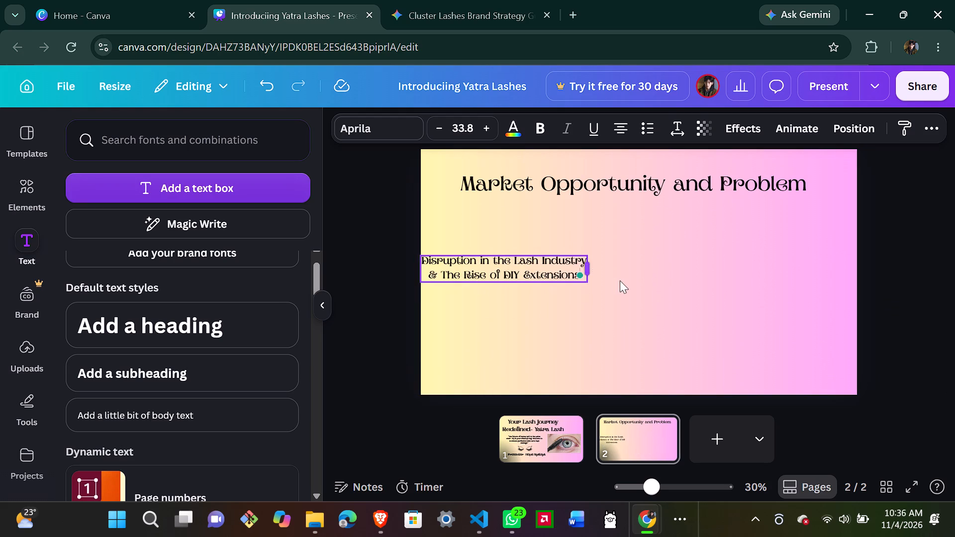
drag(620, 280, 622, 280)
drag(617, 280, 594, 272)
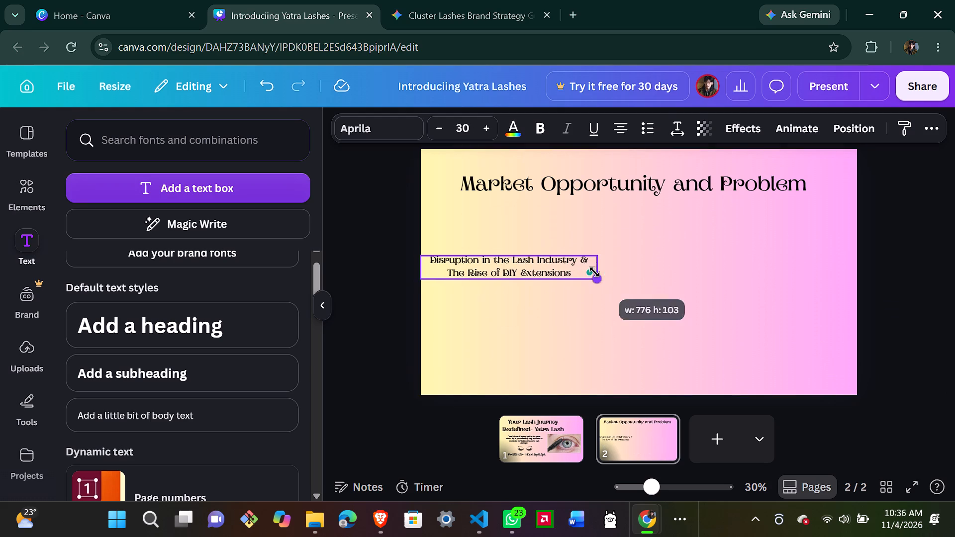
drag(594, 272, 574, 268)
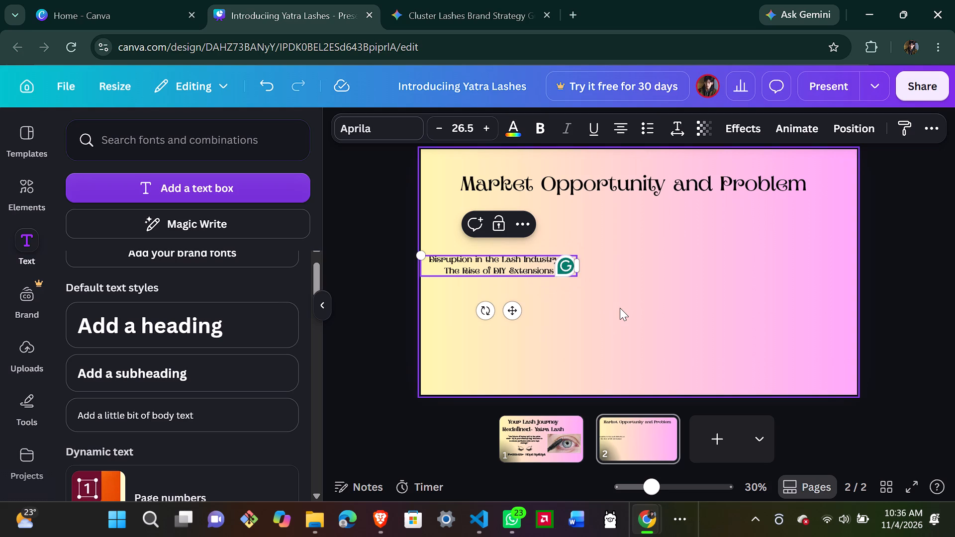
click(620, 308)
Move the subtitle up so it sits just beneath the "Market Opportunity and Problem" title, under its first half.
drag(500, 263, 531, 240)
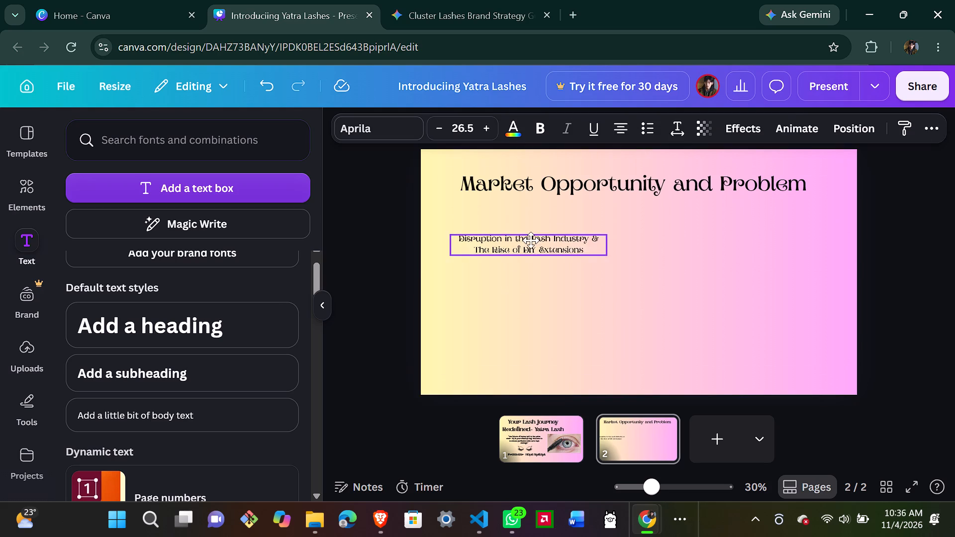
drag(531, 240, 530, 218)
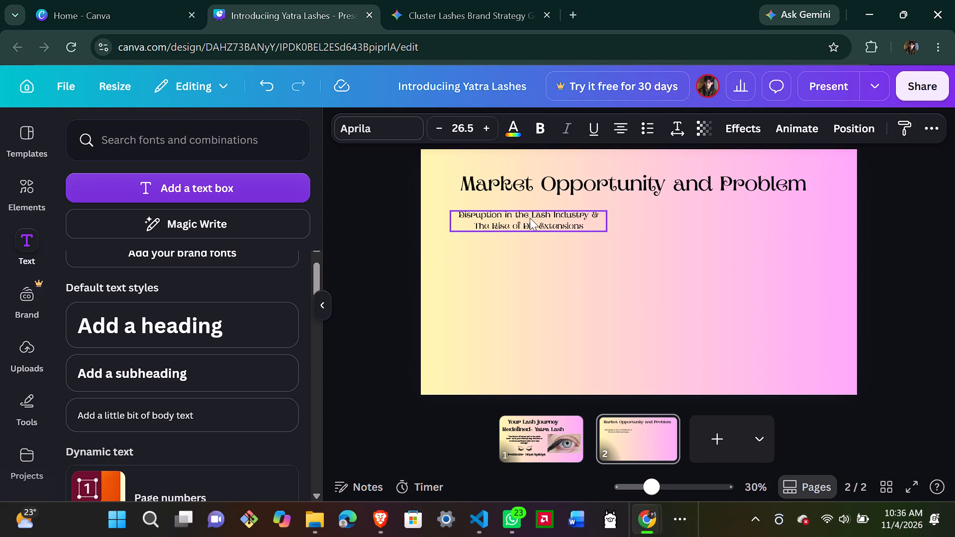
drag(605, 217, 617, 222)
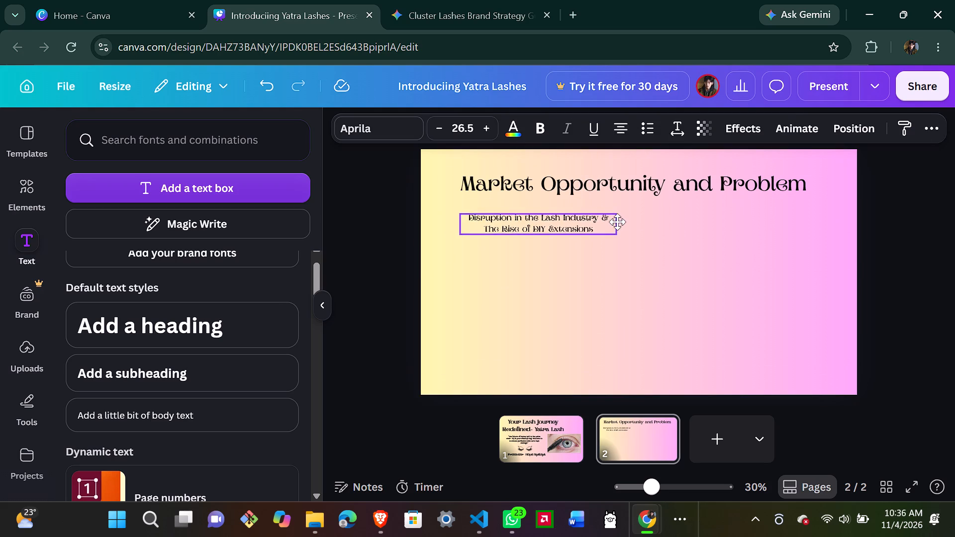
drag(617, 222, 627, 217)
click(654, 266)
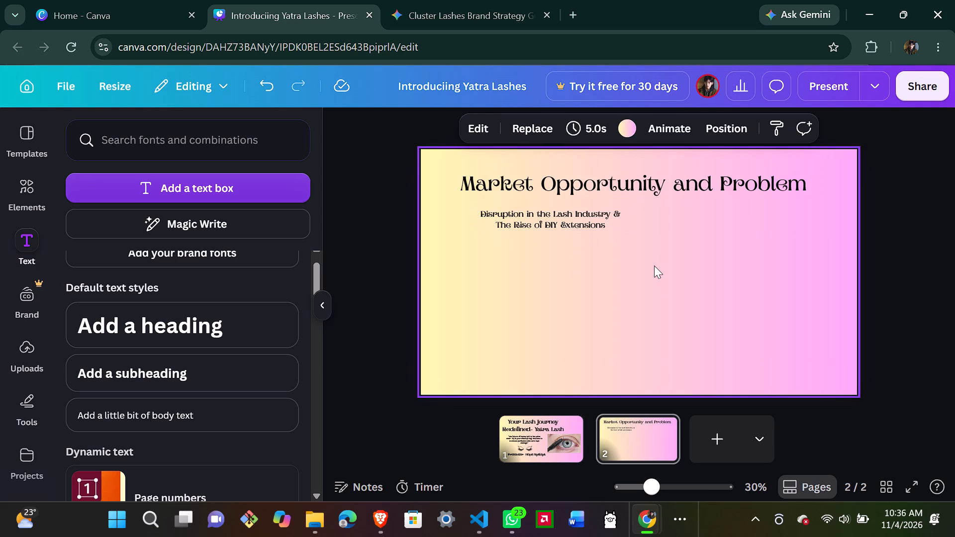
click(577, 226)
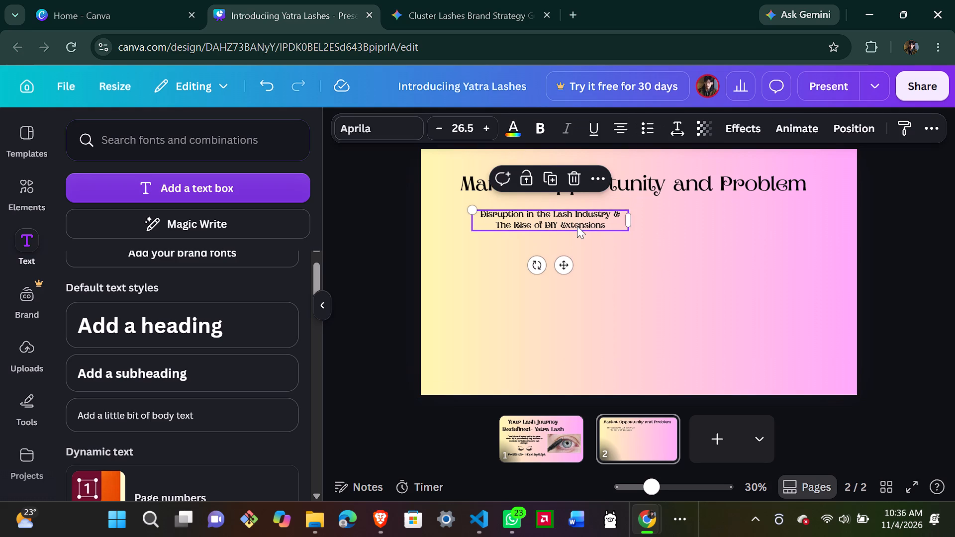
click(701, 295)
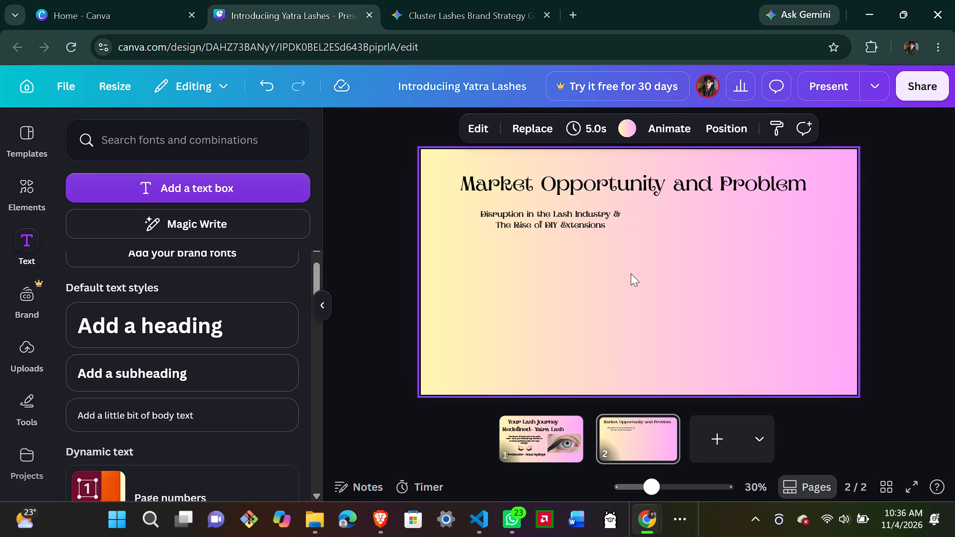
Shift the subtitle closer to the slide's left edge and widen its text box so it fits on one line.
drag(548, 222, 515, 222)
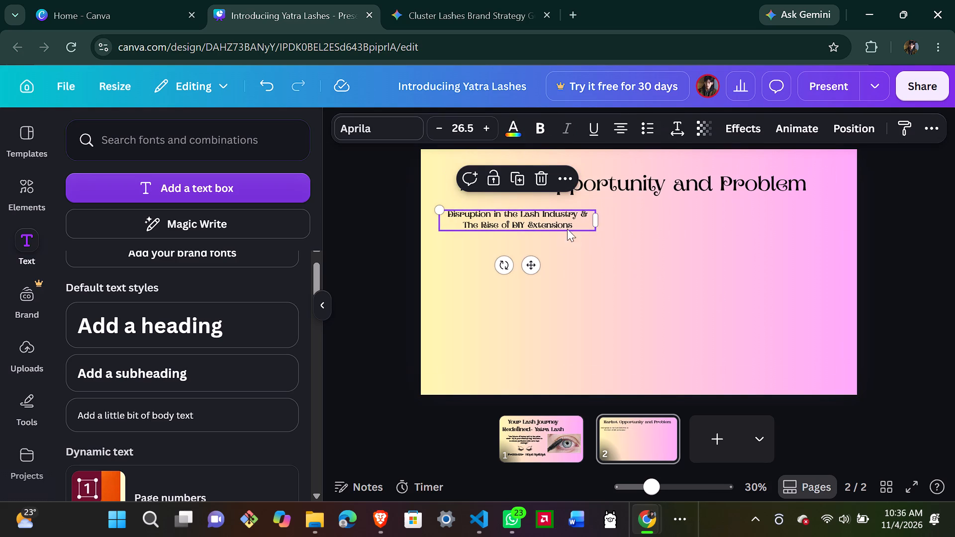
drag(597, 221, 688, 217)
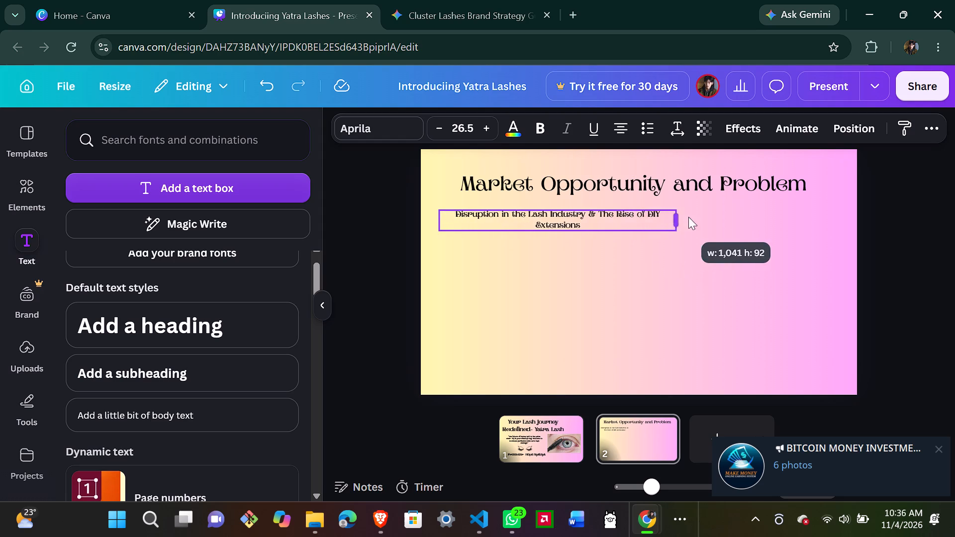
drag(688, 217, 710, 218)
click(648, 284)
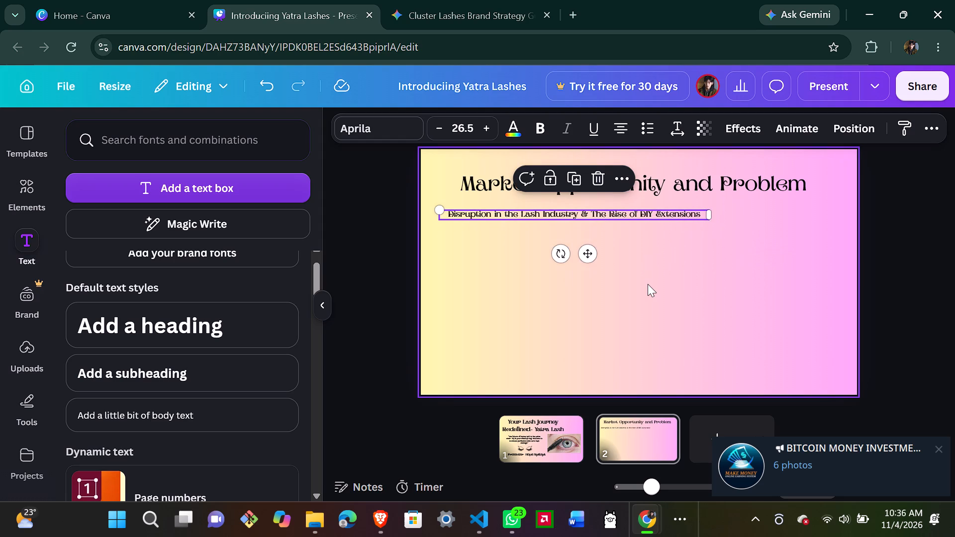
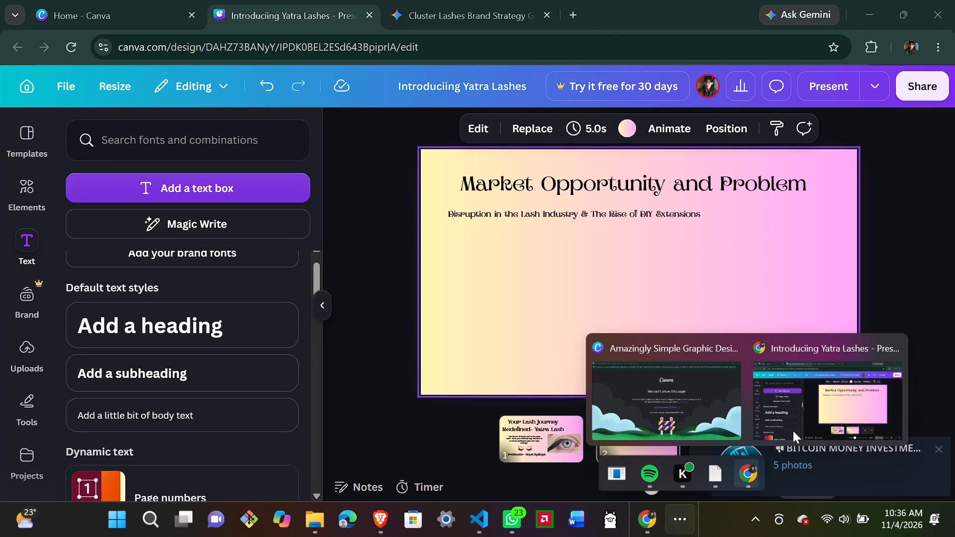
click(892, 345)
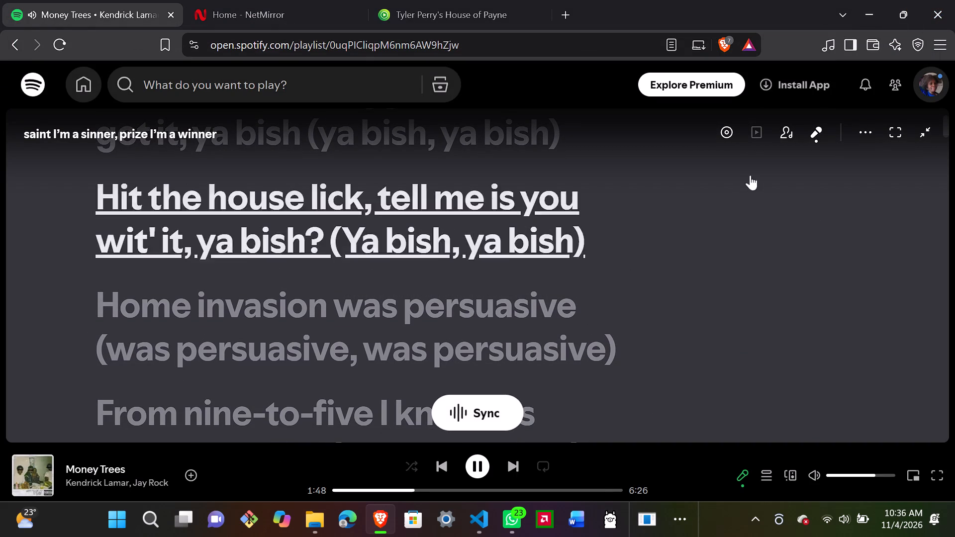
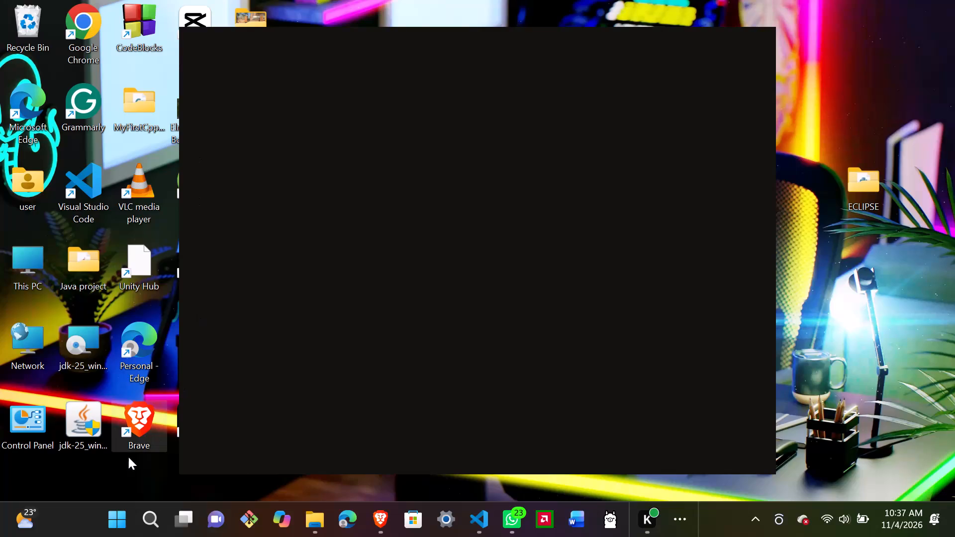
Launch Google Chrome again from the desktop and open it with the profile labelled Hope.
click(102, 29)
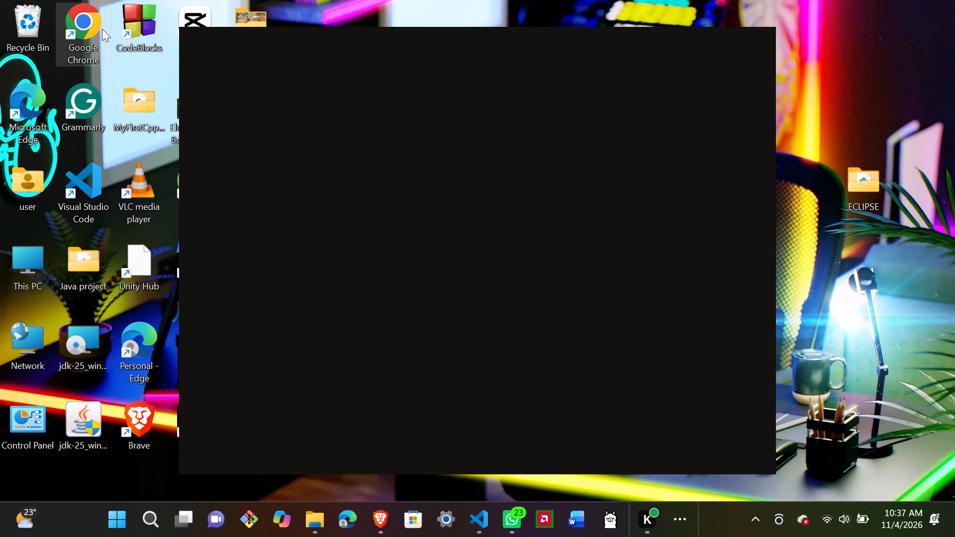
click(75, 29)
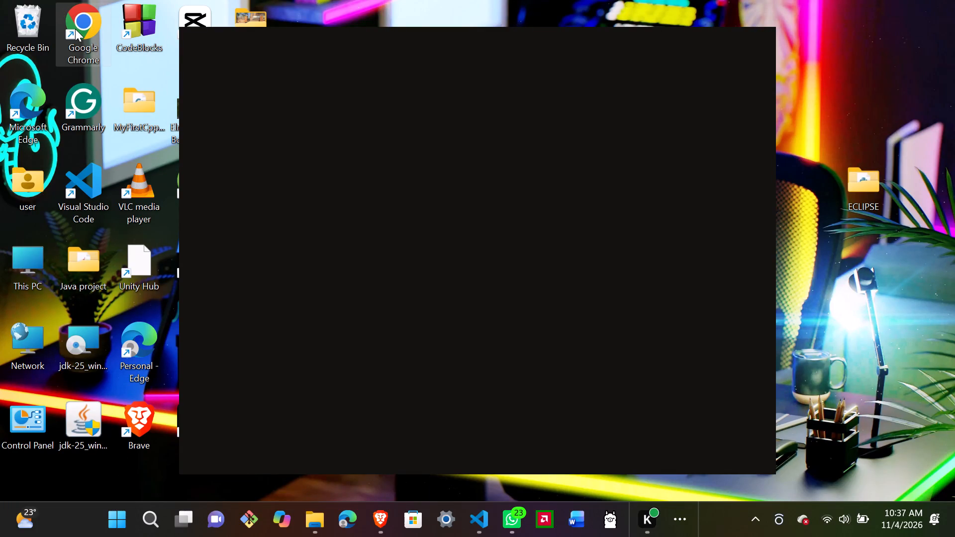
double_click(75, 29)
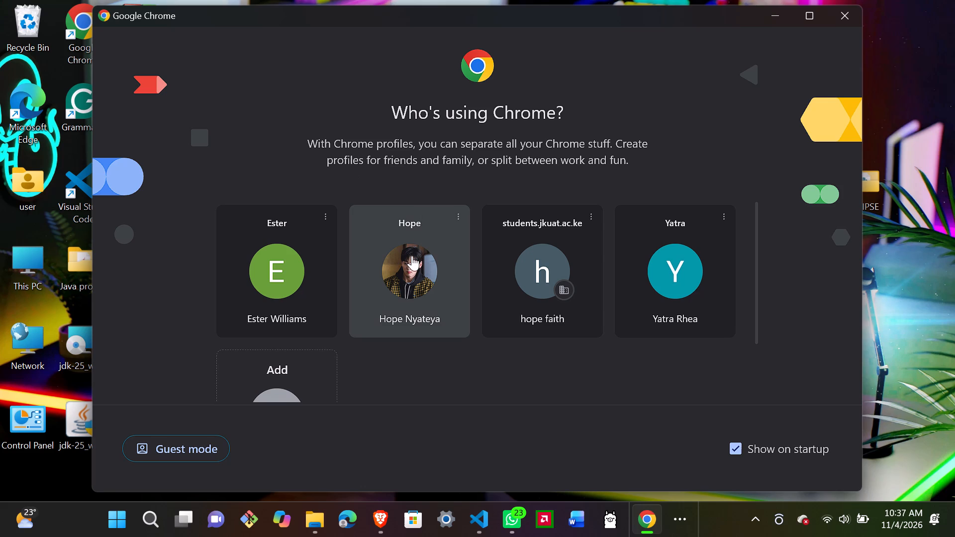
click(412, 256)
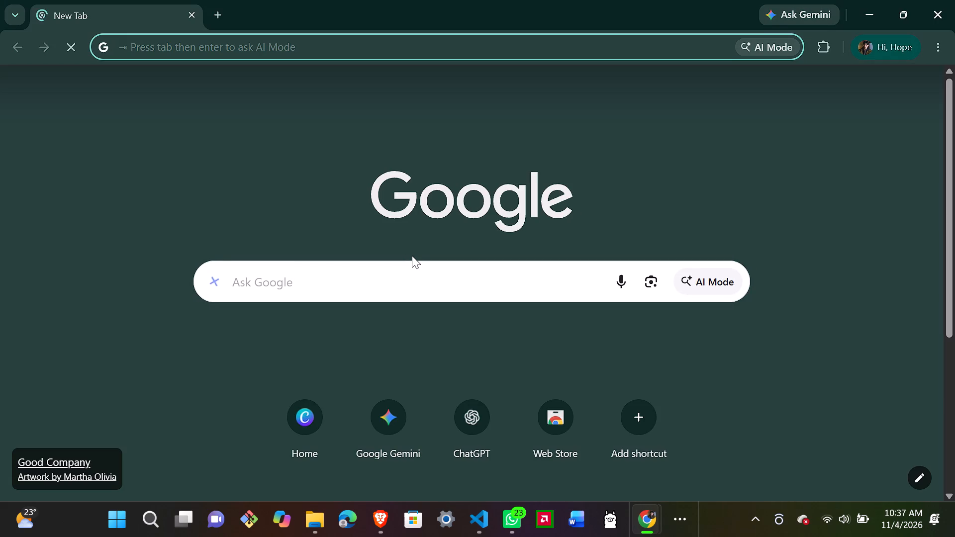
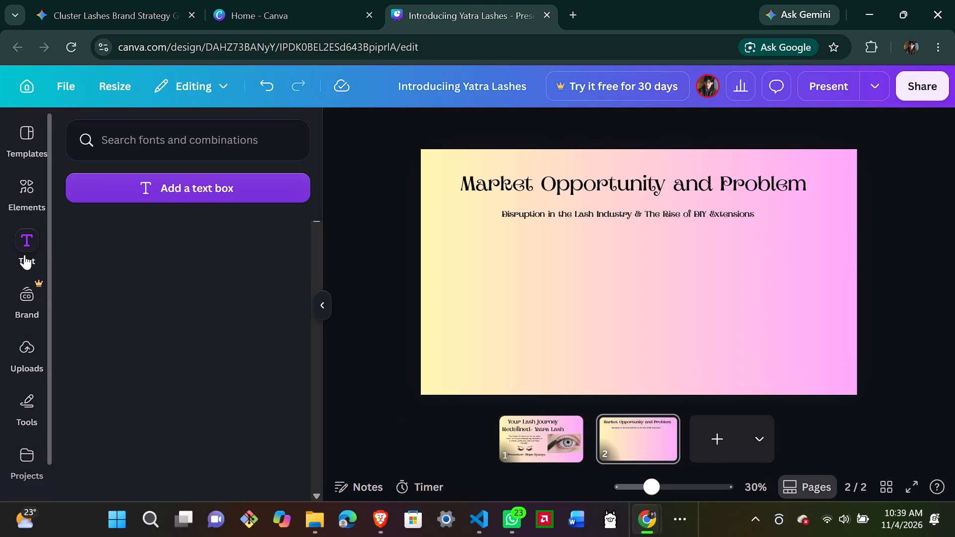
click(214, 184)
key(BackSpace)
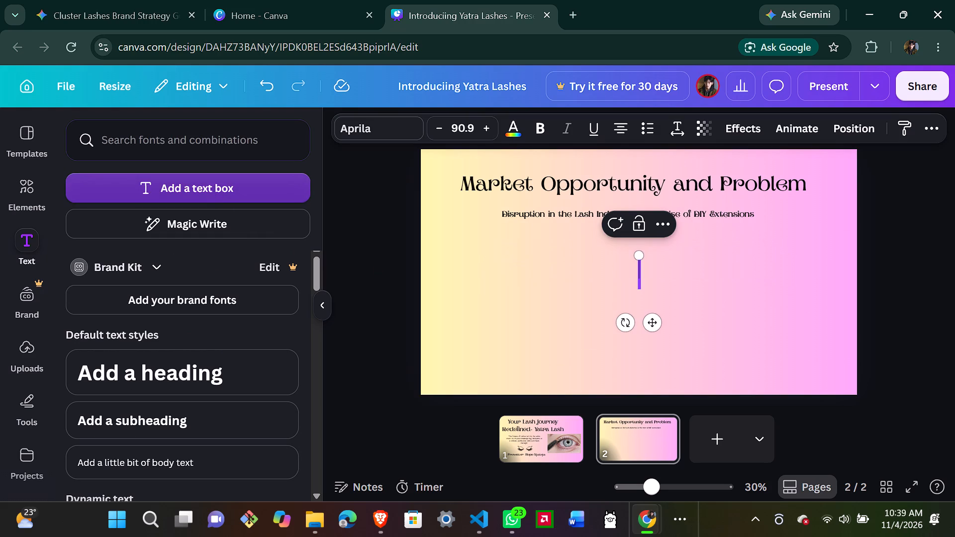
key(ctrl+v)
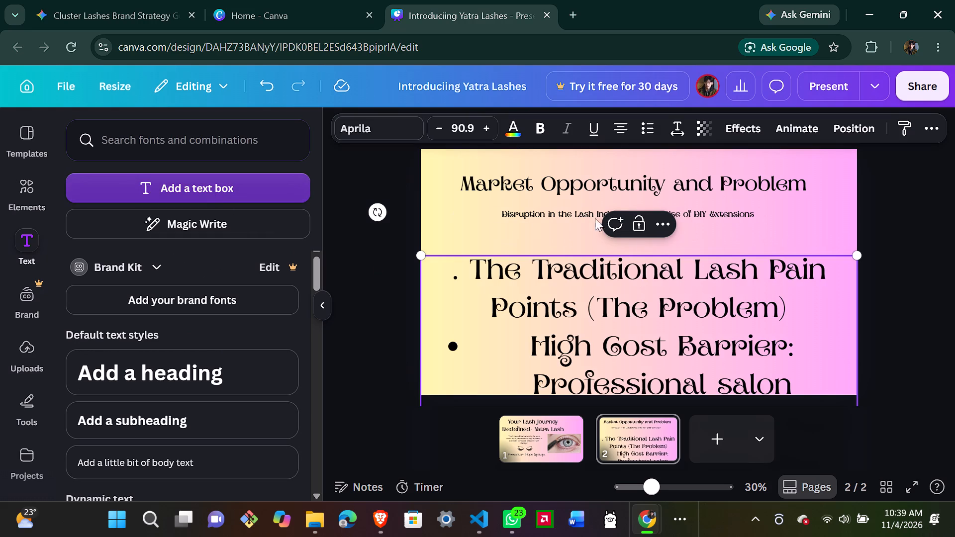
drag(859, 255, 661, 322)
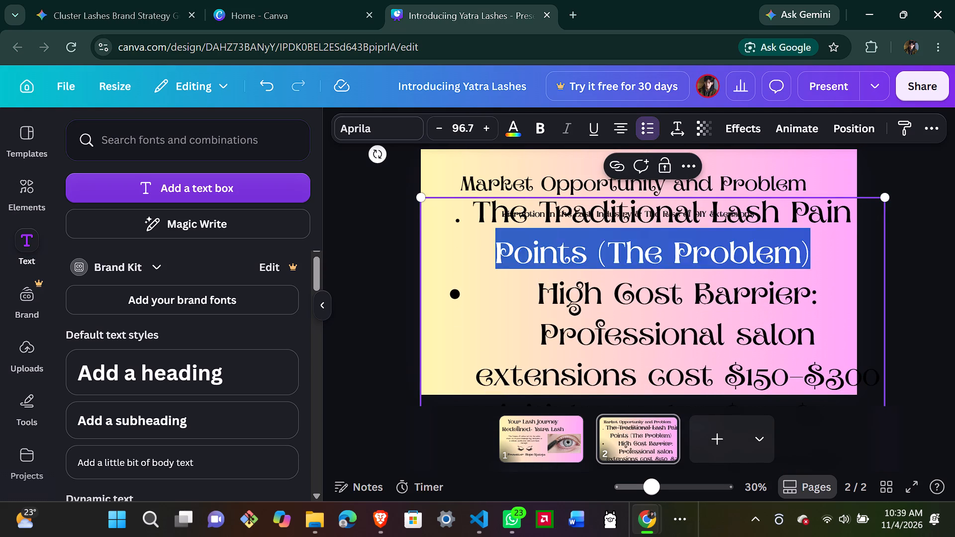
drag(617, 295, 764, 354)
click(879, 360)
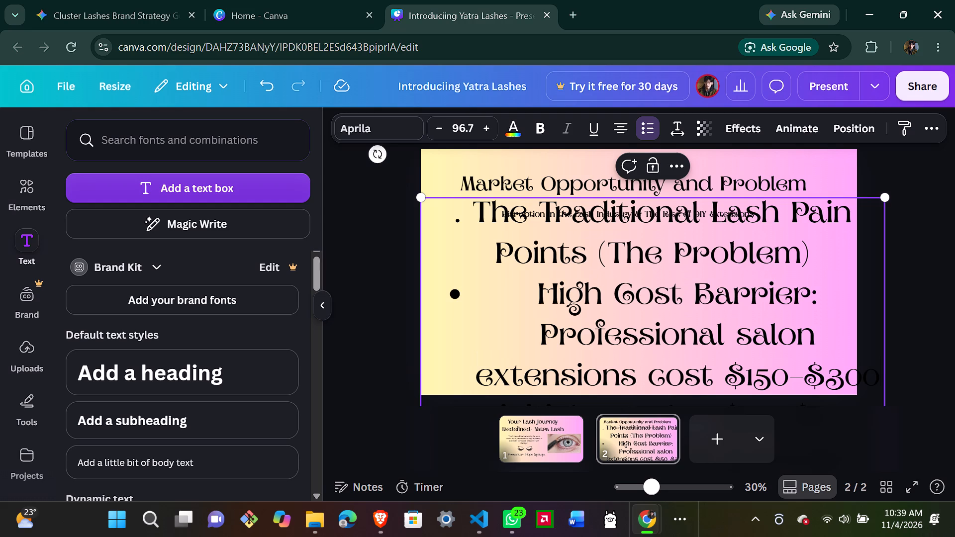
drag(886, 363, 780, 349)
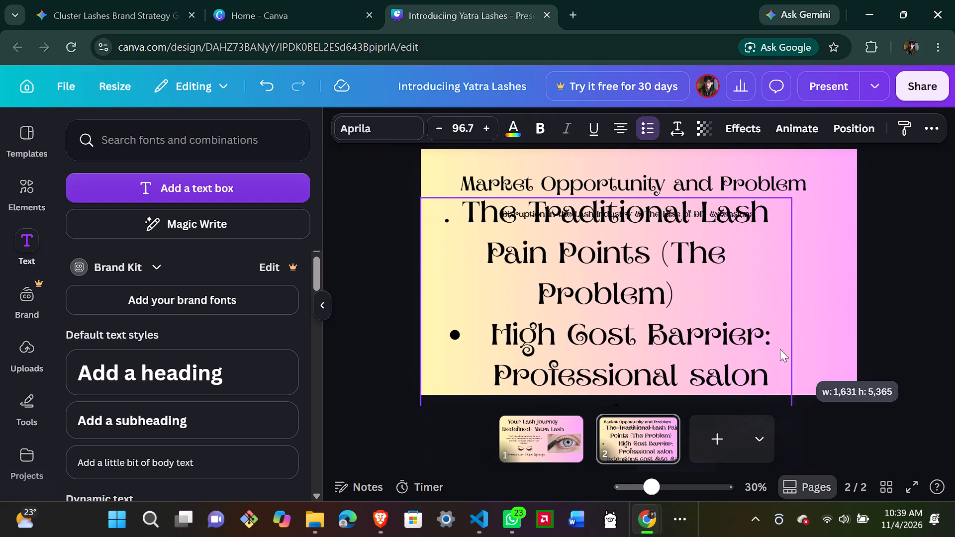
drag(780, 349, 822, 269)
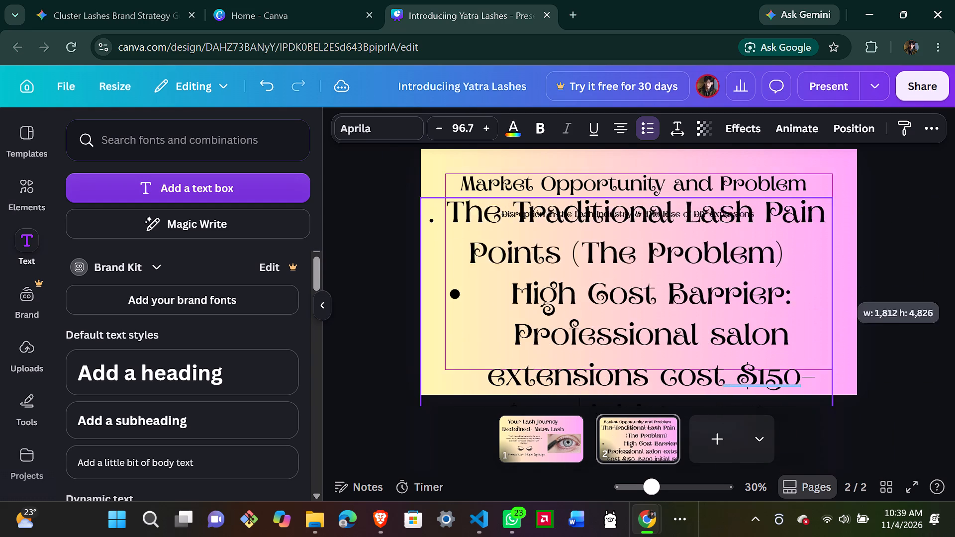
drag(822, 269, 816, 254)
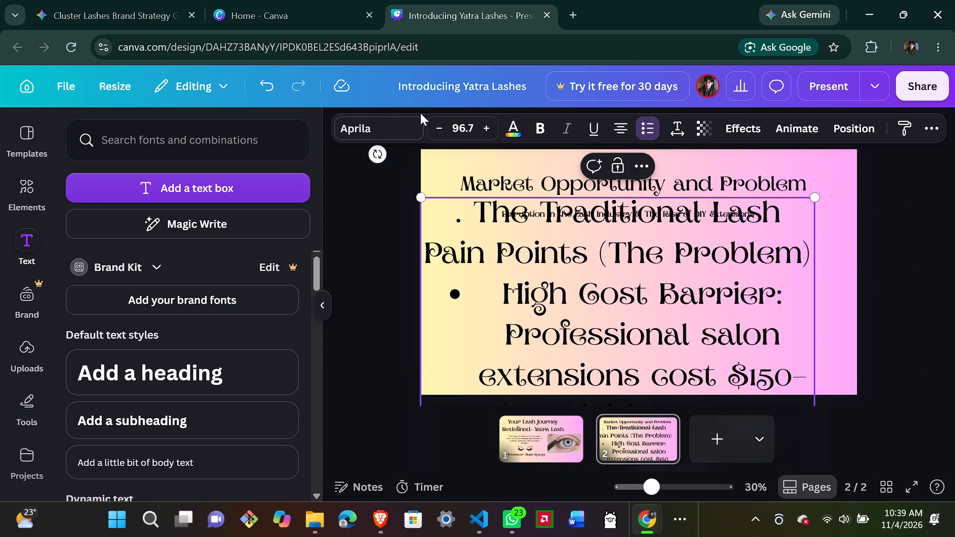
Reduce the font size of the "High Cost Barrier" bullet to 89.7.
triple_click(441, 131)
triple_click(441, 131)
click(441, 131)
drag(441, 131, 464, 128)
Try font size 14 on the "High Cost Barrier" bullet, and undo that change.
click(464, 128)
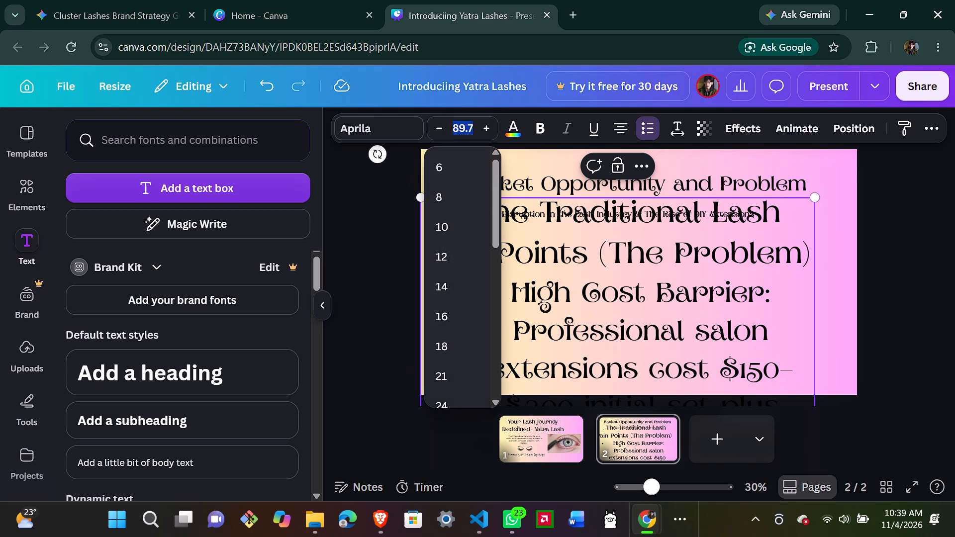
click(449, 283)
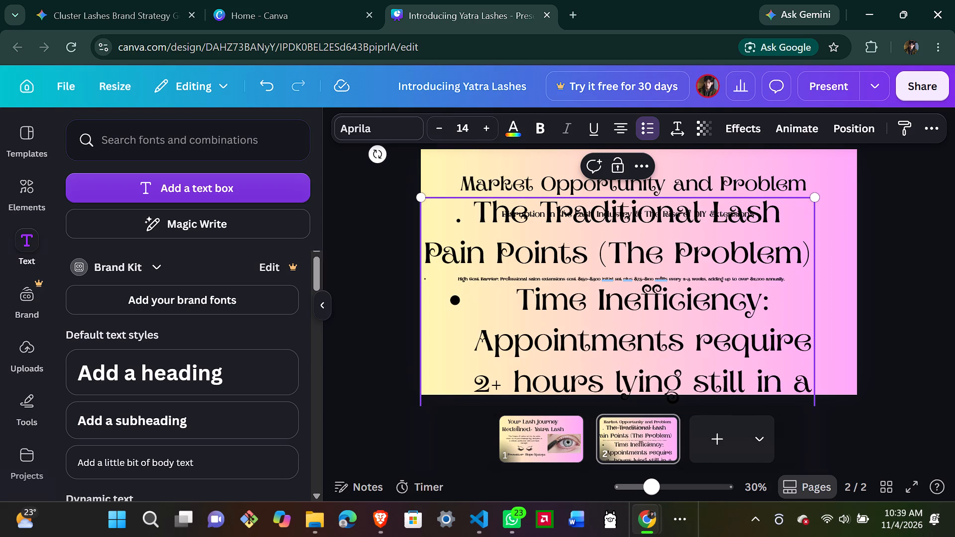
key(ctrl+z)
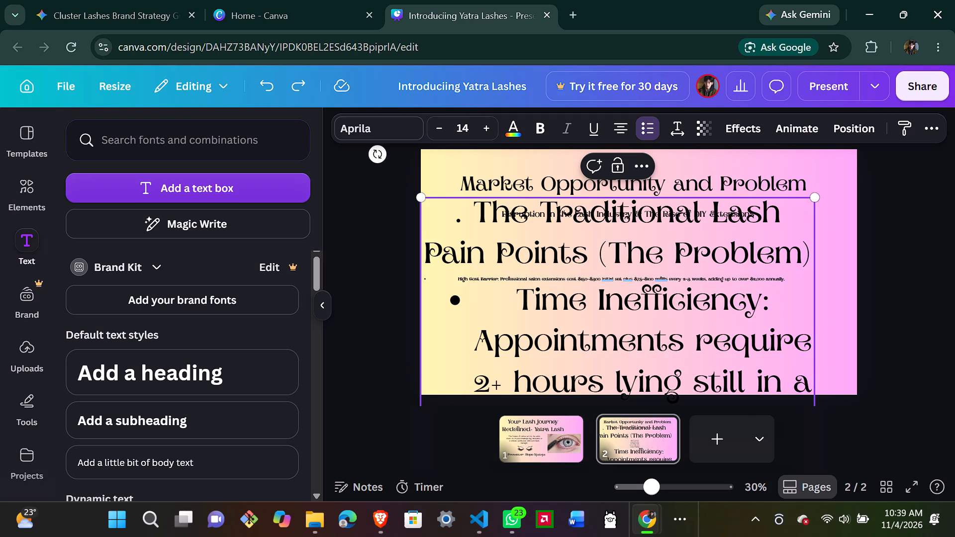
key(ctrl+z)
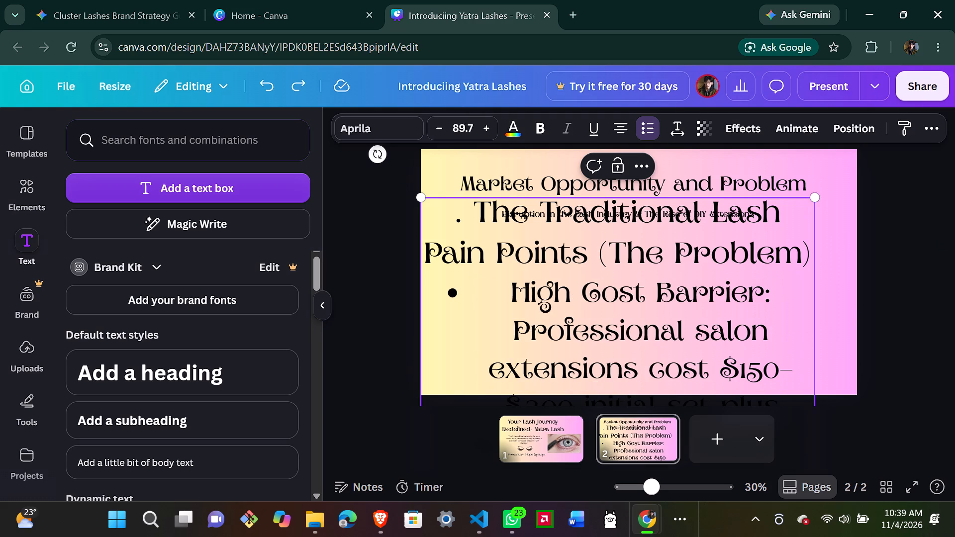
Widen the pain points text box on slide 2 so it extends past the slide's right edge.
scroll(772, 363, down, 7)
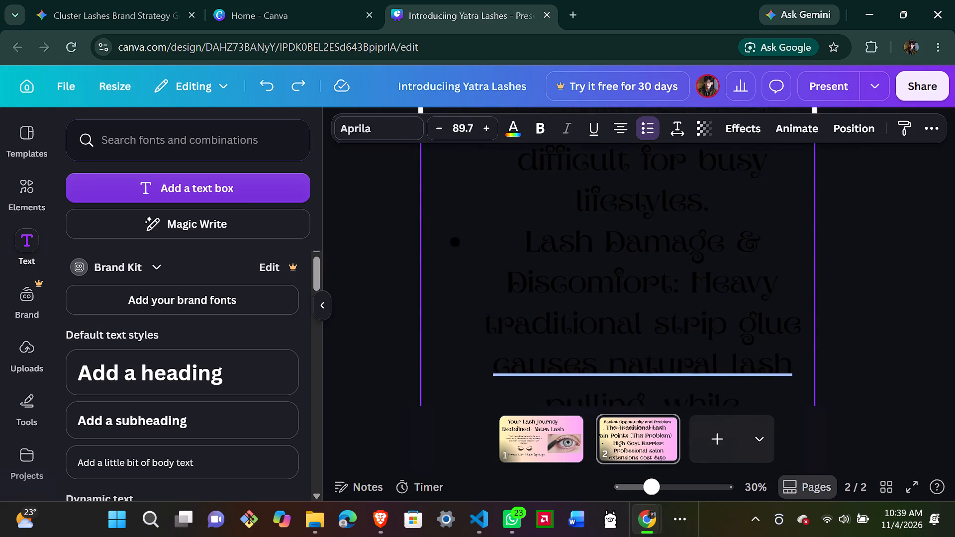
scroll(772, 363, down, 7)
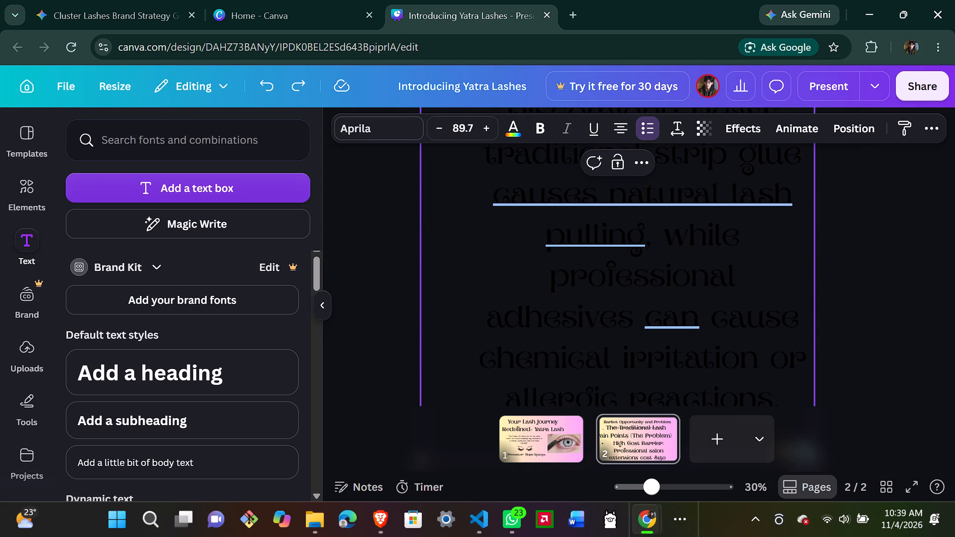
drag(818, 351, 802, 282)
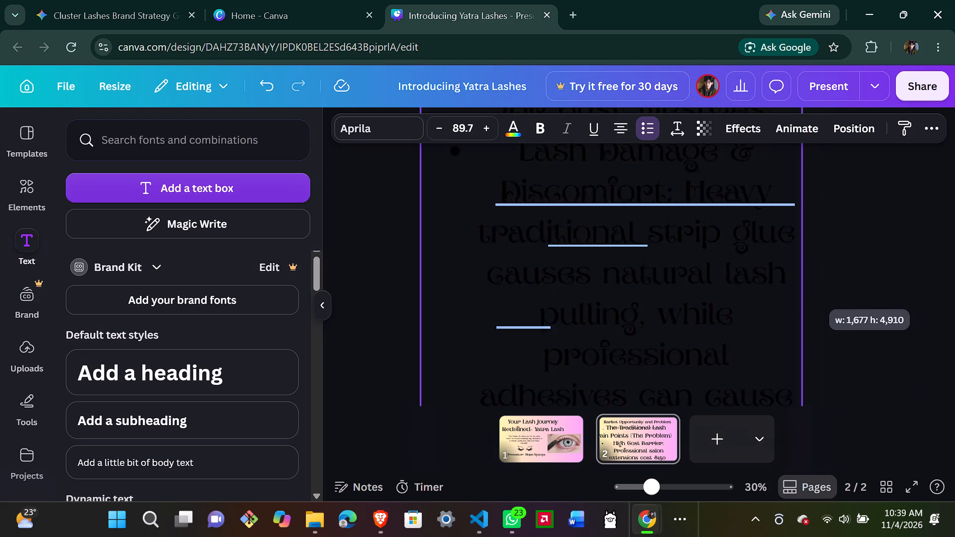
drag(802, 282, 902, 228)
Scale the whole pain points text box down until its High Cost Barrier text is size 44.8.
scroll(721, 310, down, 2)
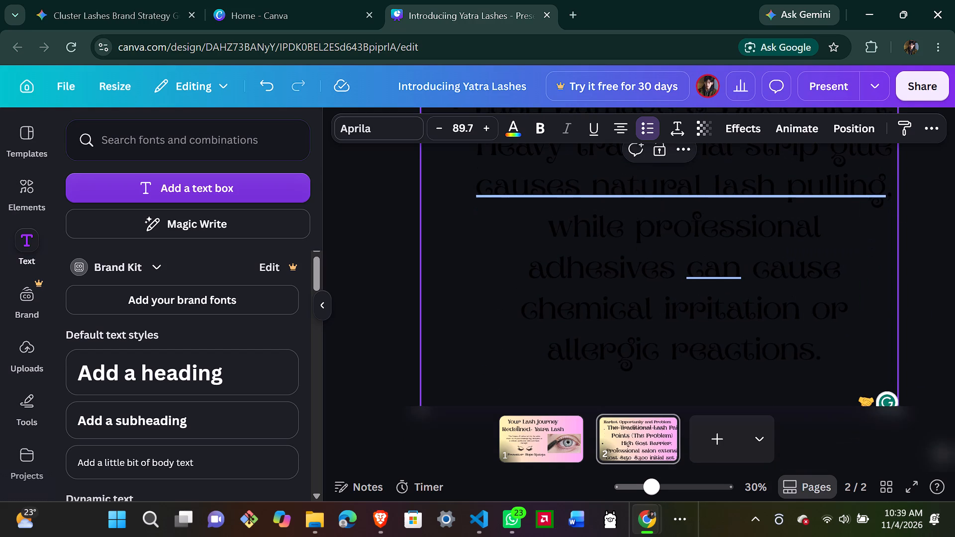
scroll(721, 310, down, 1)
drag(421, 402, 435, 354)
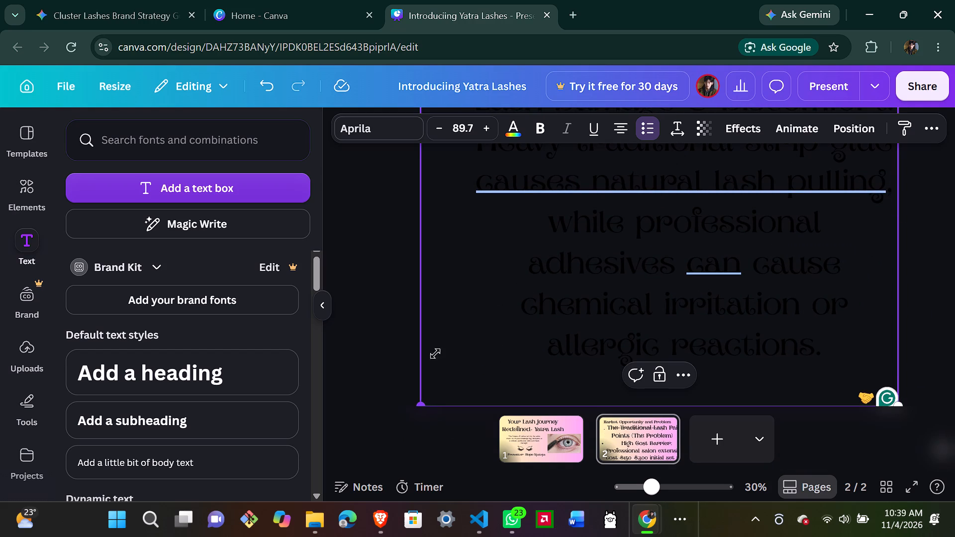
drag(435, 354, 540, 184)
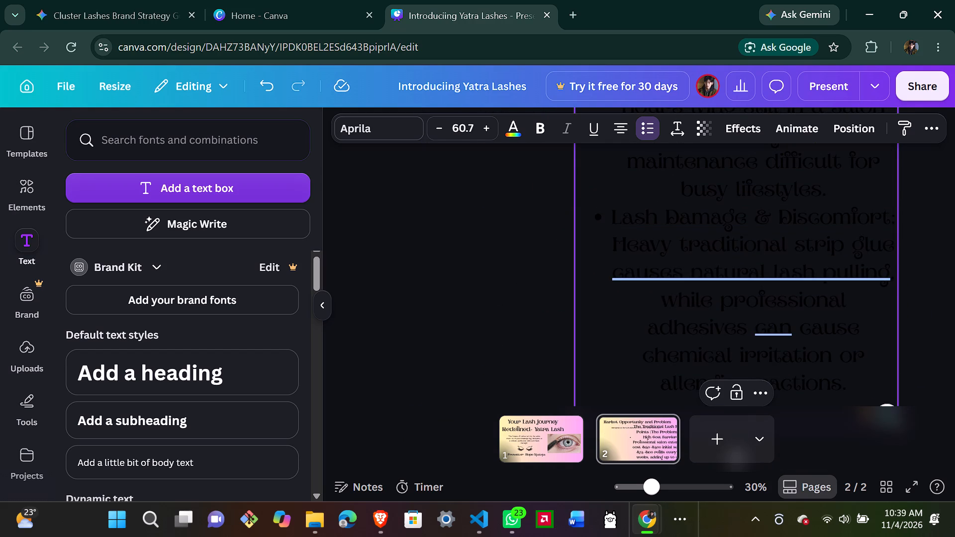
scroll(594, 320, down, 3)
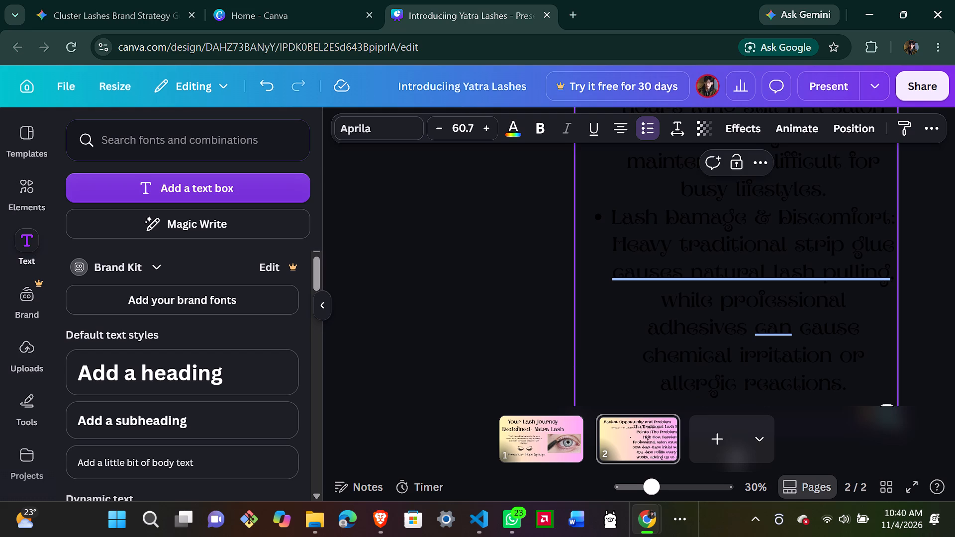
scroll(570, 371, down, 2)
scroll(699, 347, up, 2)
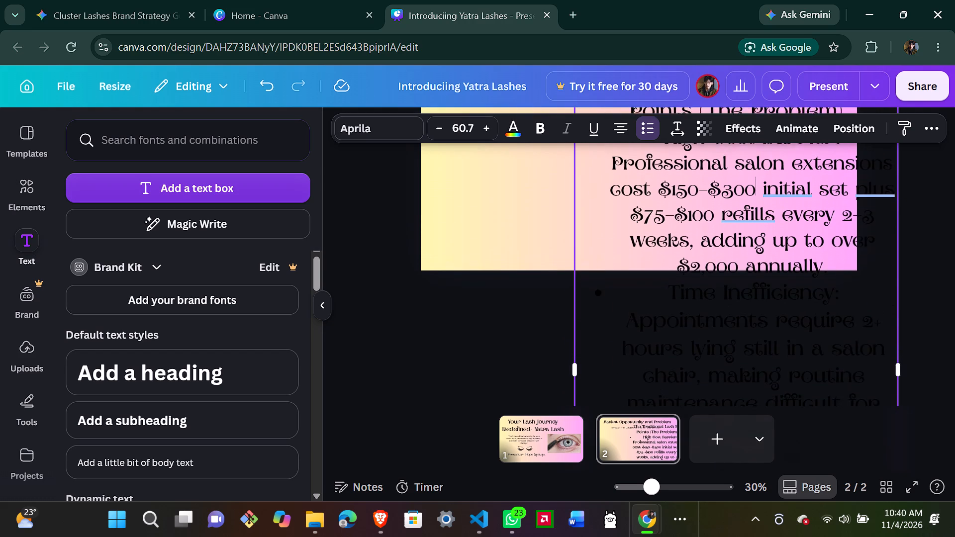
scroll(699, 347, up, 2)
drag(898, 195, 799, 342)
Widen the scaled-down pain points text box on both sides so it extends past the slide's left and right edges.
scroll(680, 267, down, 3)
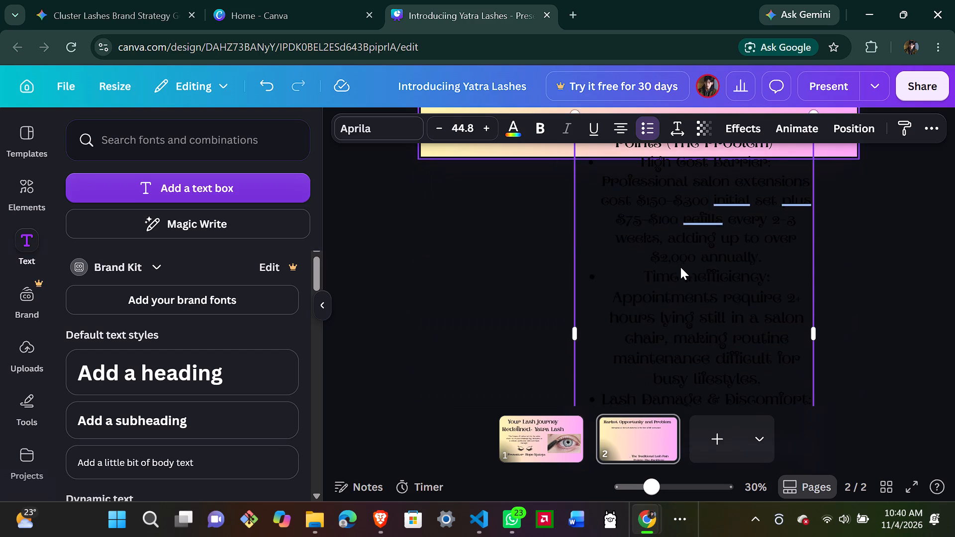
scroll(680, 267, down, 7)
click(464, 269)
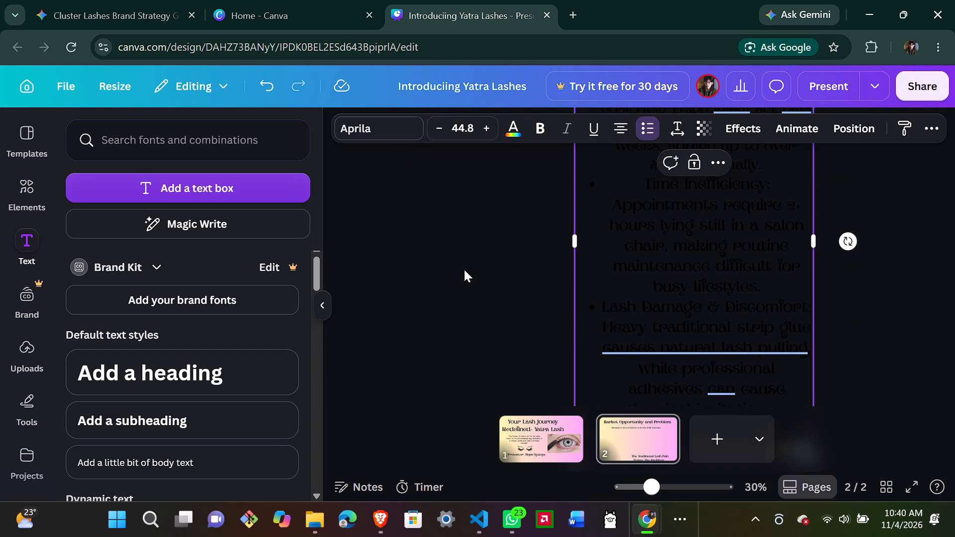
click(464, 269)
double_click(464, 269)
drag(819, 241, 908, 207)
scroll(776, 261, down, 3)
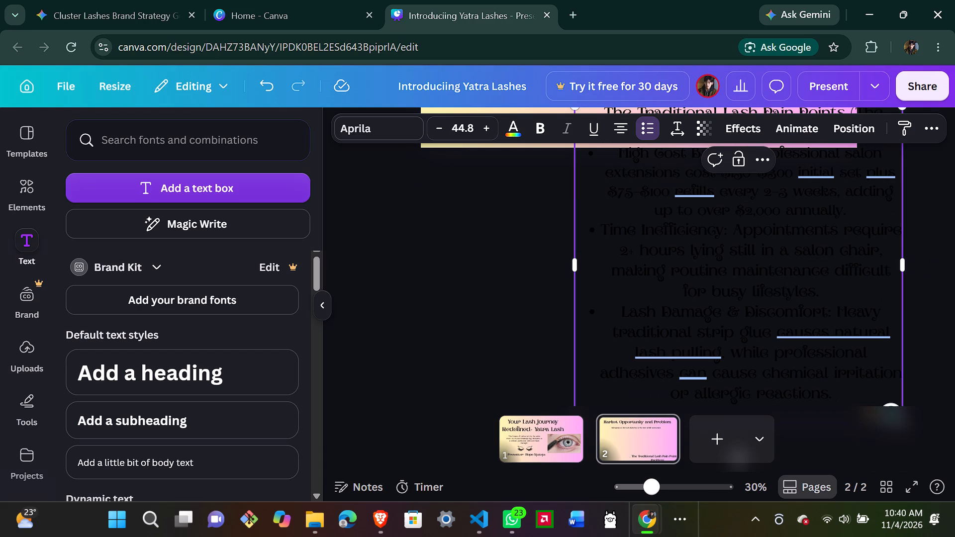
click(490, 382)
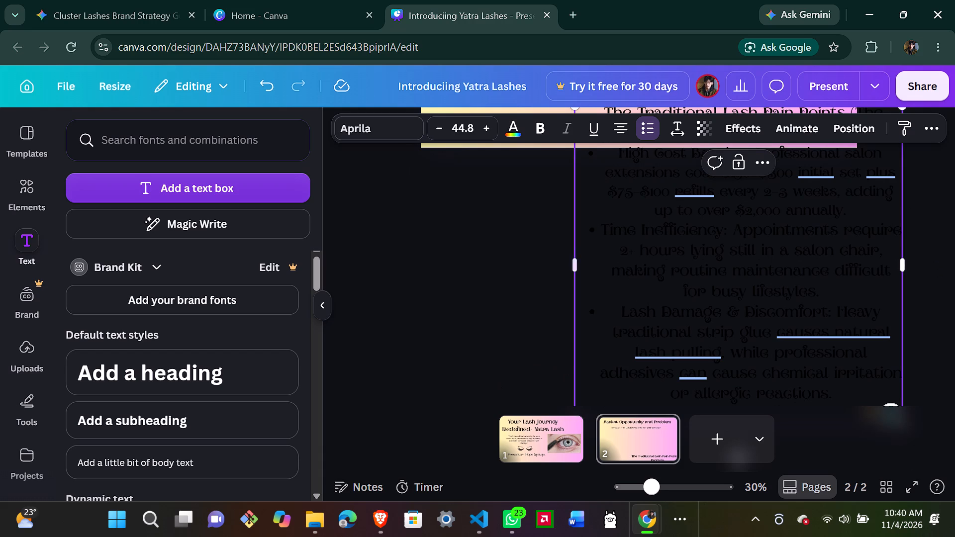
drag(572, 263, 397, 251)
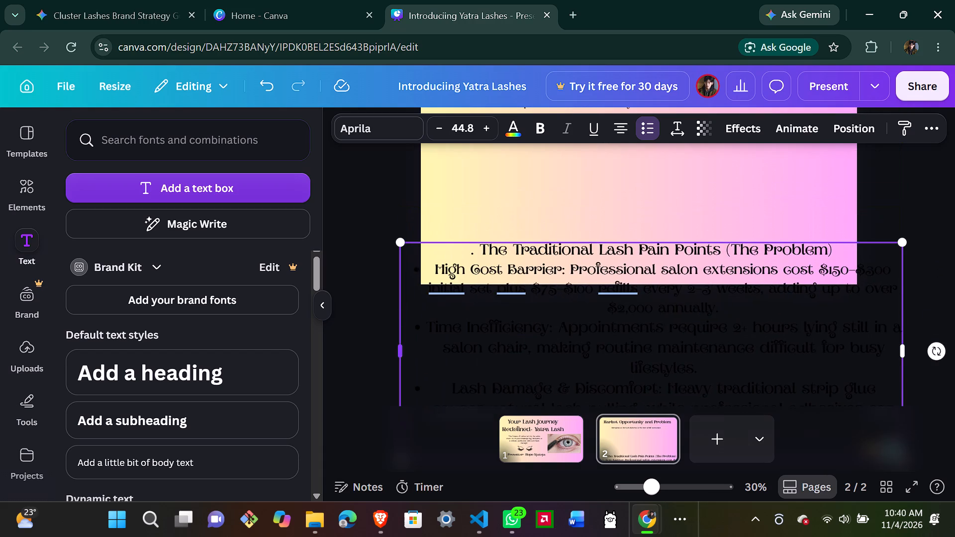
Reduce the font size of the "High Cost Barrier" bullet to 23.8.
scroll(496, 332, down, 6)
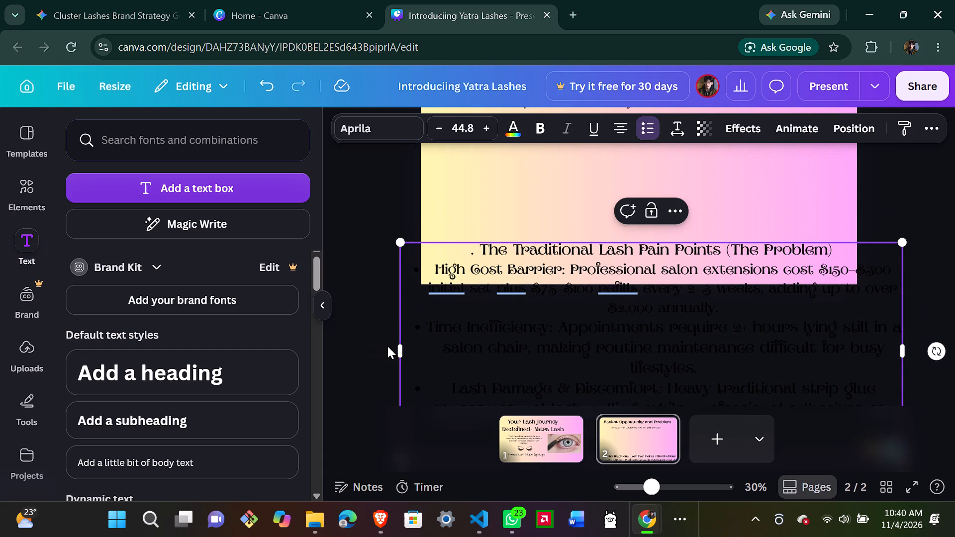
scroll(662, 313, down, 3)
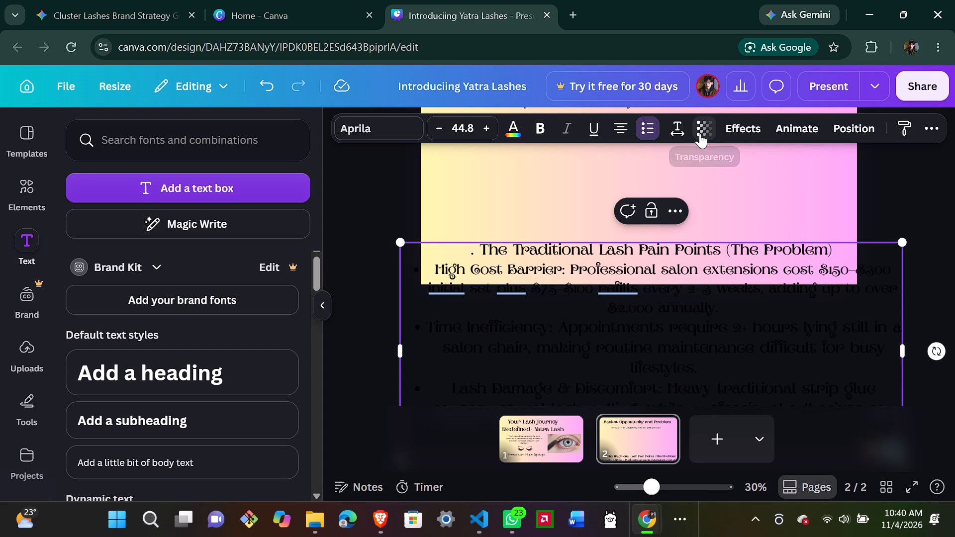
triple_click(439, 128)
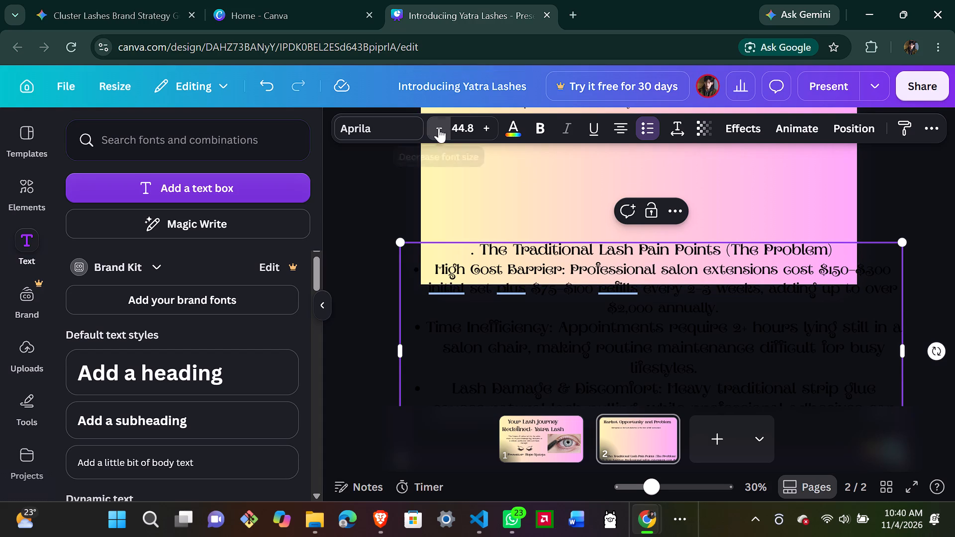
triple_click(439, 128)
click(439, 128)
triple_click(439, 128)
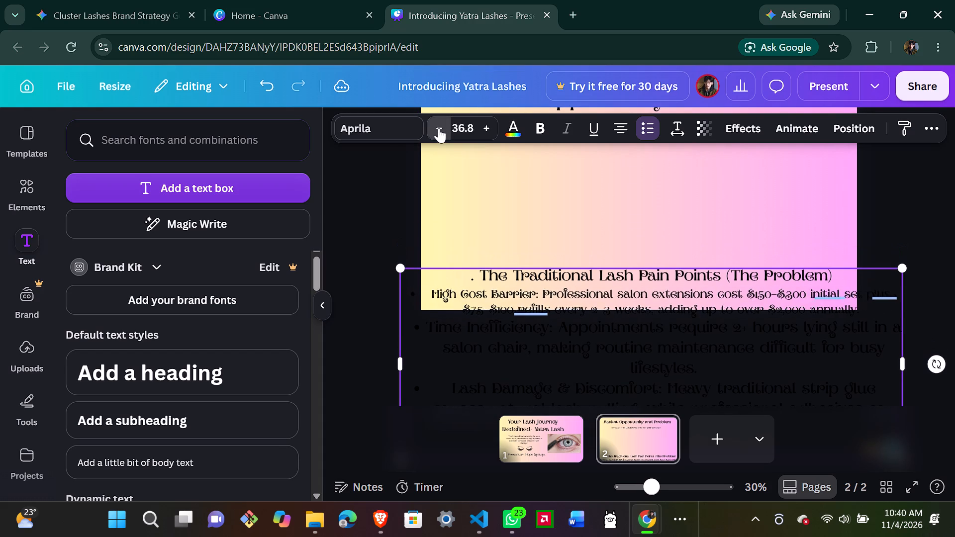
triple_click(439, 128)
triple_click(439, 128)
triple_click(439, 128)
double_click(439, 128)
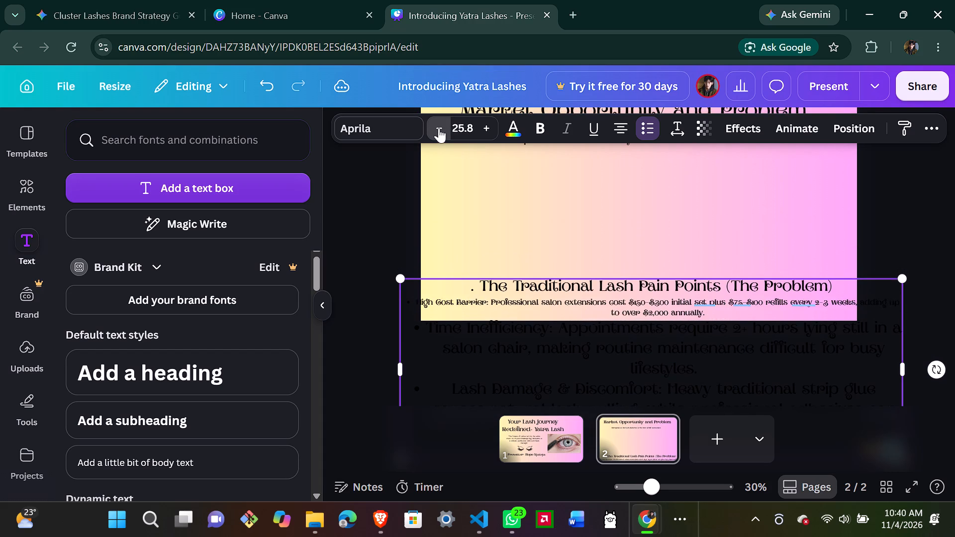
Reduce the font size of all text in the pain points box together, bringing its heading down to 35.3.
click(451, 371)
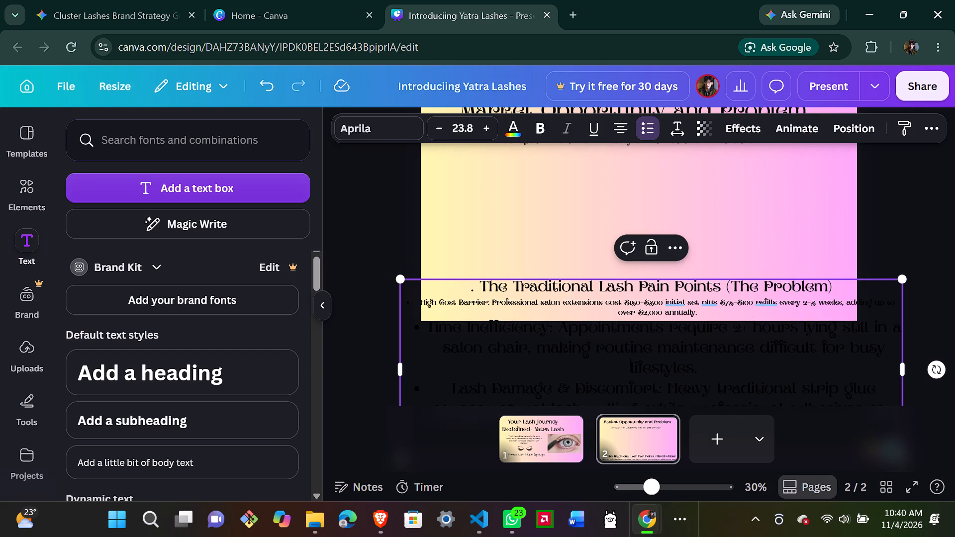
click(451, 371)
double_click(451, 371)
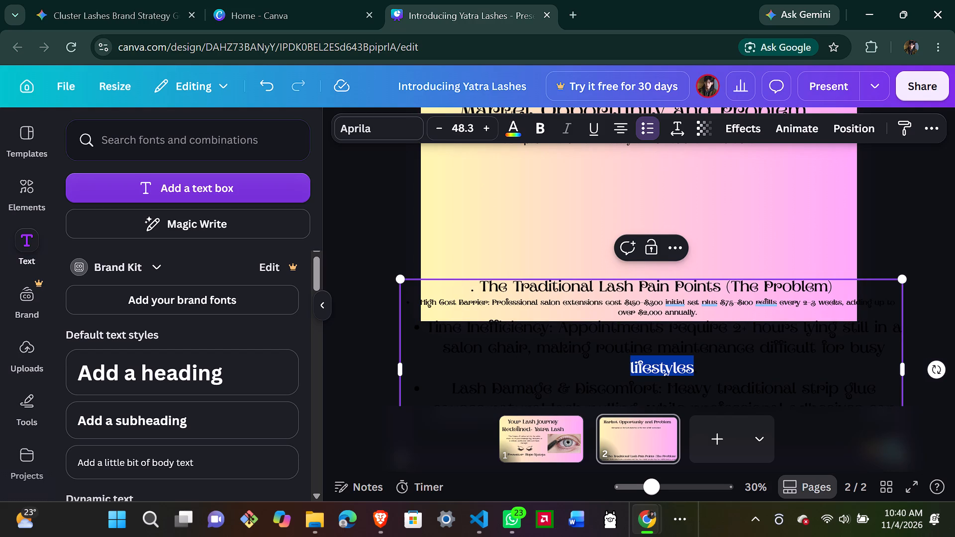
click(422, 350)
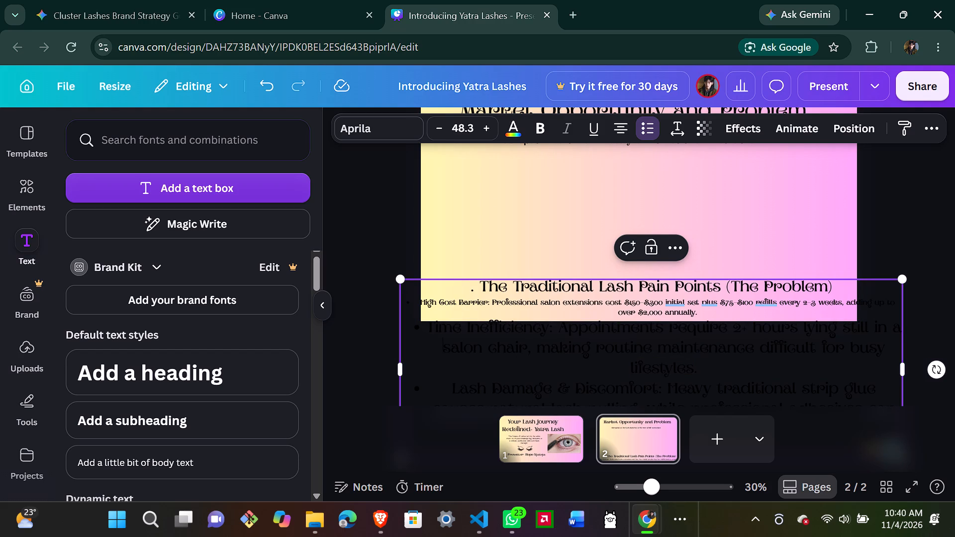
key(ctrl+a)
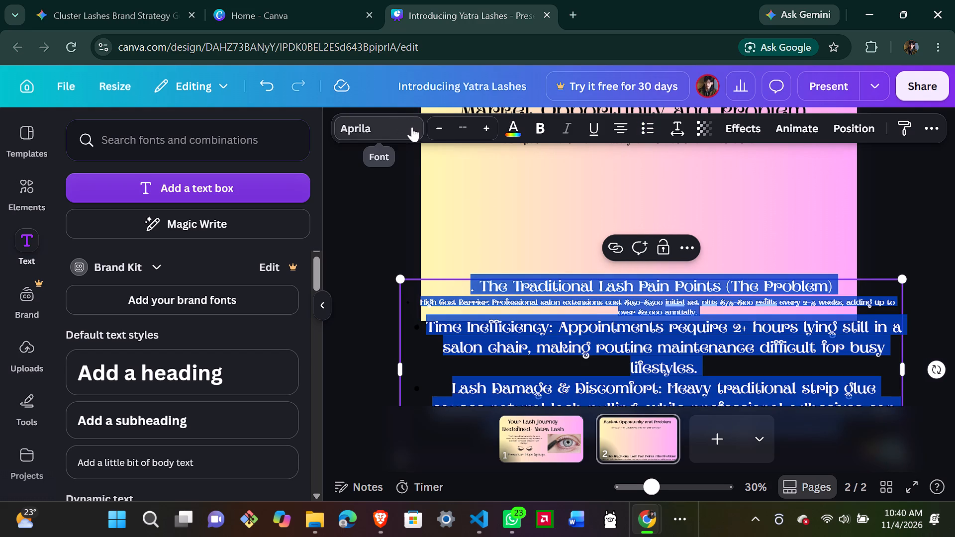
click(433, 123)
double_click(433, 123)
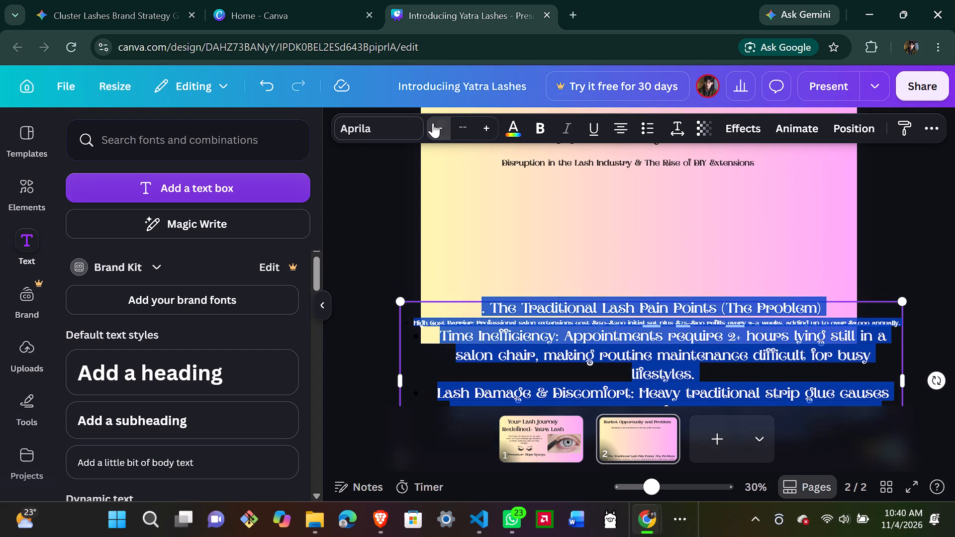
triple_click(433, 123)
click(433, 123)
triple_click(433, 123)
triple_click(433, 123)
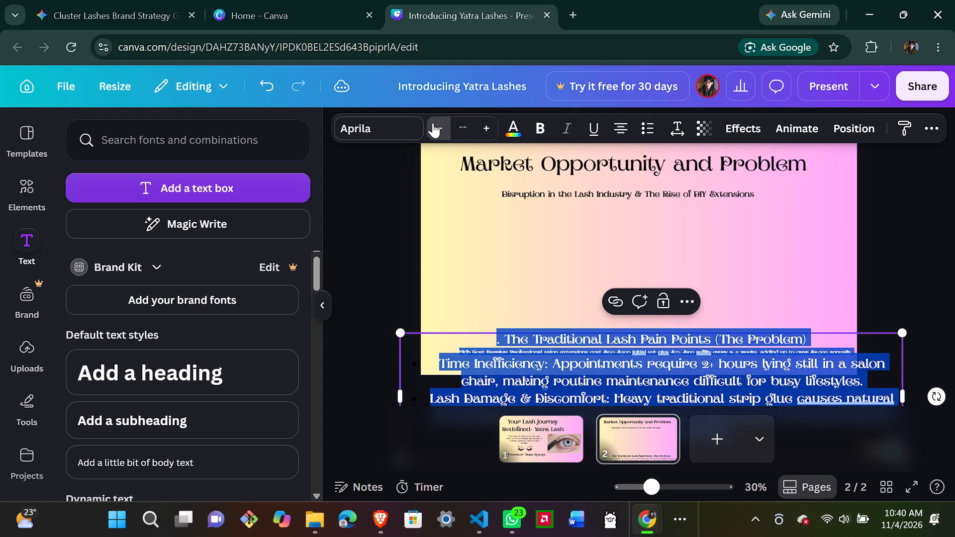
Delete the pain points text box from slide 2.
double_click(492, 362)
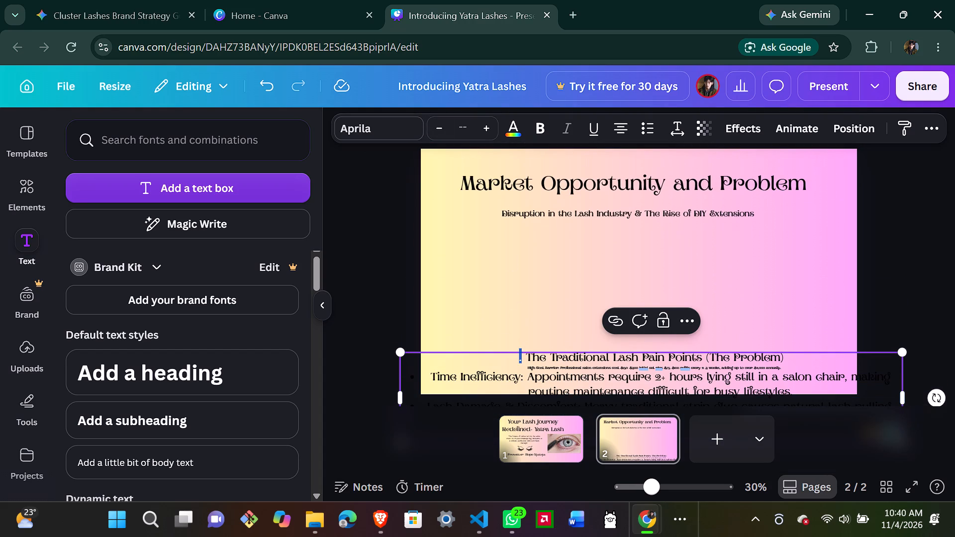
scroll(492, 362, down, 4)
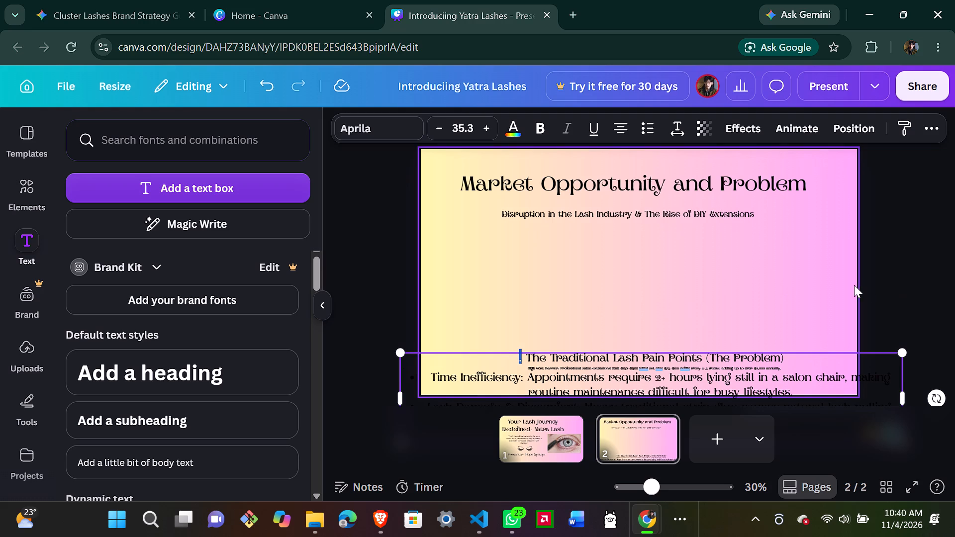
drag(883, 375, 827, 296)
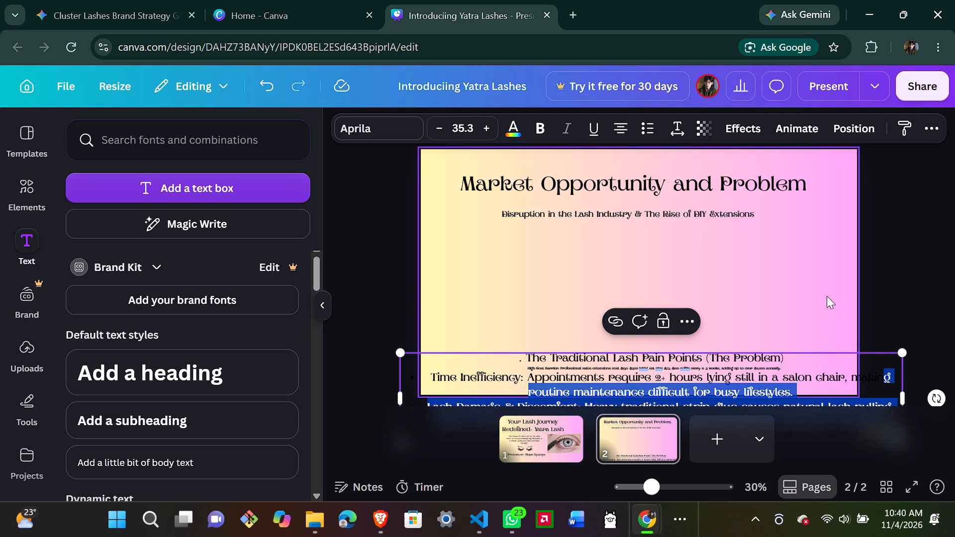
drag(827, 296, 890, 279)
click(890, 279)
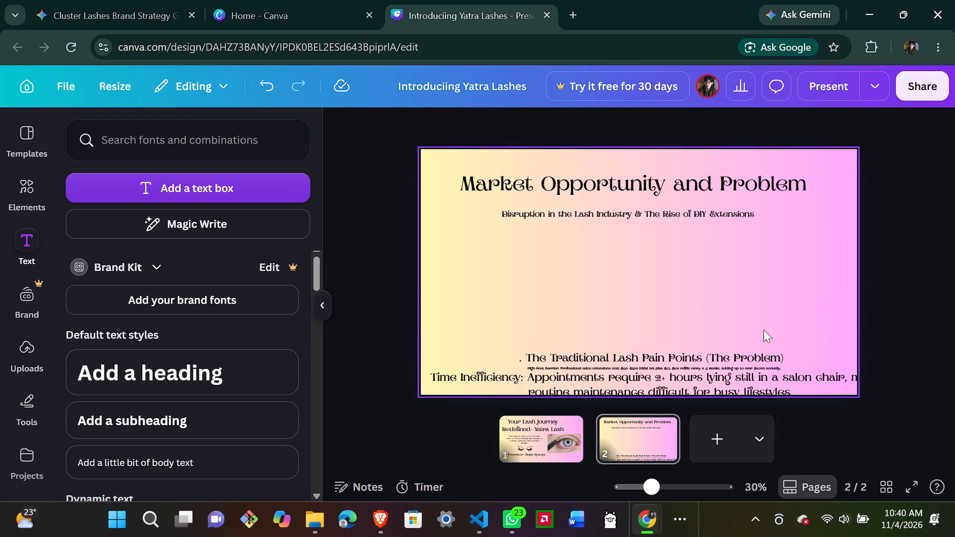
click(586, 366)
click(682, 323)
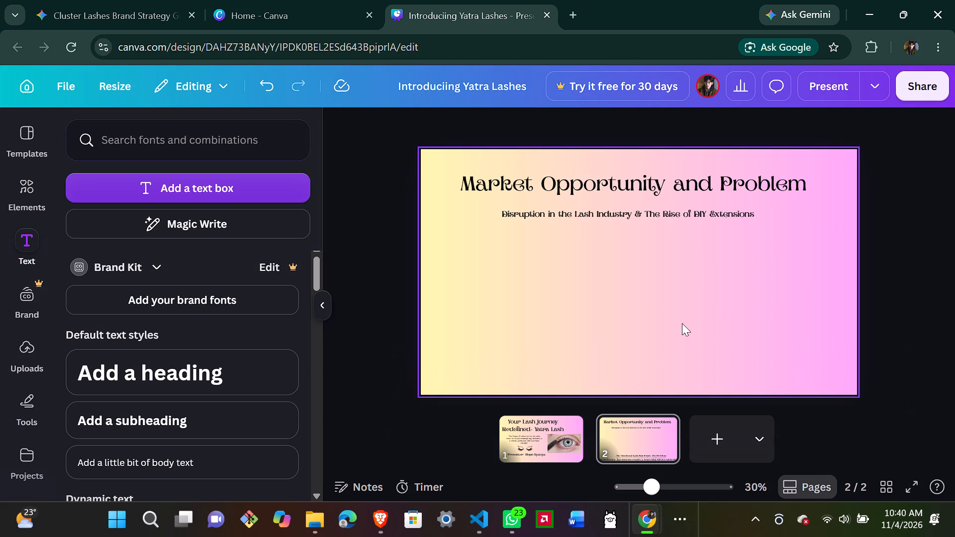
Add a new text box to slide 2 below the subtitle and scale its placeholder text down to size 23.2.
scroll(579, 339, down, 3)
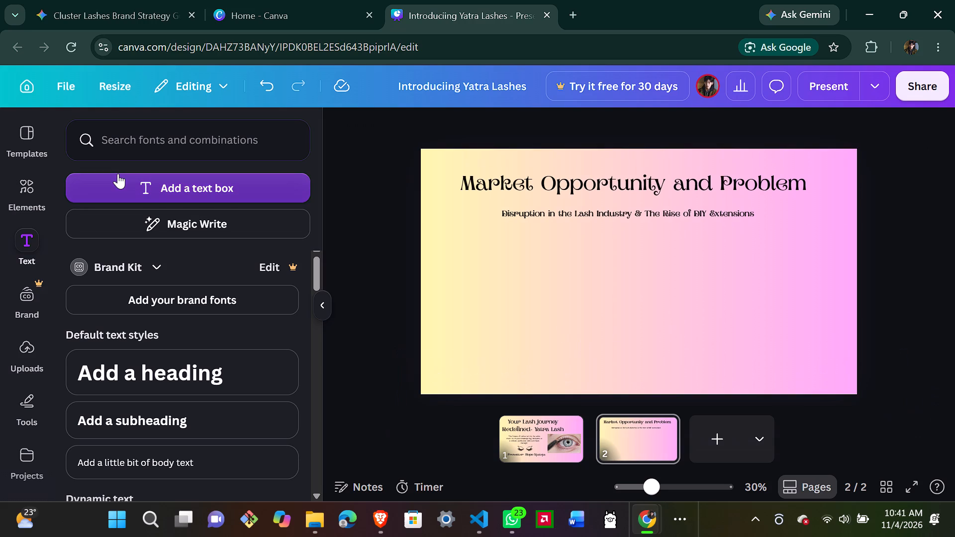
click(136, 181)
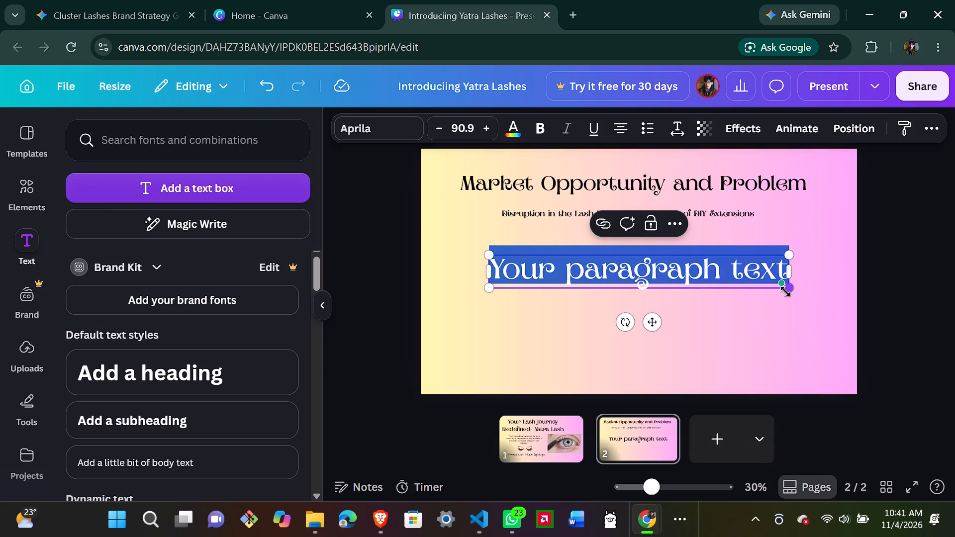
drag(785, 292, 560, 285)
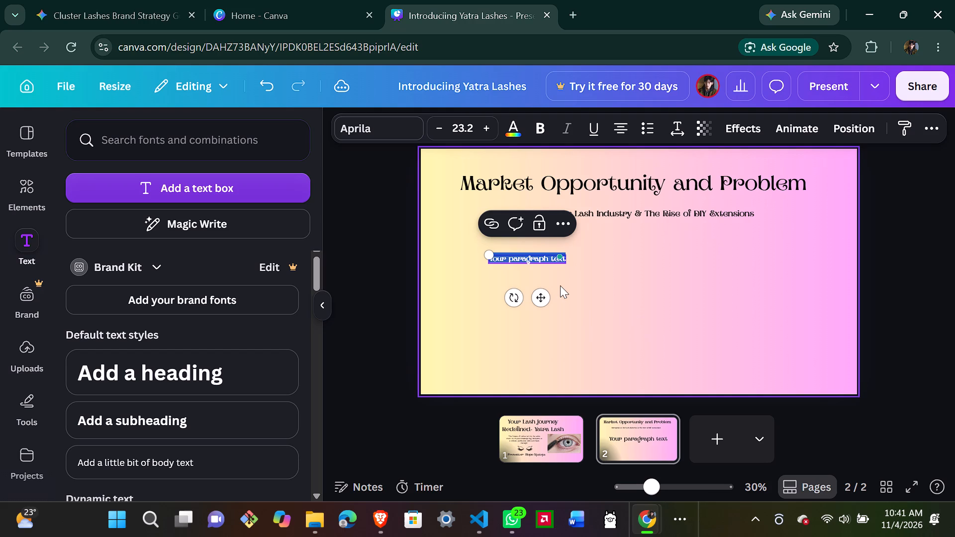
click(544, 260)
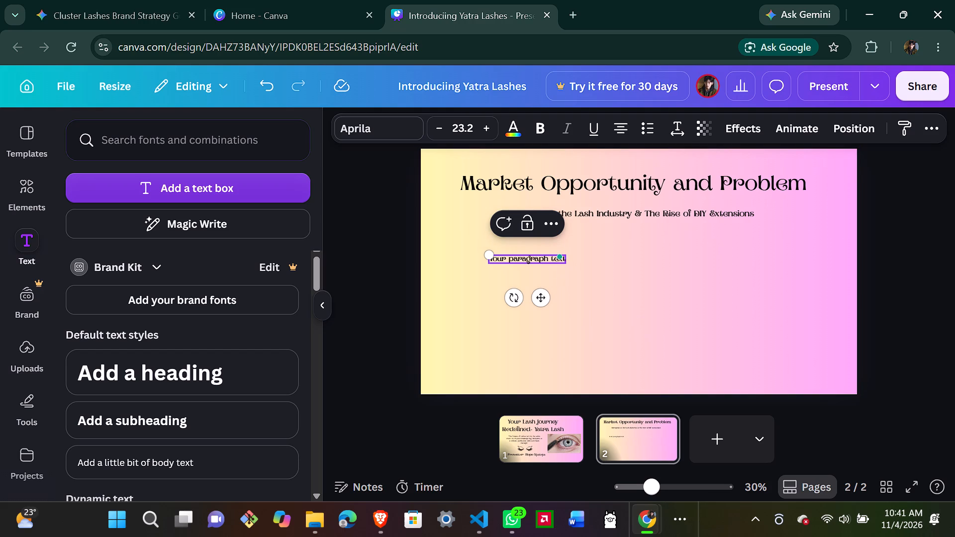
Replace the new text box's placeholder on slide 2 with the copied Traditional Lash Pain Points text.
key(Right)
key(Right)
key(Right)
key(Right)
key(Right)
key(Right)
key(Right)
key(BackSpace)
key(BackSpace)
key(BackSpace)
key(BackSpace)
key(BackSpace)
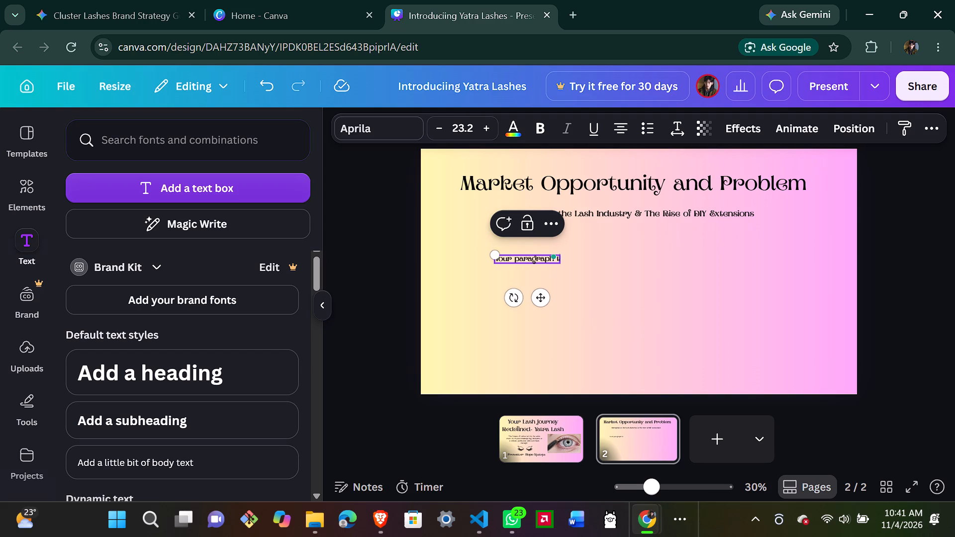
double_click(544, 260)
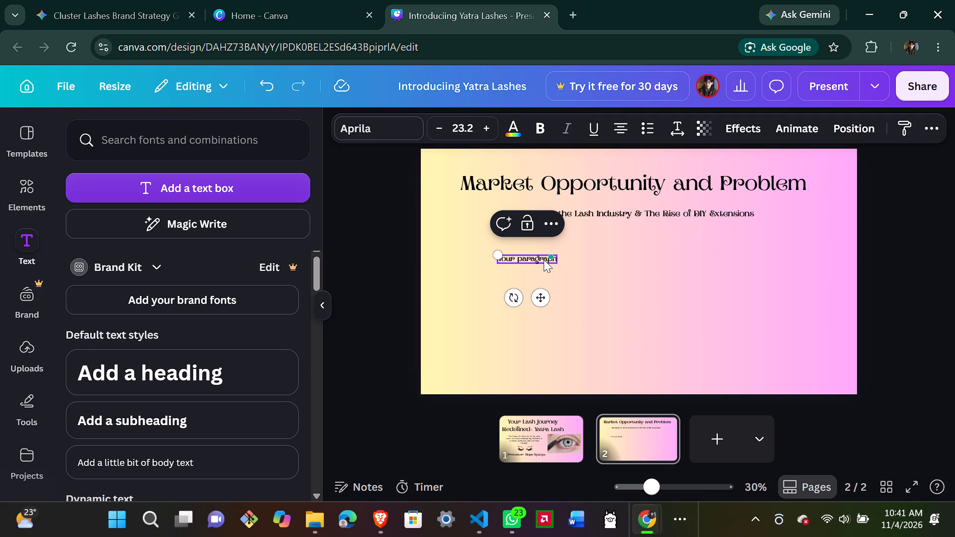
triple_click(544, 260)
click(544, 260)
click(541, 259)
drag(541, 259, 551, 261)
key(BackSpace)
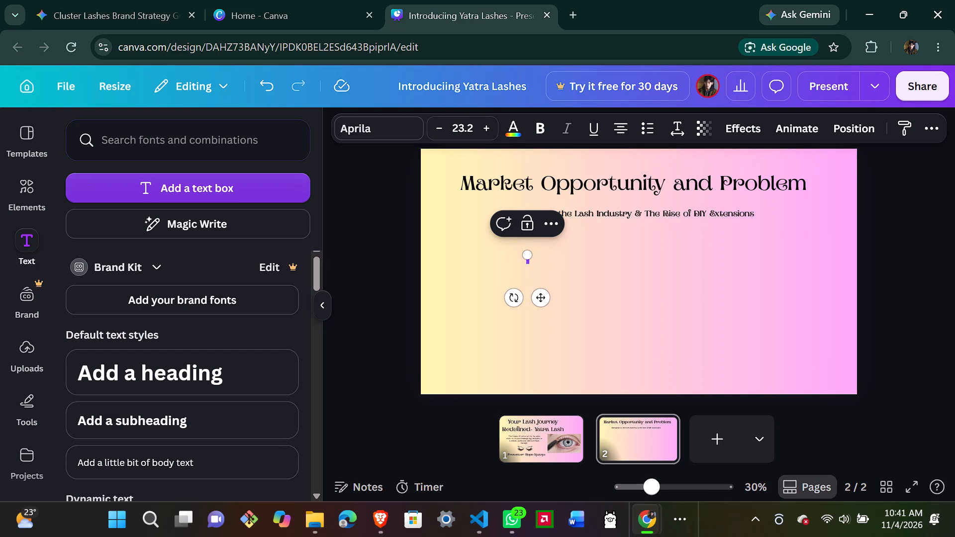
key(ctrl+v)
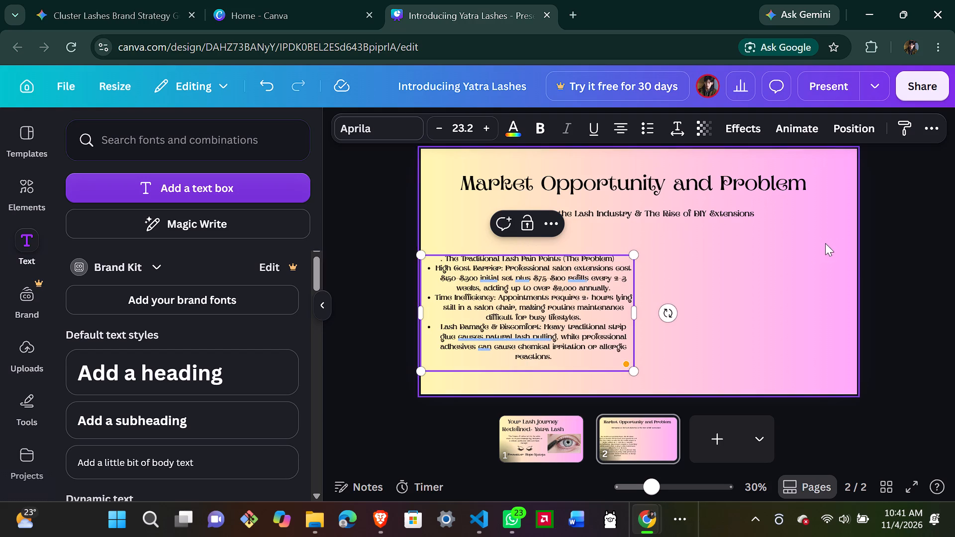
click(765, 284)
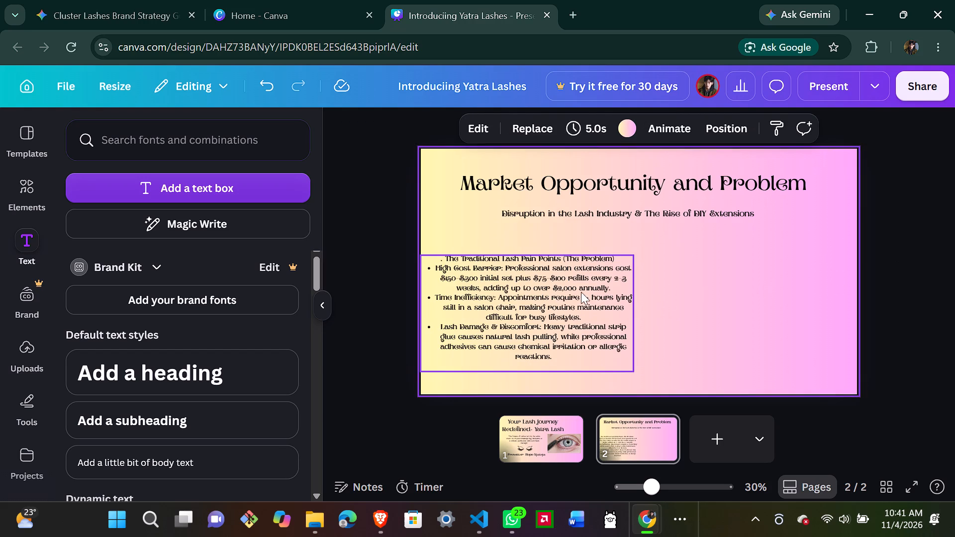
Move the pain points text box up beneath the subtitle and widen it across most of the slide.
drag(564, 293, 583, 271)
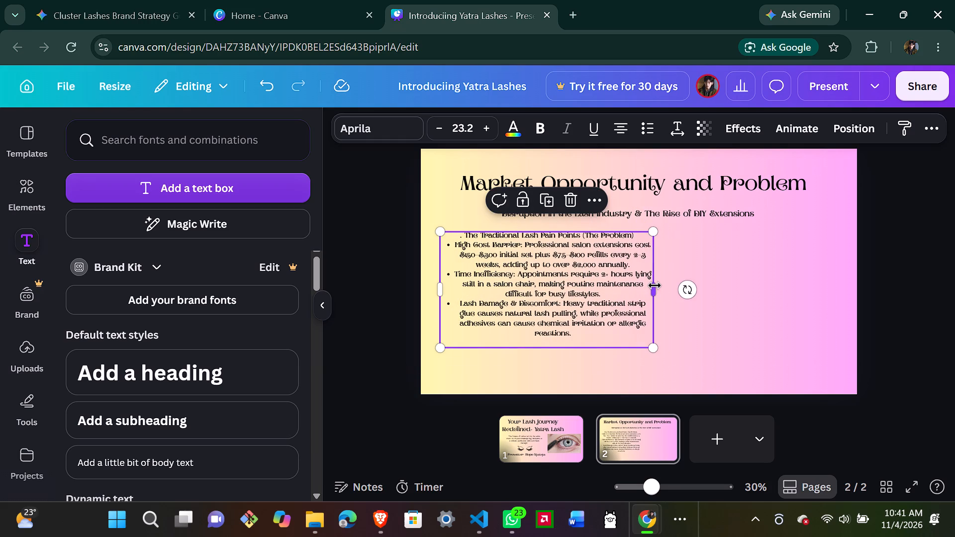
drag(655, 285, 811, 248)
click(683, 358)
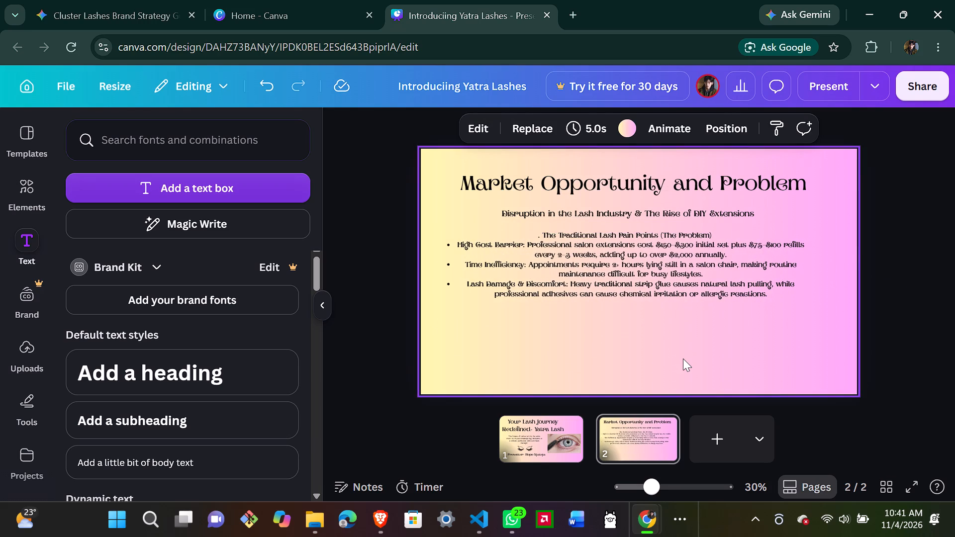
drag(629, 269, 633, 265)
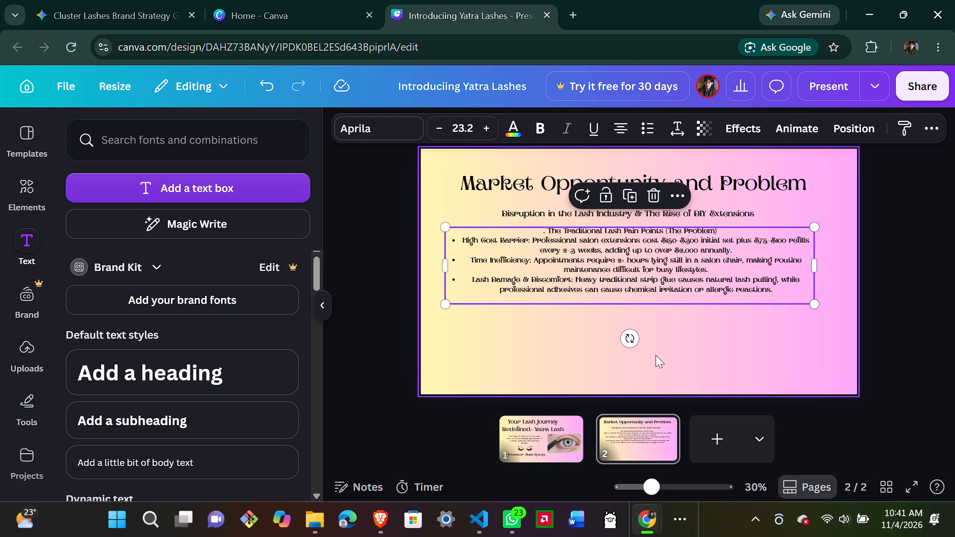
click(656, 355)
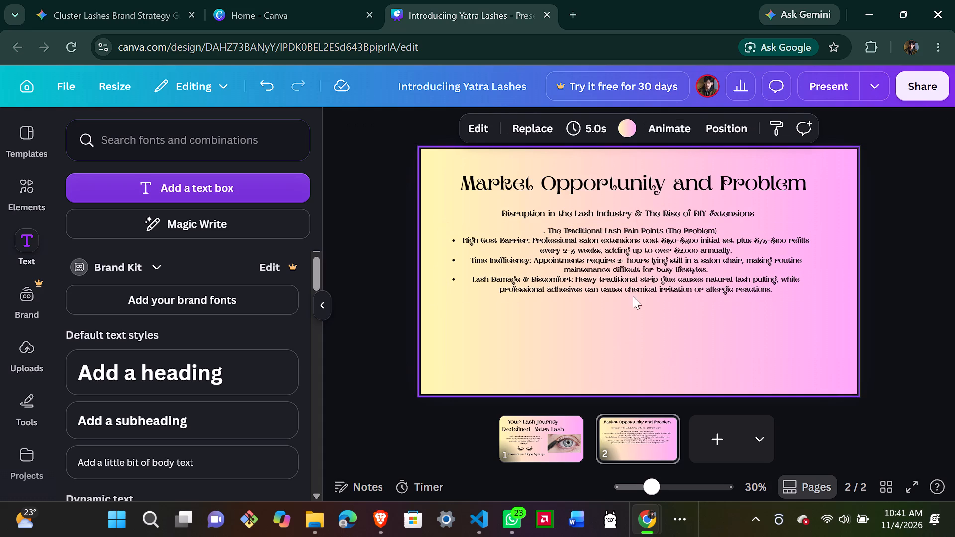
Move the "Disruption in the Lash Industry" subtitle up, close beneath the slide title.
drag(600, 208, 598, 186)
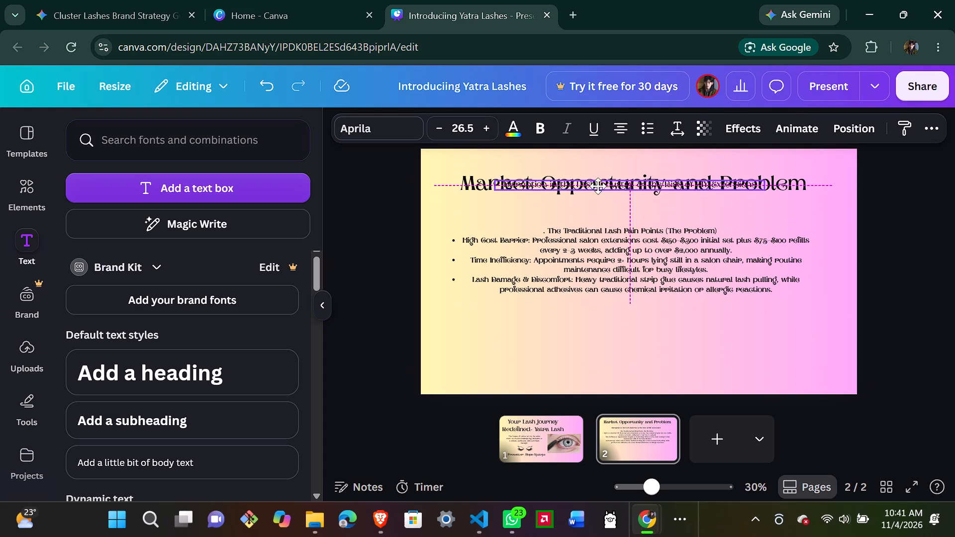
drag(598, 186, 598, 201)
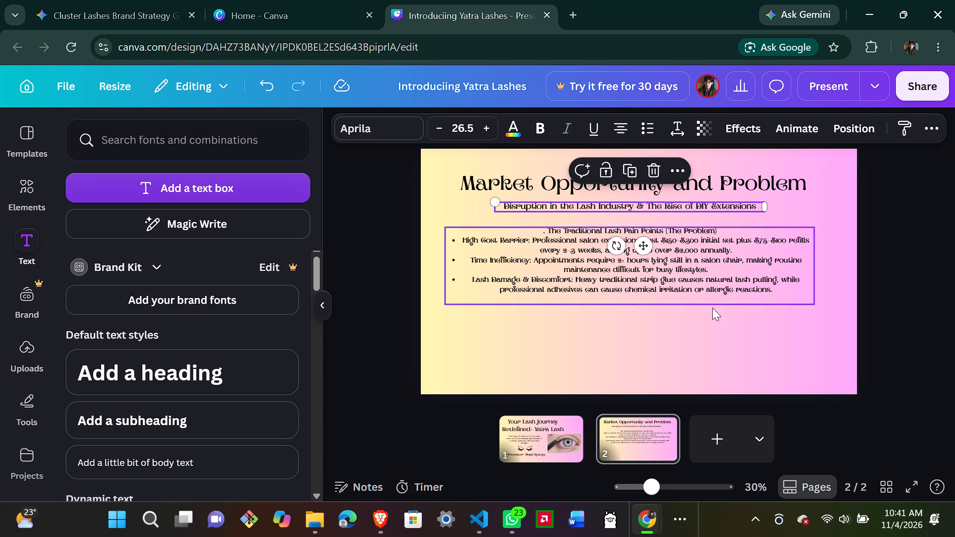
click(701, 339)
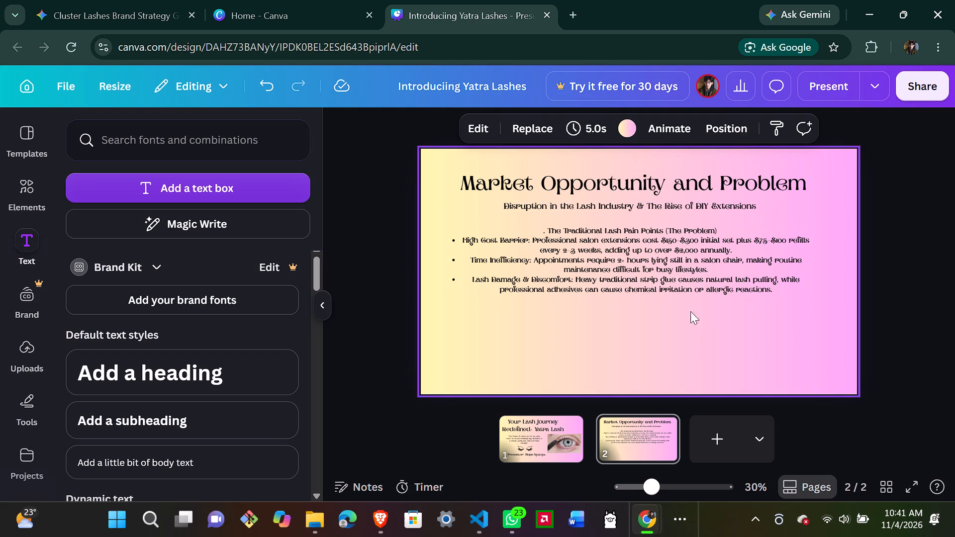
Reposition the pain points text box vertically, leaving a clear gap below the subtitle.
drag(650, 279, 650, 268)
click(651, 321)
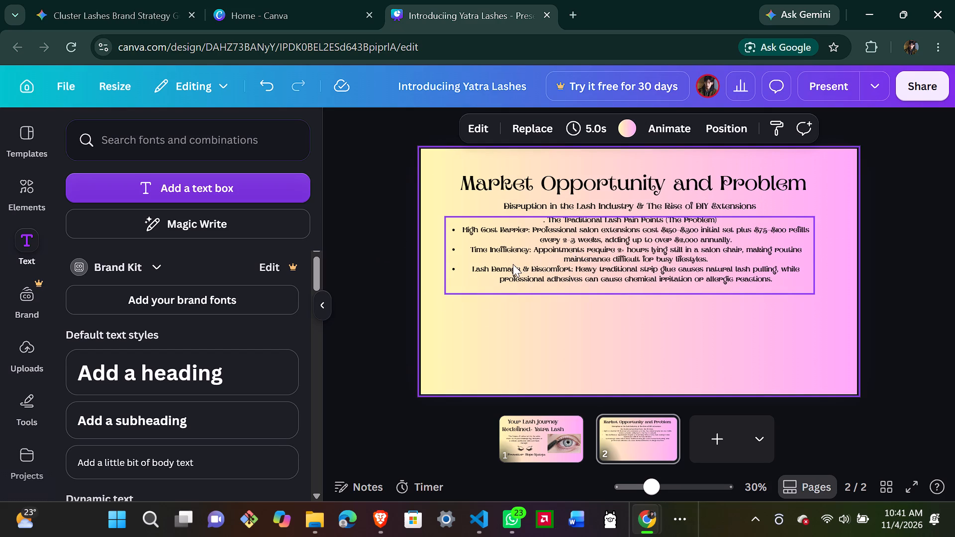
drag(513, 264, 509, 277)
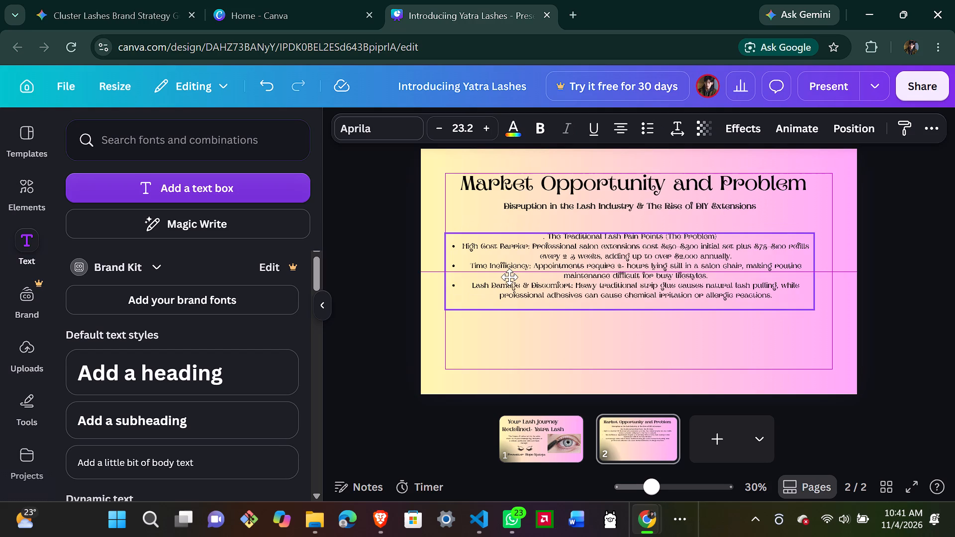
drag(509, 277, 508, 277)
Shorten the "Lash Damage & Discomfort" bullet to end at "natural lash pulling", removing the clause about professional adhesives.
click(672, 286)
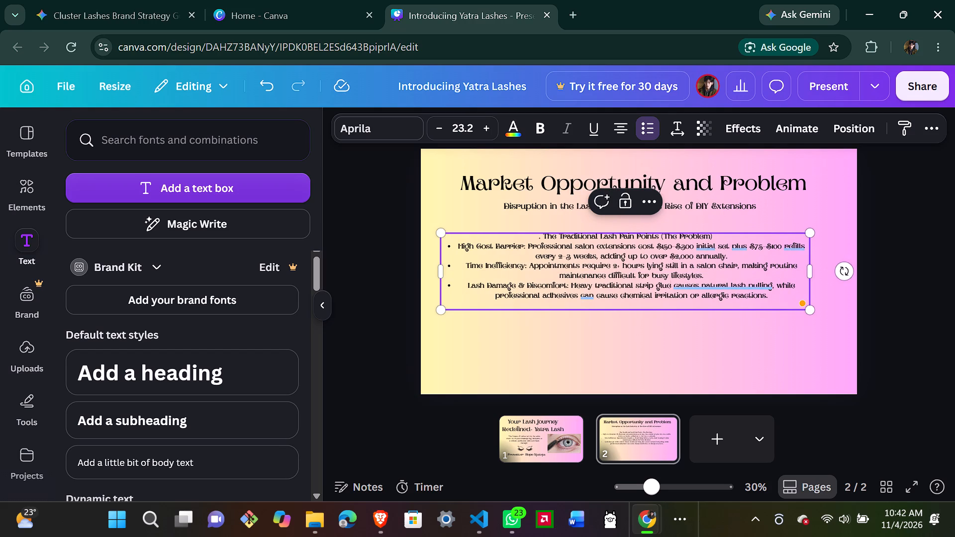
click(776, 295)
click(578, 318)
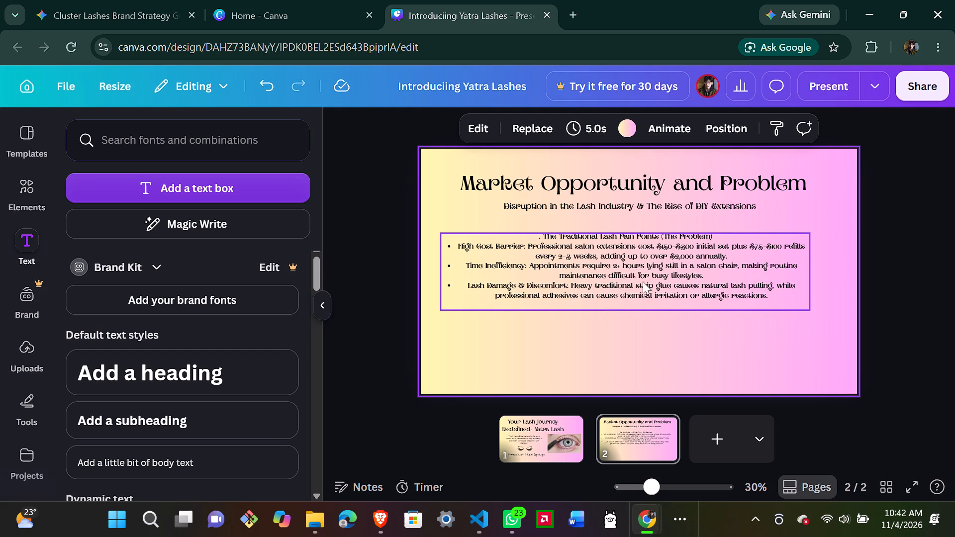
click(752, 289)
double_click(782, 293)
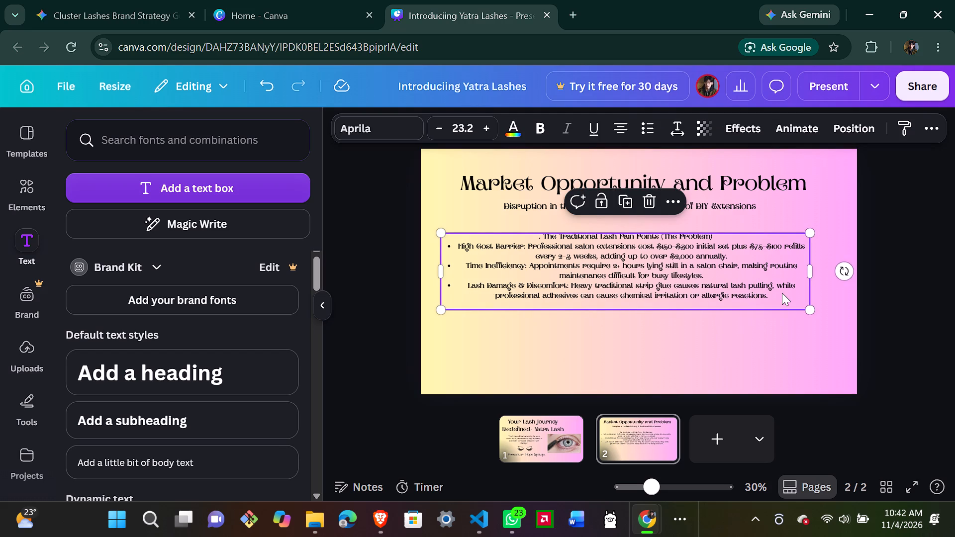
click(767, 294)
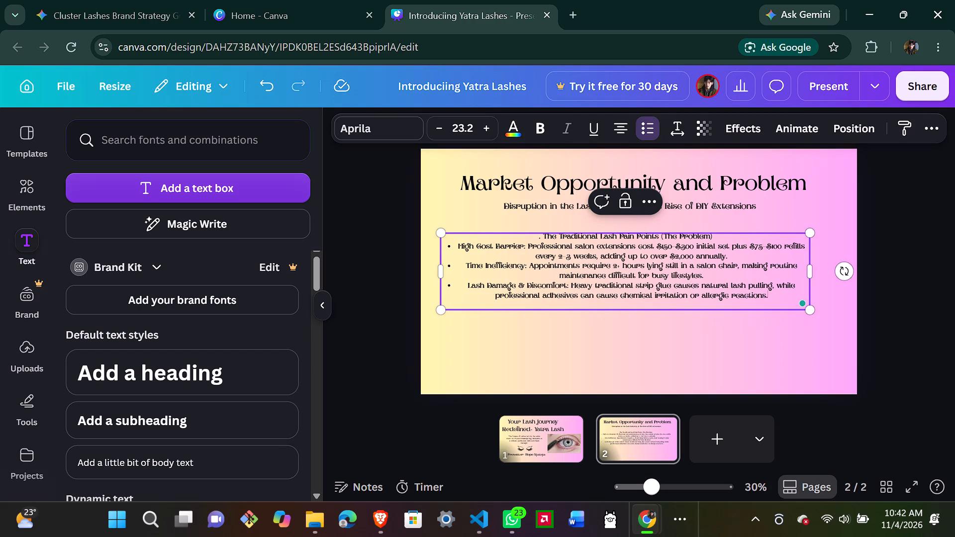
key(BackSpace)
key(BackSpace)
key(BackSpace)
key(BackSpace)
key(BackSpace)
key(BackSpace)
key(BackSpace)
key(BackSpace)
key(BackSpace)
key(BackSpace)
key(BackSpace)
key(BackSpace)
key(BackSpace)
key(BackSpace)
key(BackSpace)
key(BackSpace)
key(BackSpace)
key(BackSpace)
key(BackSpace)
key(BackSpace)
key(BackSpace)
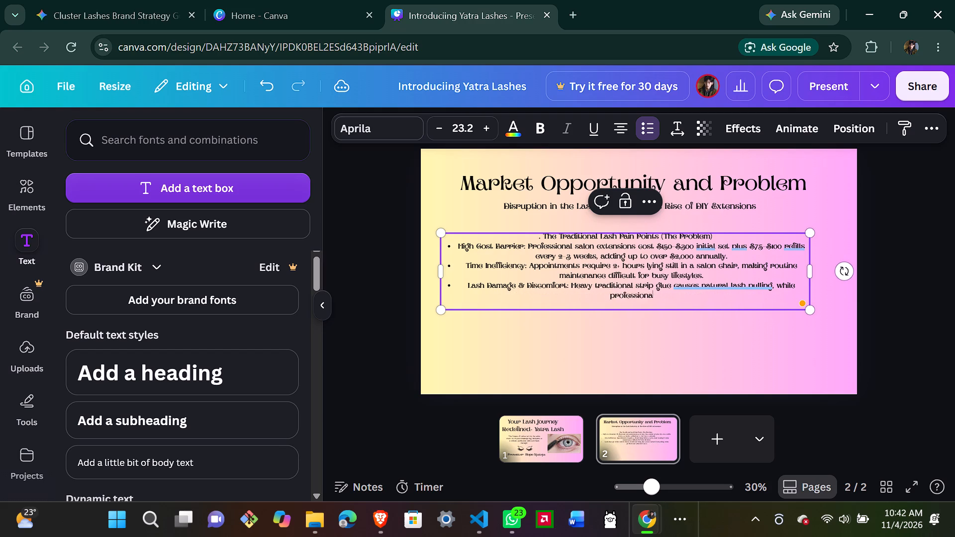
key(BackSpace)
key(BackSpace)
key(BackSpace)
key(BackSpace)
key(BackSpace)
key(BackSpace)
key(BackSpace)
key(BackSpace)
key(BackSpace)
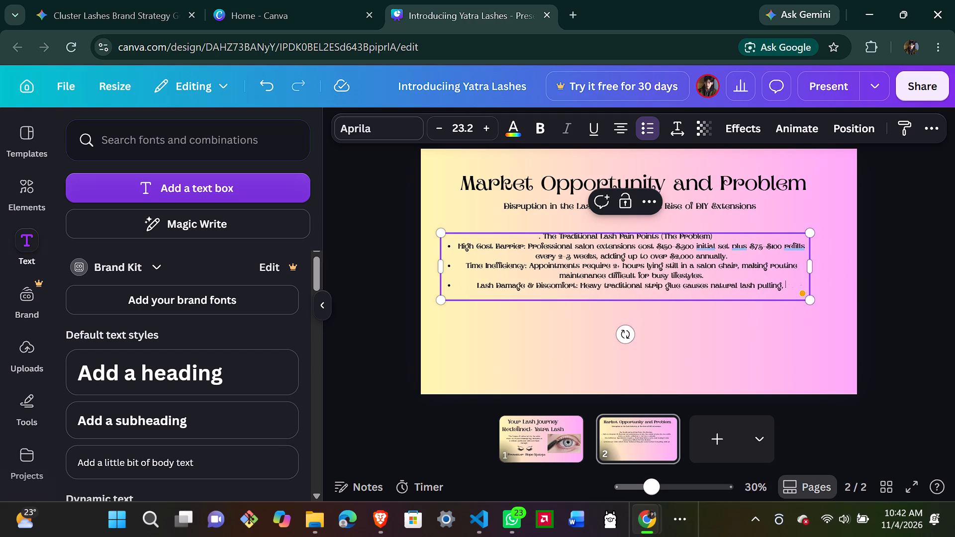
key(BackSpace)
key(BackSpace)
key(BackSpace)
key(BackSpace)
key(BackSpace)
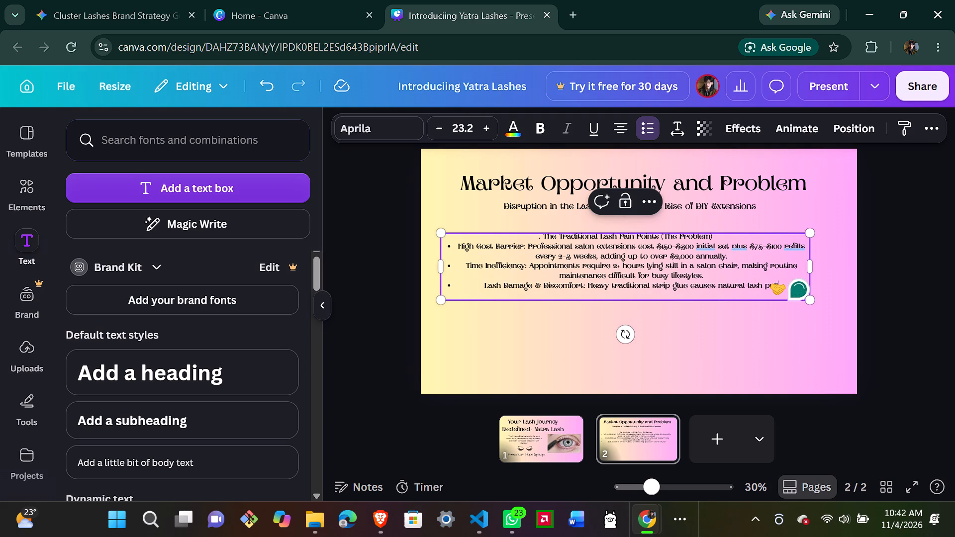
key(ctrl+z)
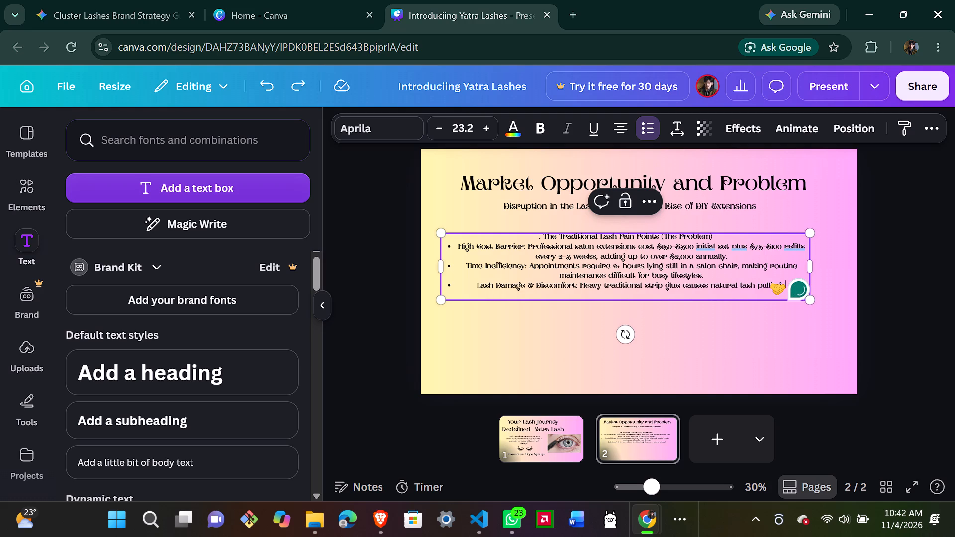
click(705, 354)
click(705, 354)
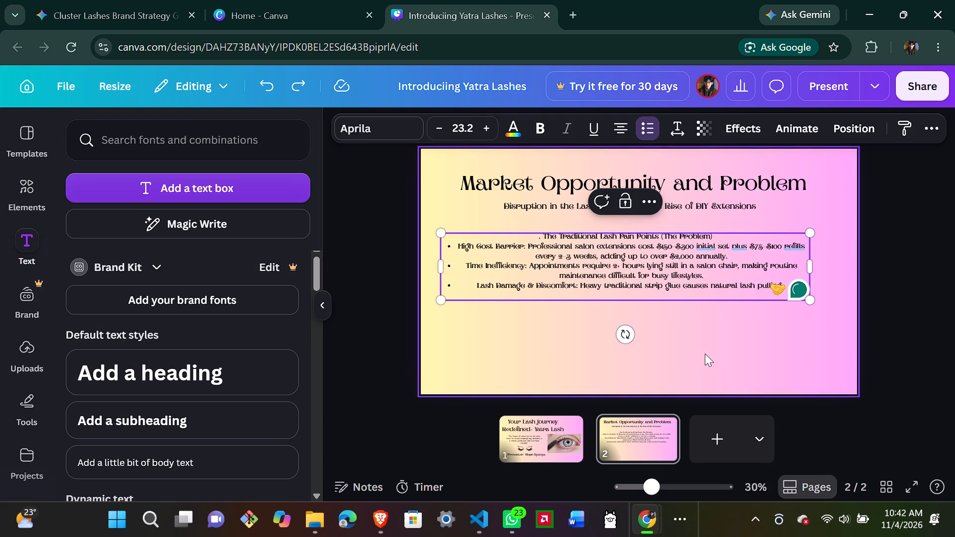
Remove "lying still in a salon chair," from the "Time Inefficiency" bullet in the pain points text box.
click(787, 280)
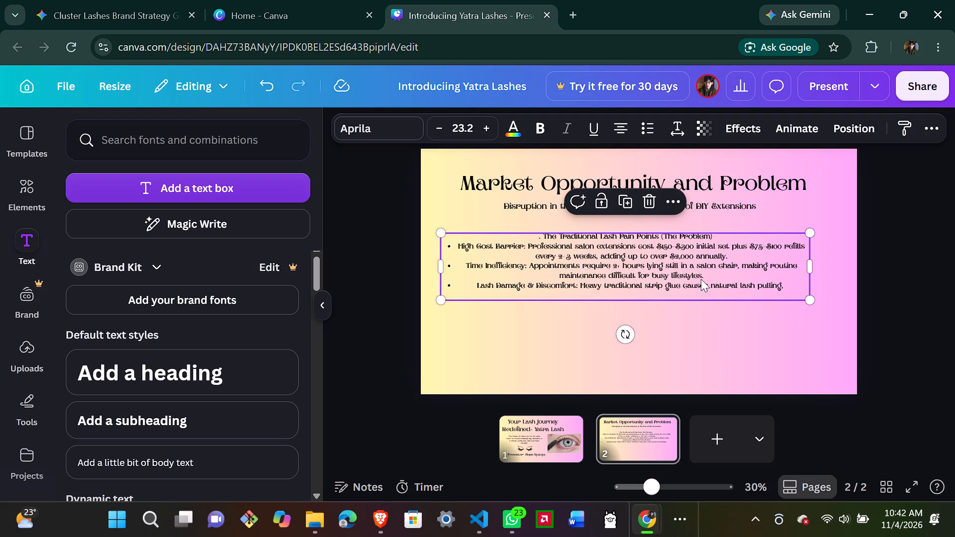
triple_click(629, 259)
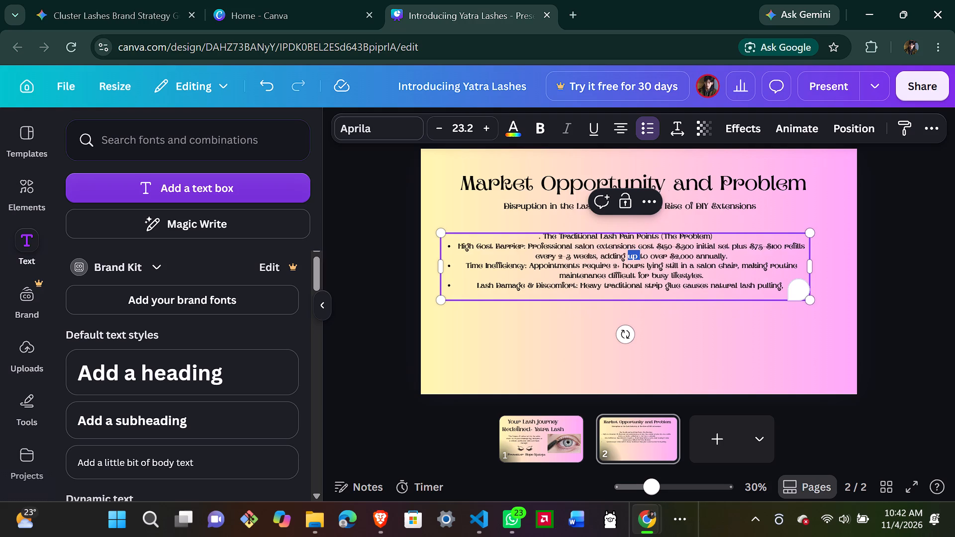
click(695, 274)
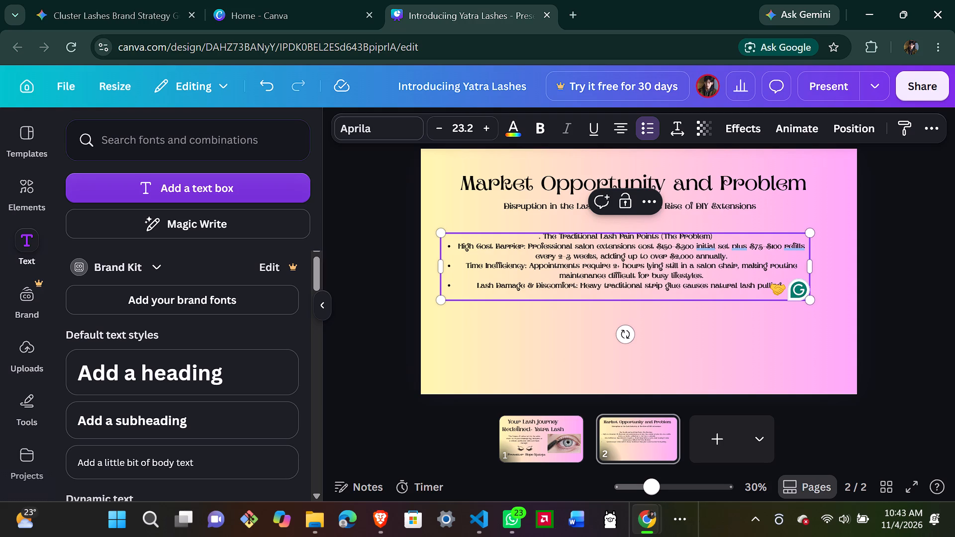
click(739, 270)
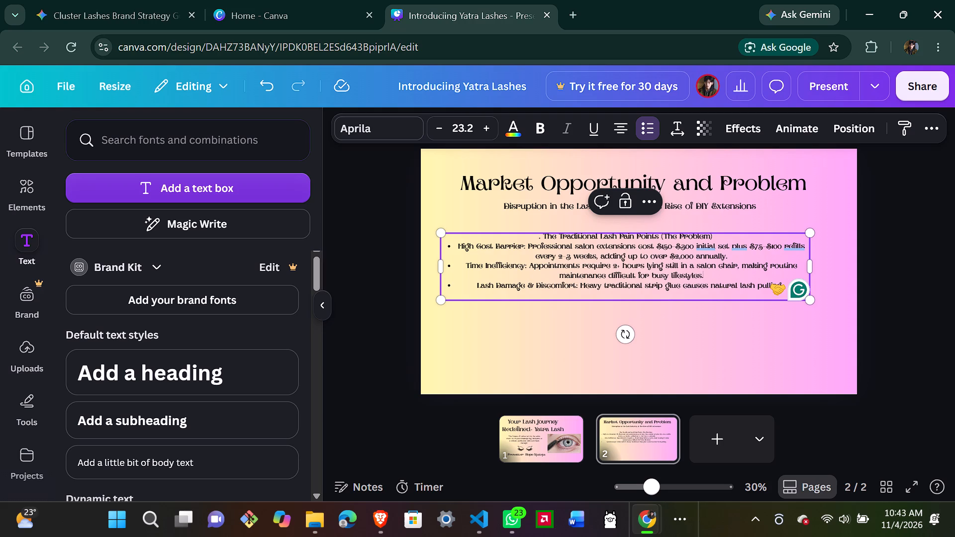
click(739, 270)
click(738, 267)
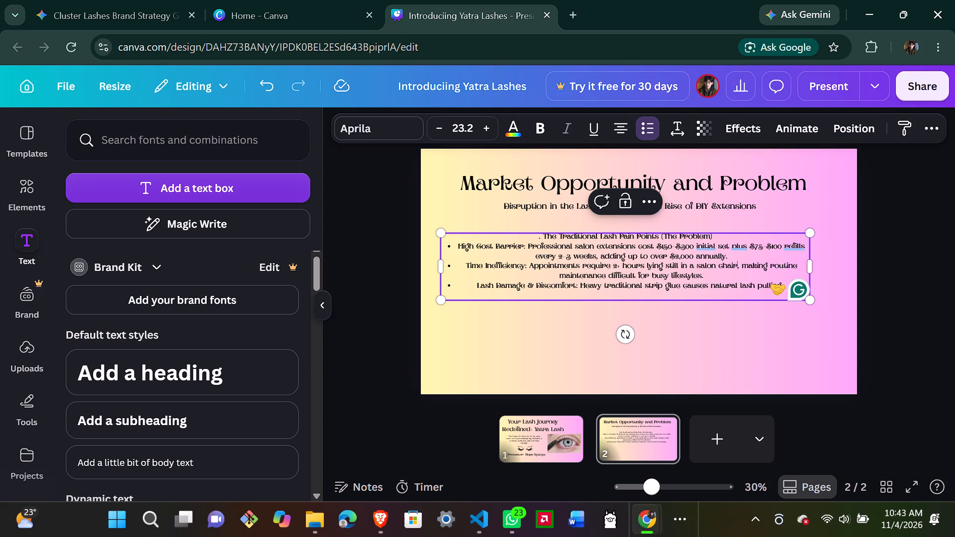
double_click(738, 267)
key(BackSpace)
key(BackSpace)
key(BackSpace)
key(BackSpace)
key(BackSpace)
key(BackSpace)
key(BackSpace)
key(BackSpace)
key(BackSpace)
key(BackSpace)
key(BackSpace)
key(BackSpace)
key(BackSpace)
key(BackSpace)
key(BackSpace)
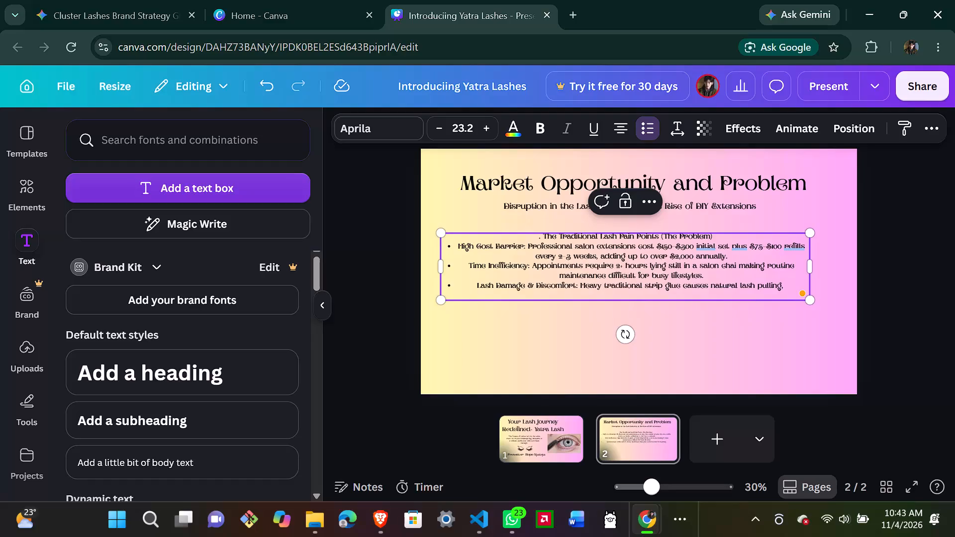
key(BackSpace)
key(BackSpace)
key(BackSpace)
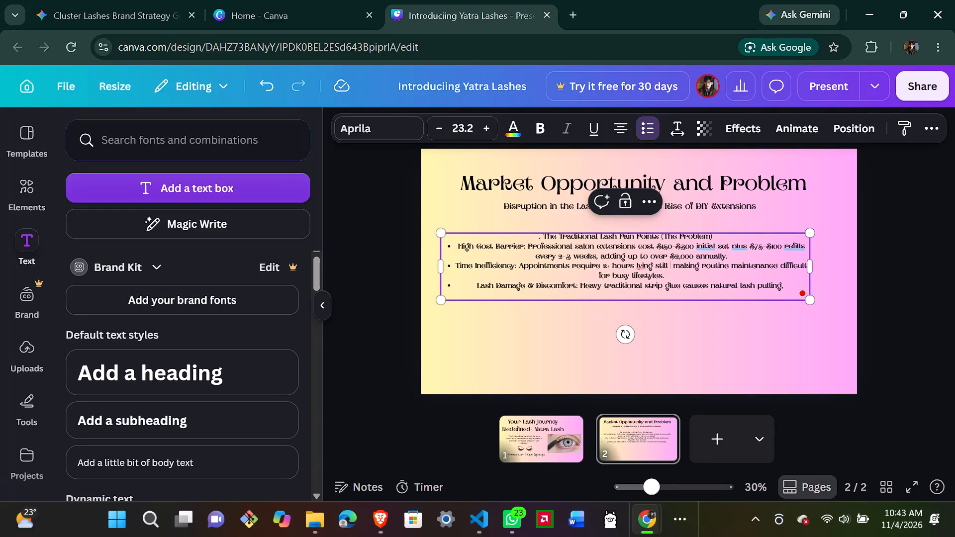
key(BackSpace)
key(BackSpace)
key(BackSpace)
key(BackSpace)
key(BackSpace)
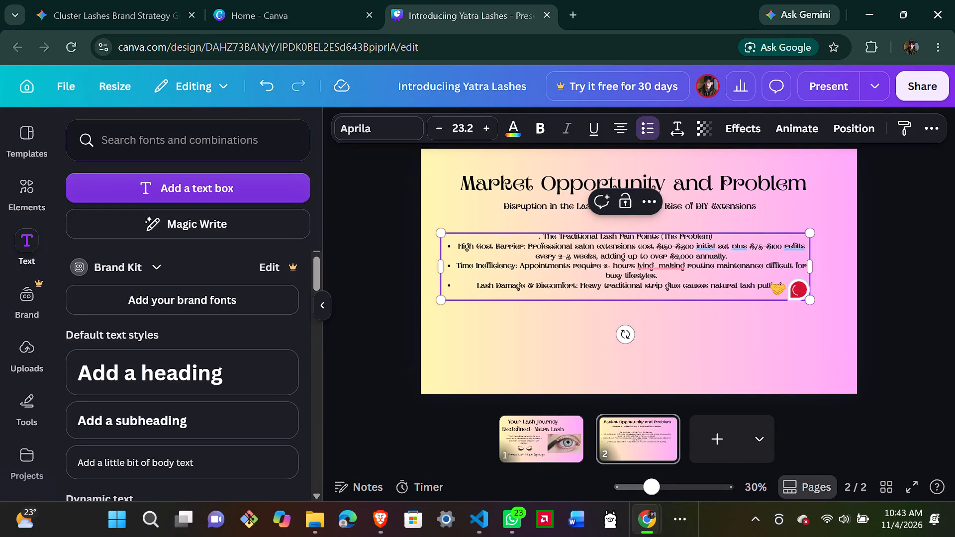
key(BackSpace)
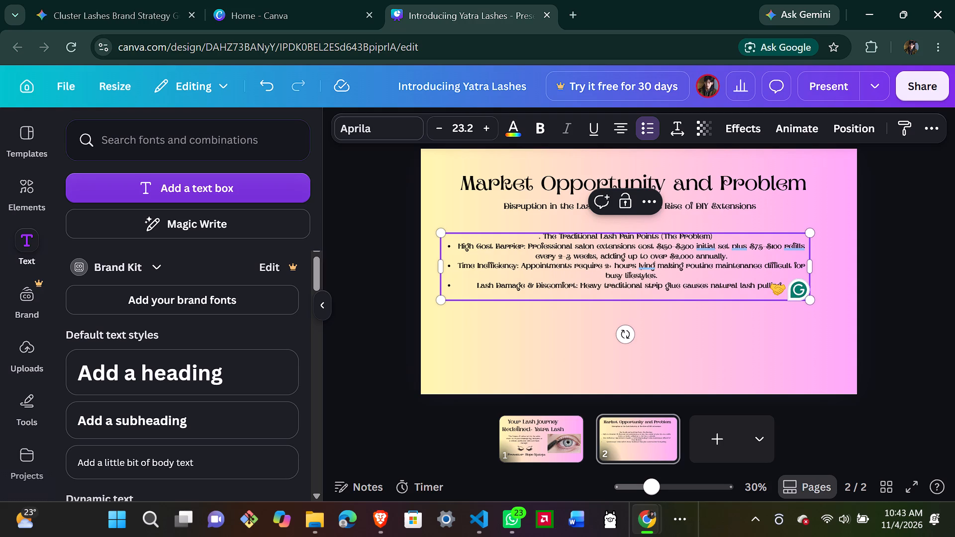
key(BackSpace)
key(BackSpace)
key(BackSpace)
key(BackSpace)
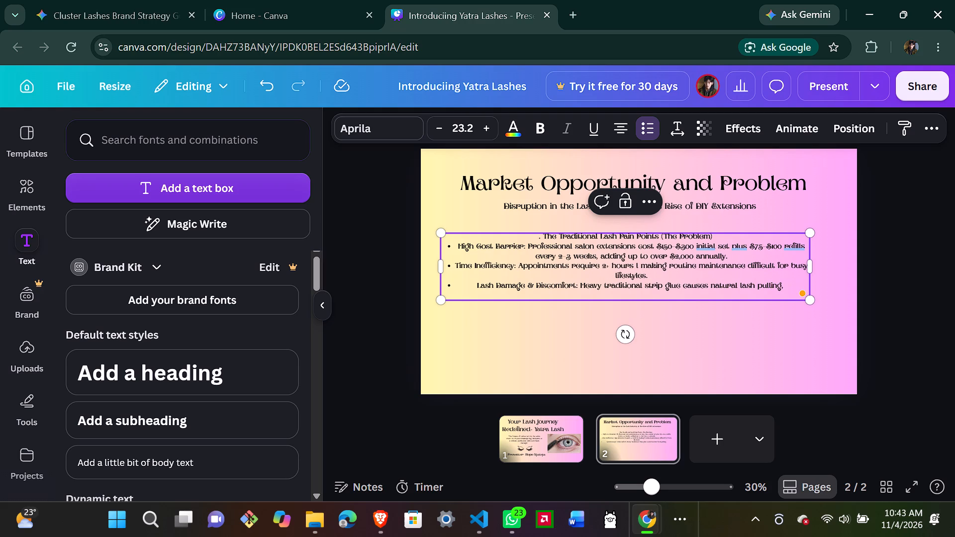
key(BackSpace)
key(BackSpace)
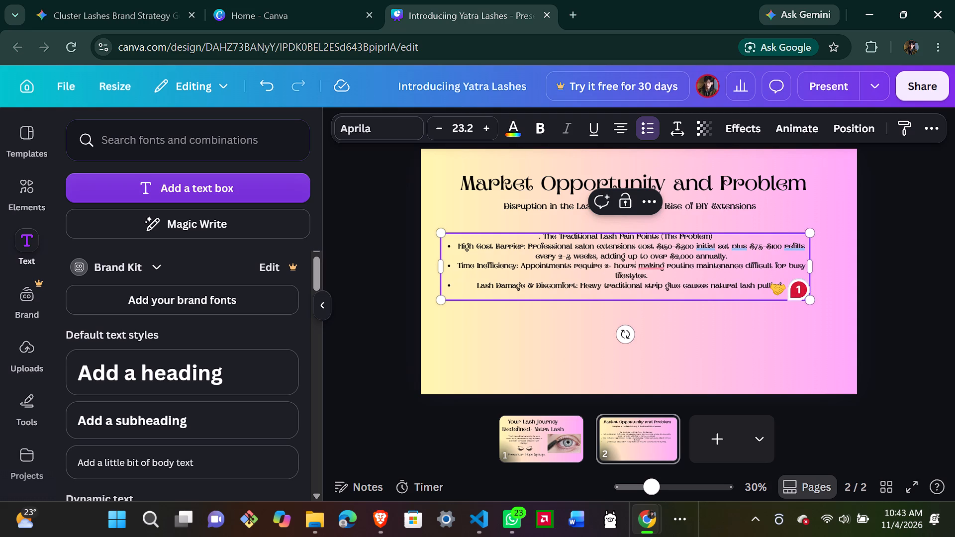
Remove "plus $75-$100 refills every 2-3 weeks" from the "High Cost Barrier" bullet in the pain points text box.
click(681, 330)
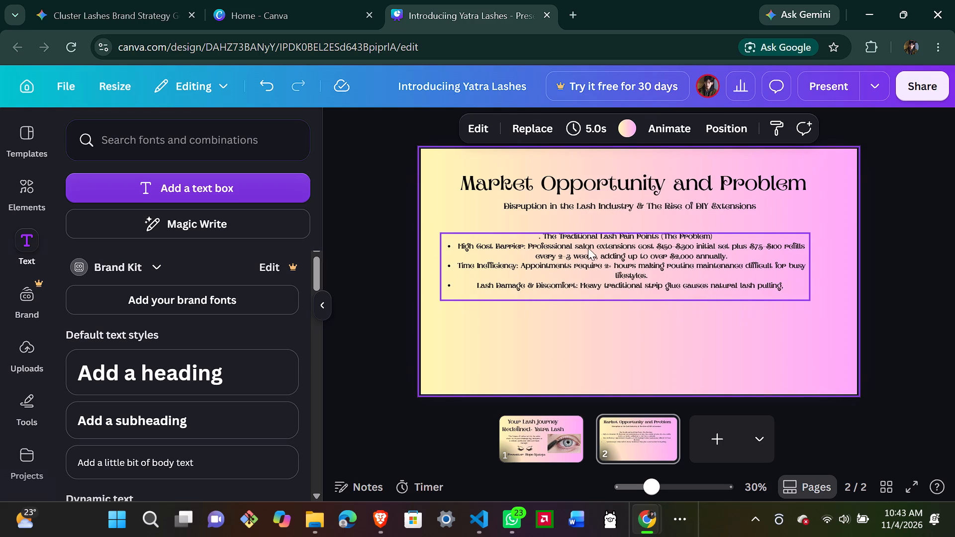
click(708, 250)
double_click(708, 250)
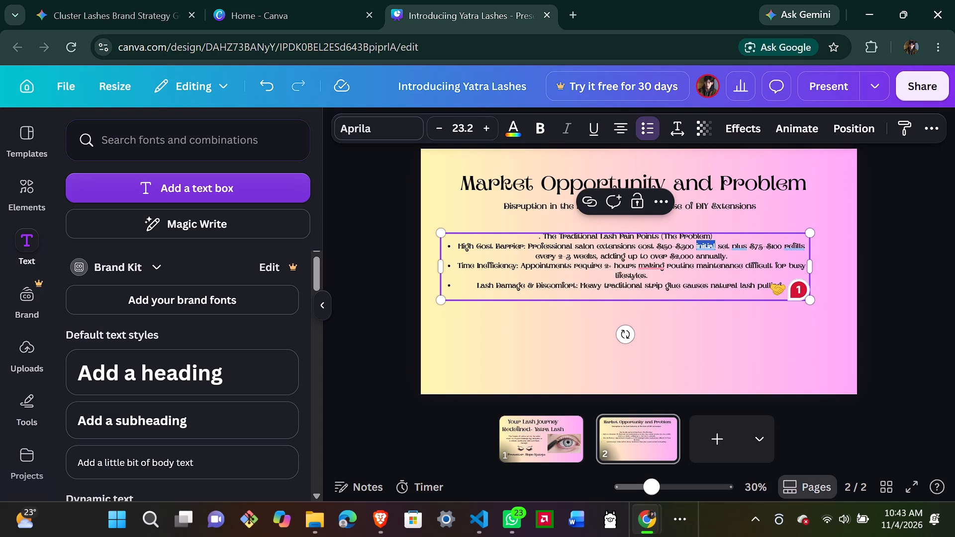
click(597, 255)
key(BackSpace)
key(BackSpace)
key(BackSpace)
key(BackSpace)
key(BackSpace)
key(BackSpace)
key(BackSpace)
key(BackSpace)
key(BackSpace)
key(BackSpace)
key(BackSpace)
key(BackSpace)
key(BackSpace)
key(BackSpace)
key(BackSpace)
key(BackSpace)
key(BackSpace)
key(BackSpace)
key(BackSpace)
key(BackSpace)
key(BackSpace)
key(BackSpace)
key(BackSpace)
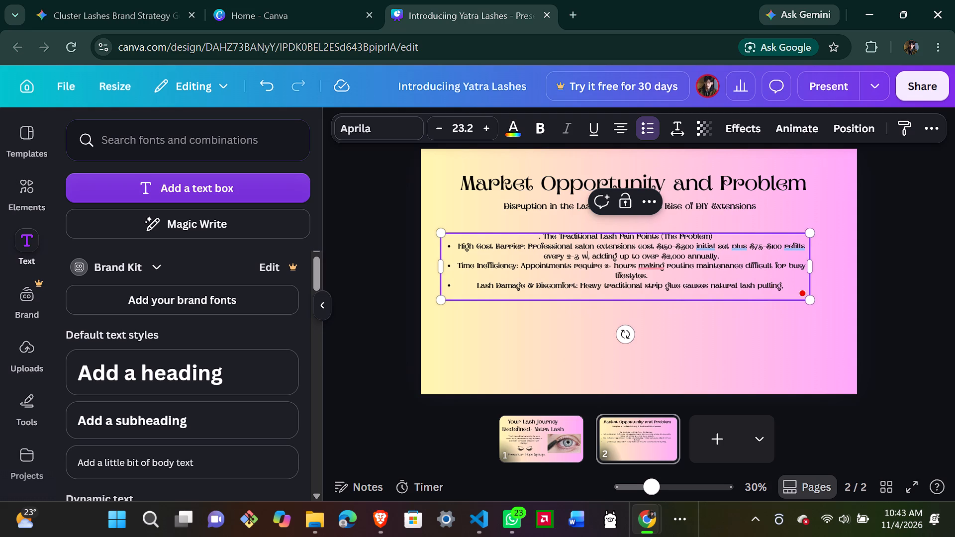
key(BackSpace)
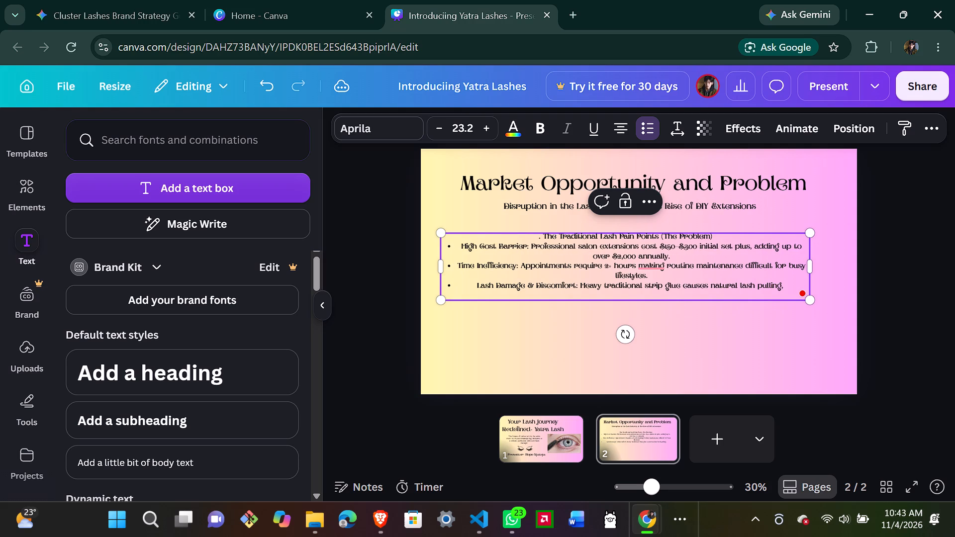
key(BackSpace)
key(BackSpace)
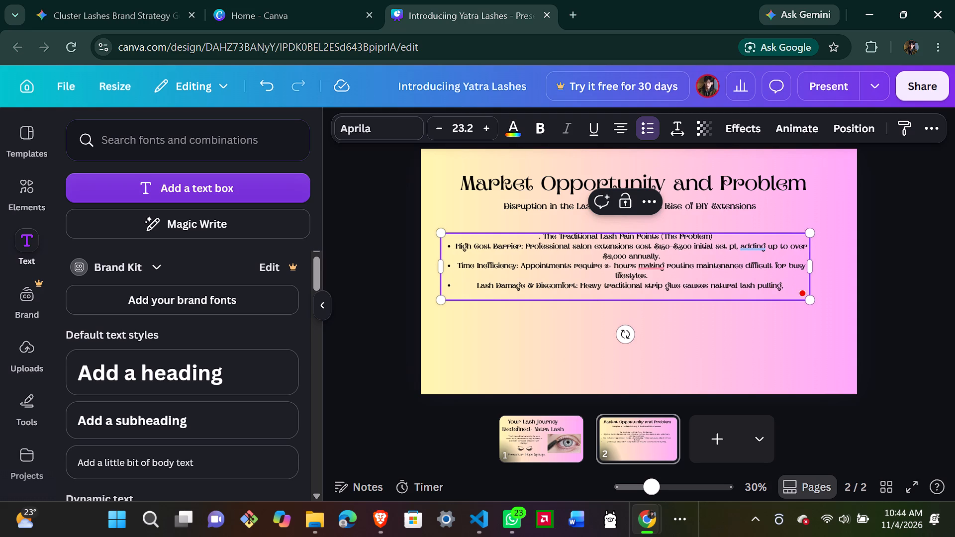
key(BackSpace)
key(BackSpace)
key(BackSpace)
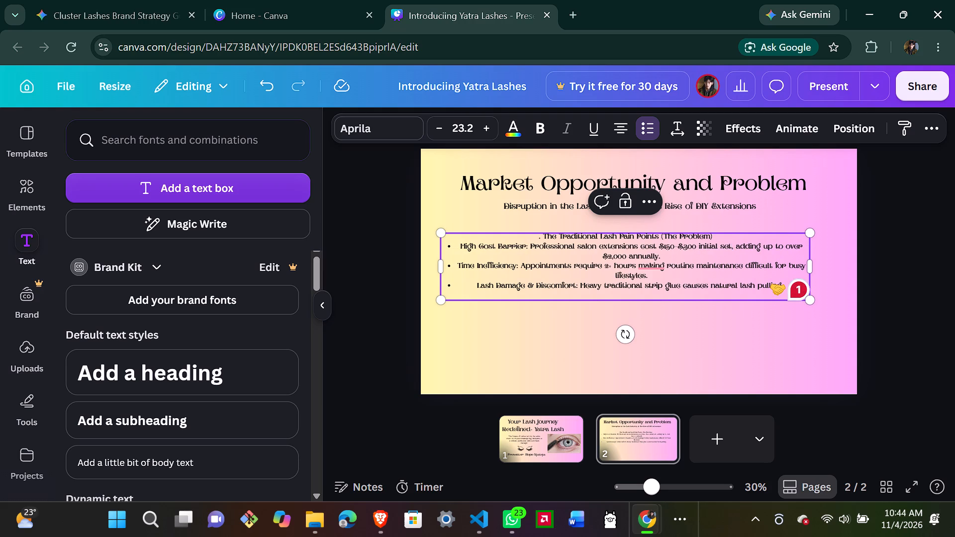
Remove "cost $150-$300 initial set" from the "High Cost Barrier" bullet, keeping "Professional salon extensions" before the comma.
key(BackSpace)
key(BackSpace)
key(BackSpace)
key(BackSpace)
key(BackSpace)
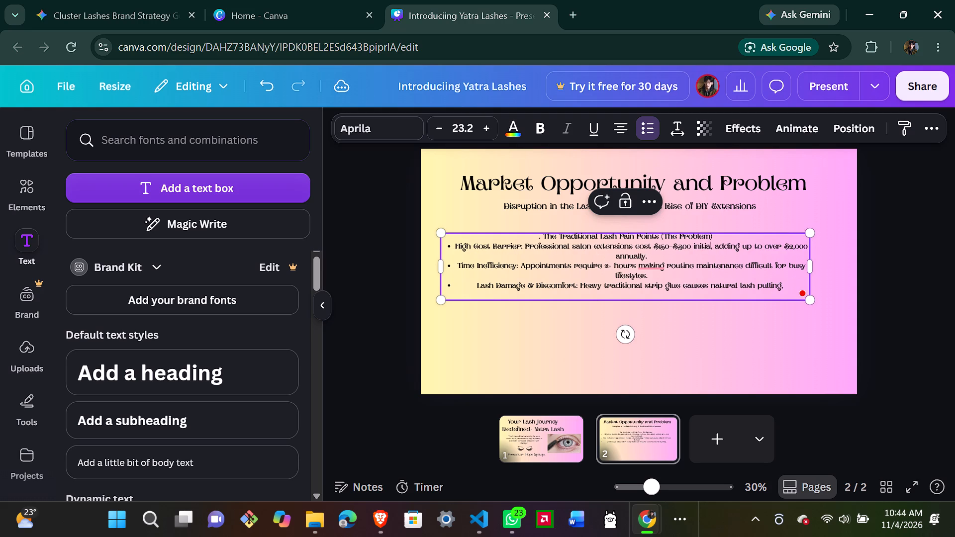
key(BackSpace)
key(BackSpace)
key(BackSpace)
key(BackSpace)
key(BackSpace)
key(BackSpace)
key(BackSpace)
key(BackSpace)
key(BackSpace)
key(BackSpace)
key(BackSpace)
key(BackSpace)
key(BackSpace)
key(BackSpace)
key(BackSpace)
key(BackSpace)
key(BackSpace)
key(BackSpace)
key(BackSpace)
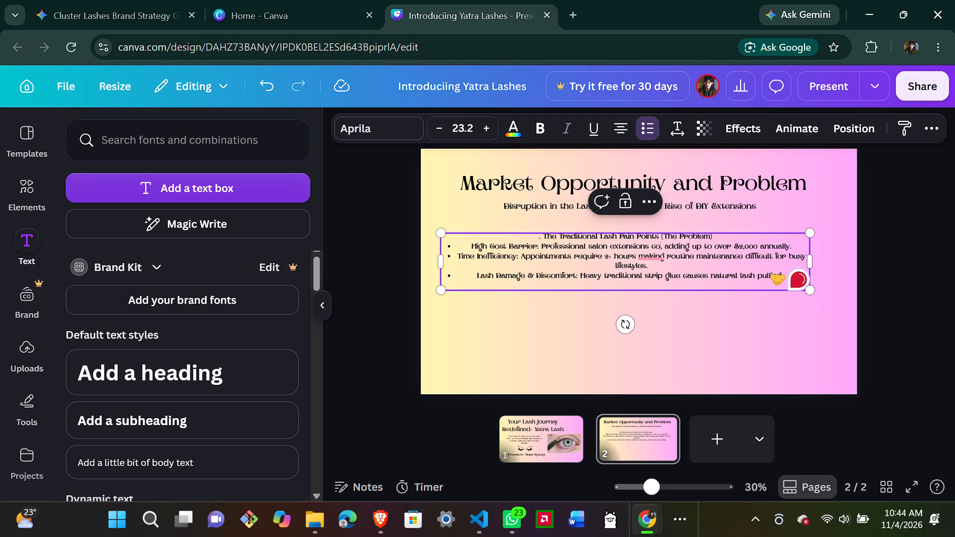
key(BackSpace)
key(BackSpace)
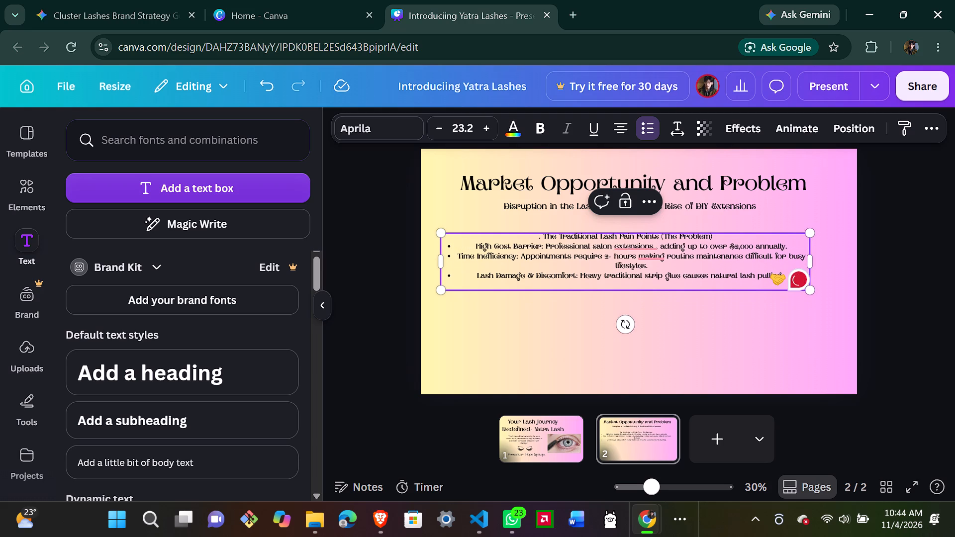
Change "adding" to "add" in the "High Cost Barrier" bullet so it reads "add up to over $2,000 annually".
click(683, 246)
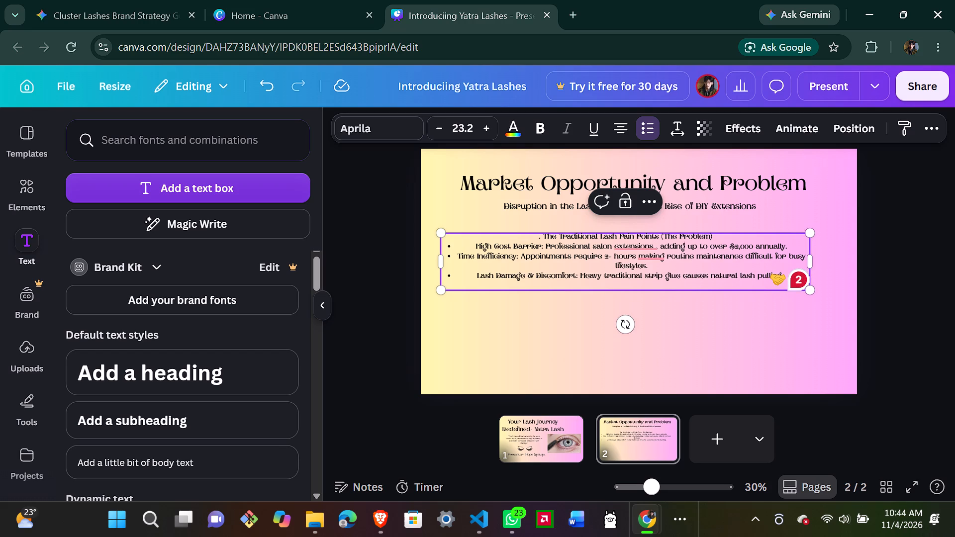
click(683, 246)
key(BackSpace)
key(BackSpace)
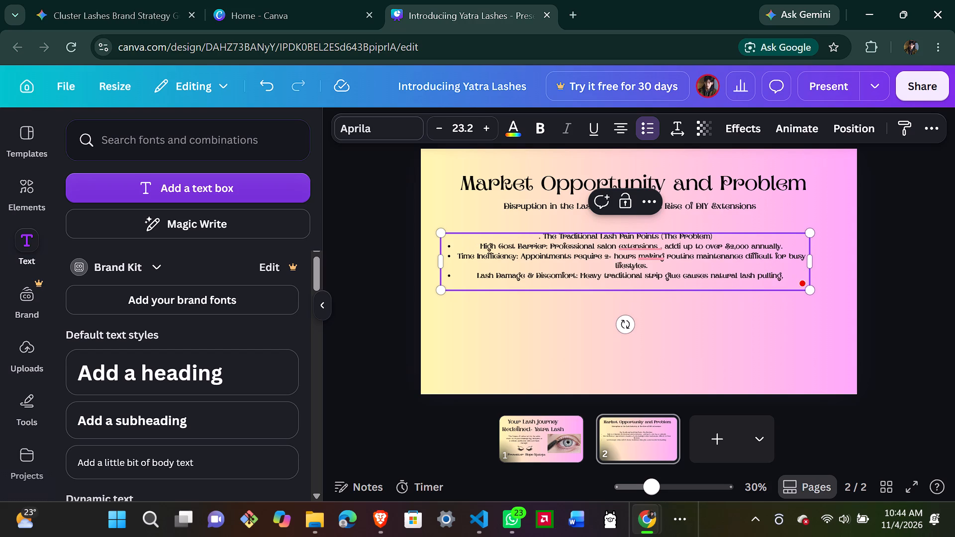
key(BackSpace)
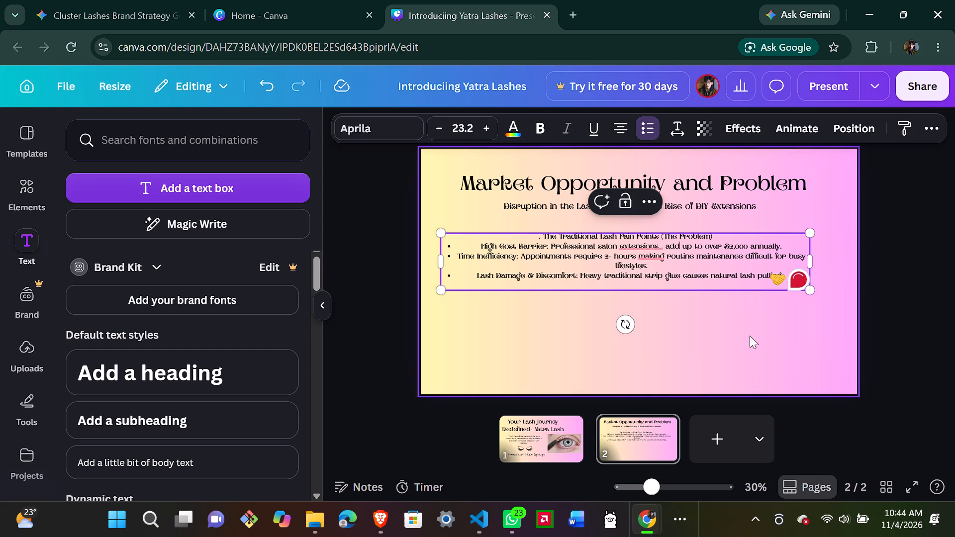
click(750, 336)
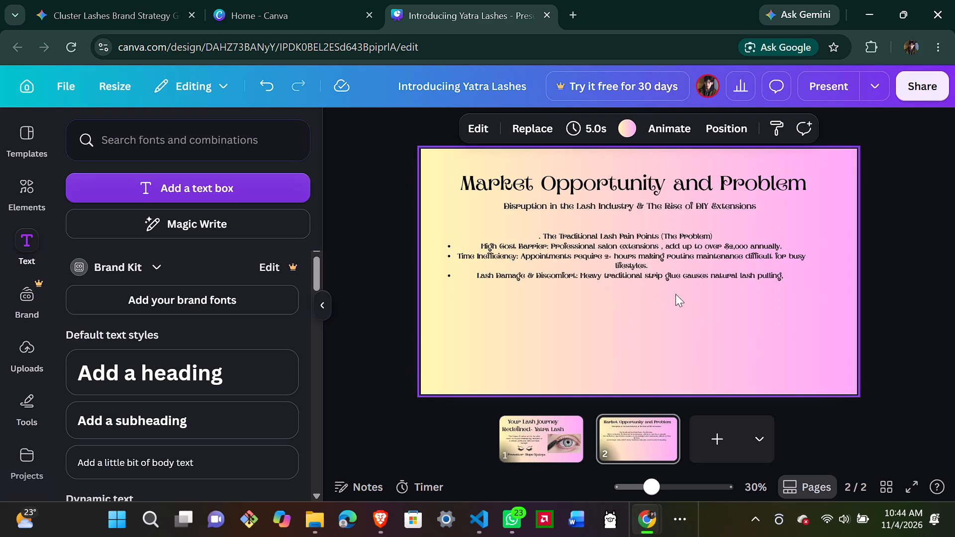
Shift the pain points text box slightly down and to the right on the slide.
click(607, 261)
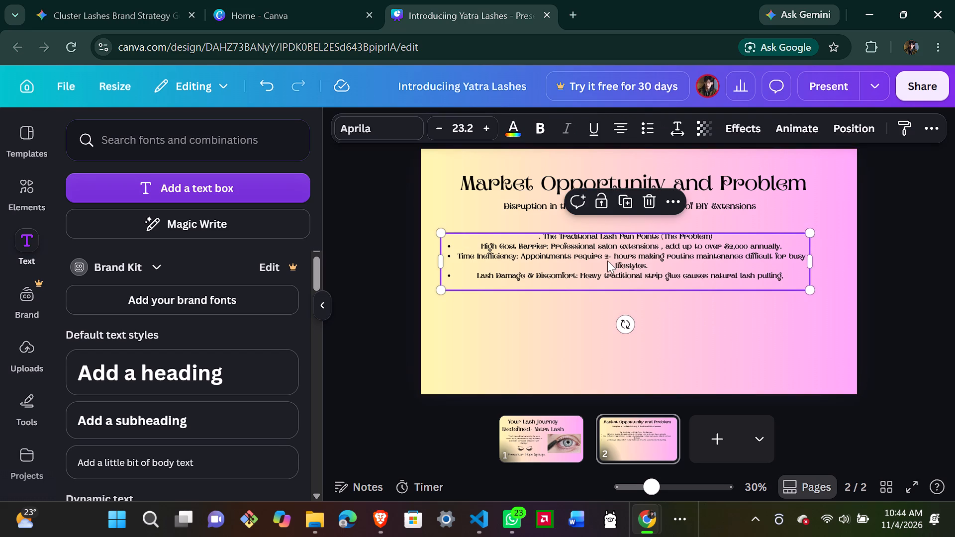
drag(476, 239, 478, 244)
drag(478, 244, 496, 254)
Remove the bullet markers from the "High Cost Barrier" and "Time Inefficiency" lines, keeping each on its own line.
click(496, 254)
click(496, 254)
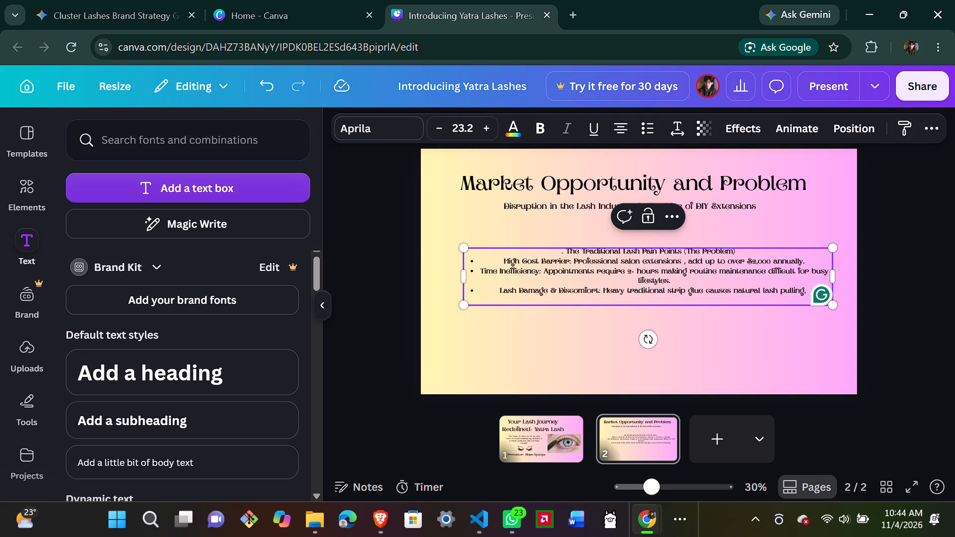
click(501, 260)
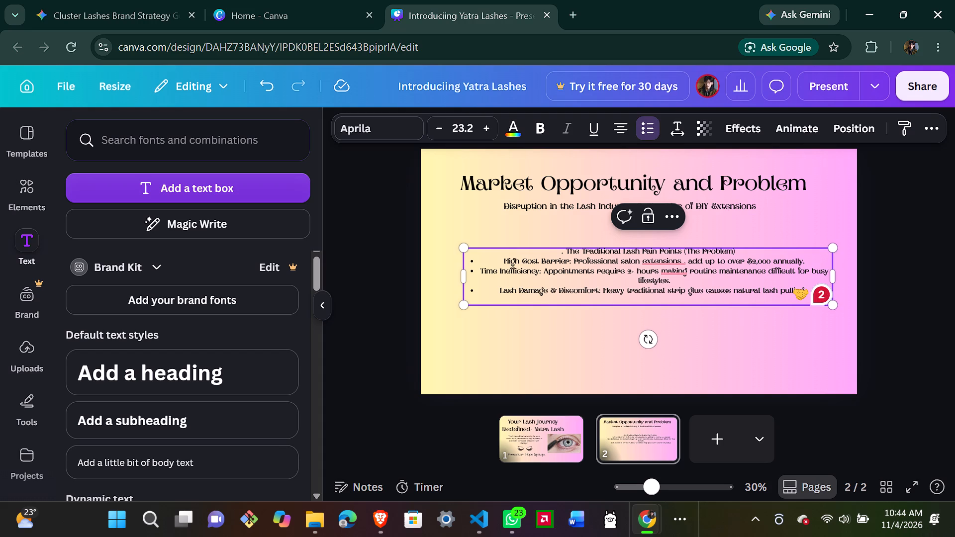
key(BackSpace)
key(BackSpace)
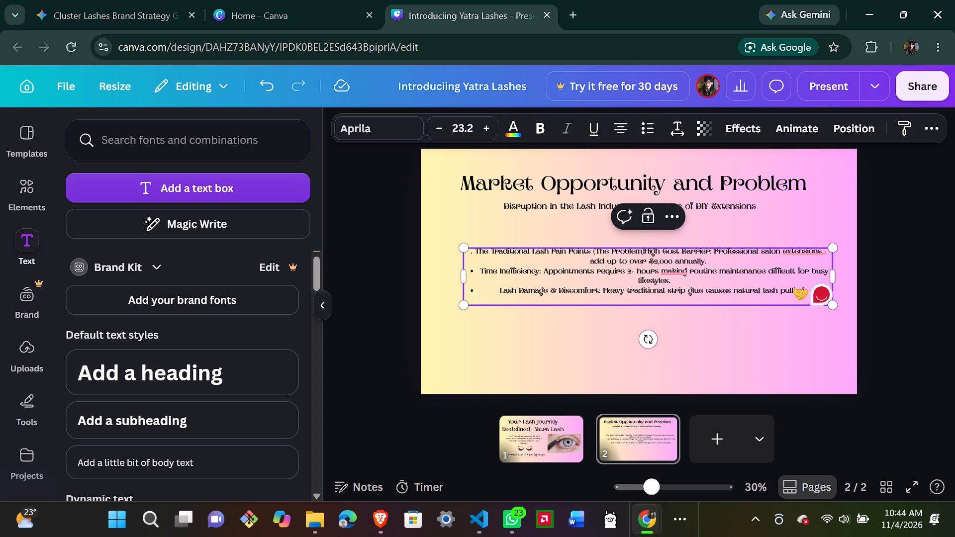
key(ctrl+z)
click(501, 256)
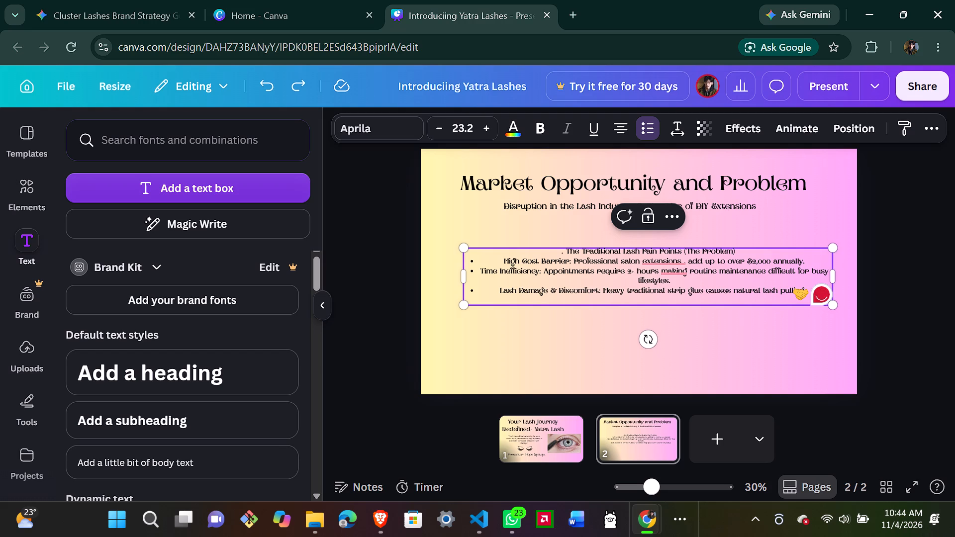
key(BackSpace)
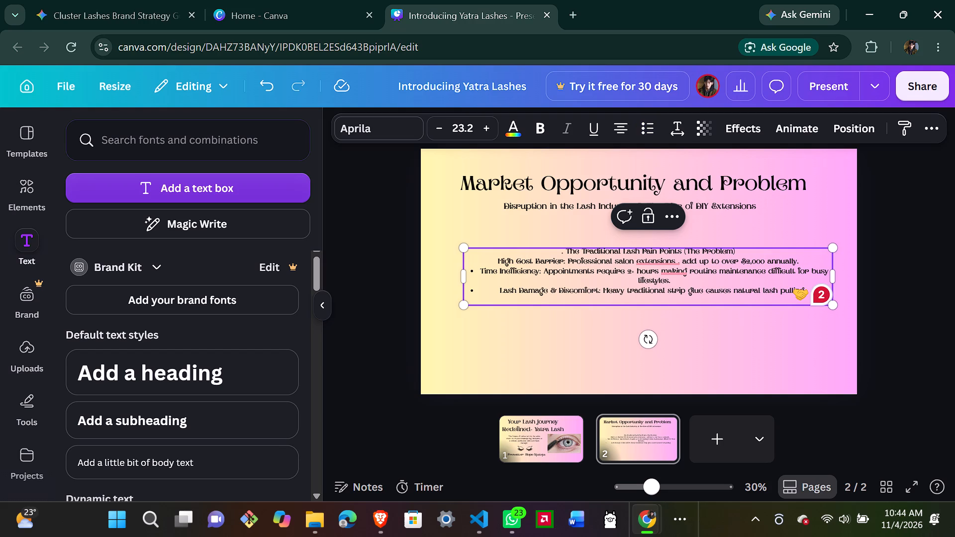
click(476, 268)
key(BackSpace)
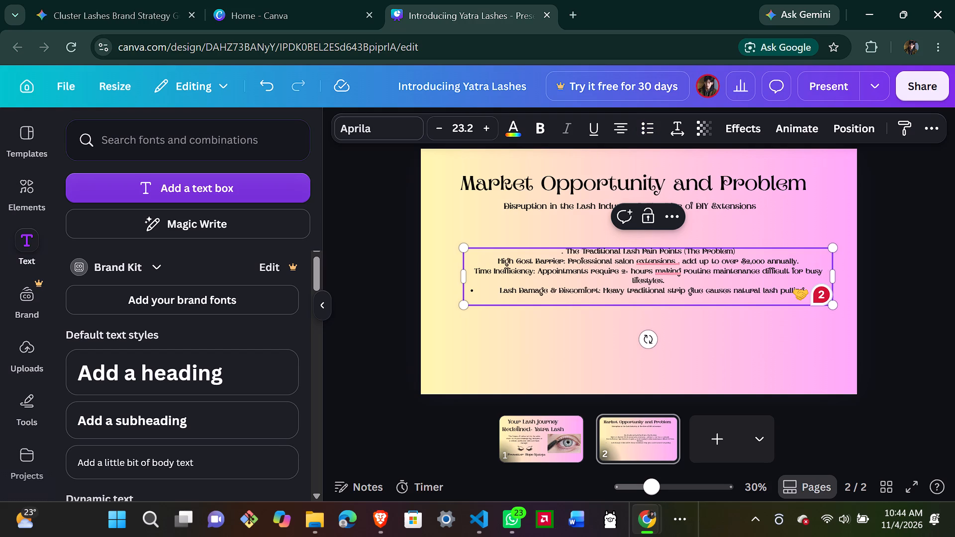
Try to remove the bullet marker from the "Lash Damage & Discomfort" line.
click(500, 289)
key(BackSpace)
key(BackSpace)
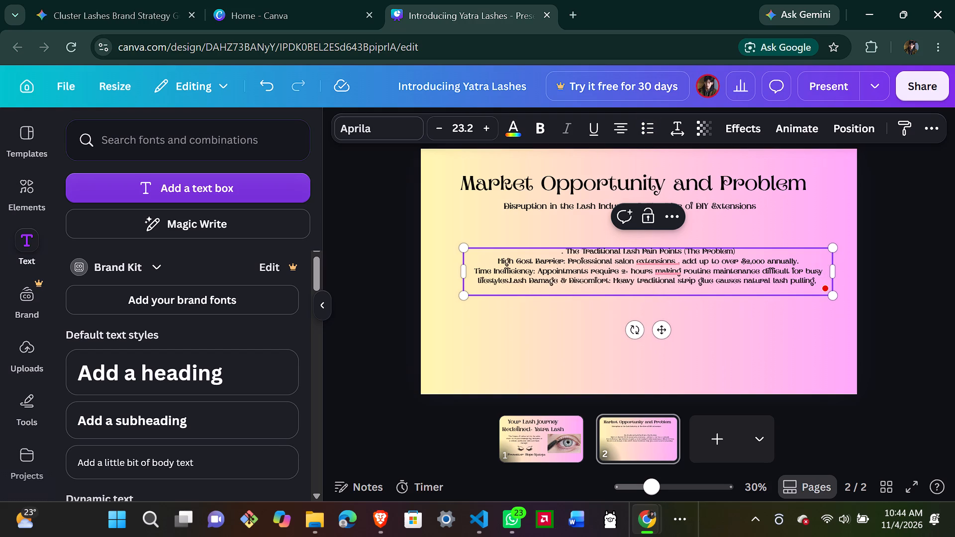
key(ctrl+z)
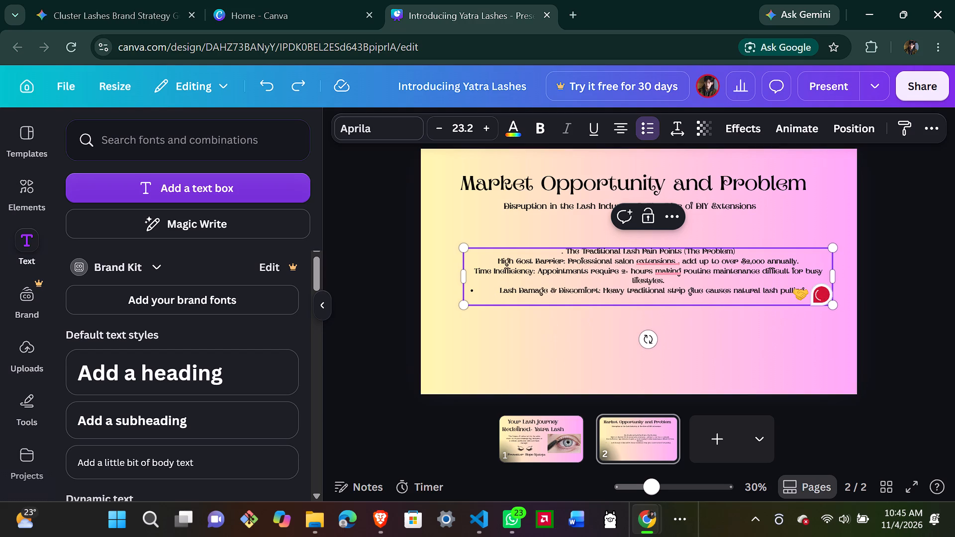
Enlarge the pain points text box to font size 25.9 and center it close beneath the subtitle.
drag(466, 248, 426, 229)
click(784, 371)
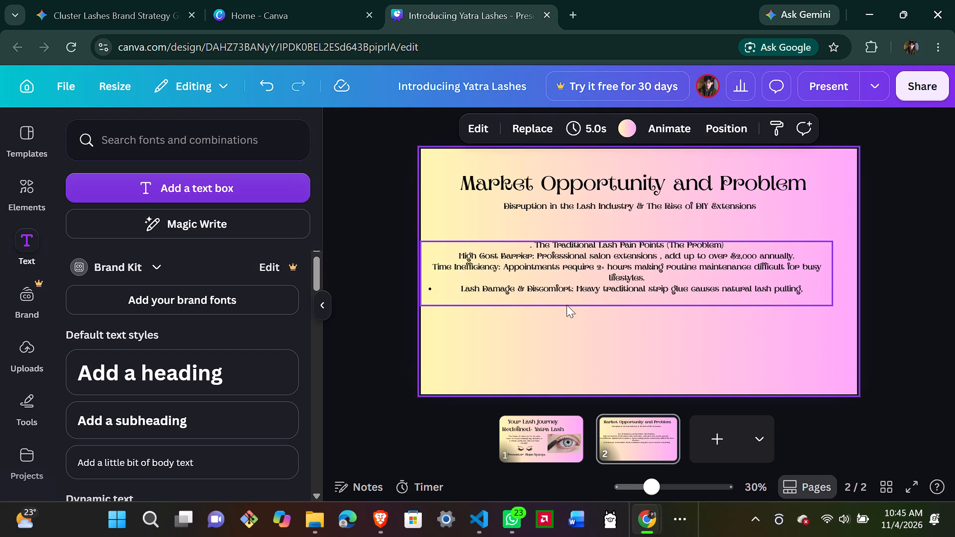
drag(536, 286, 551, 270)
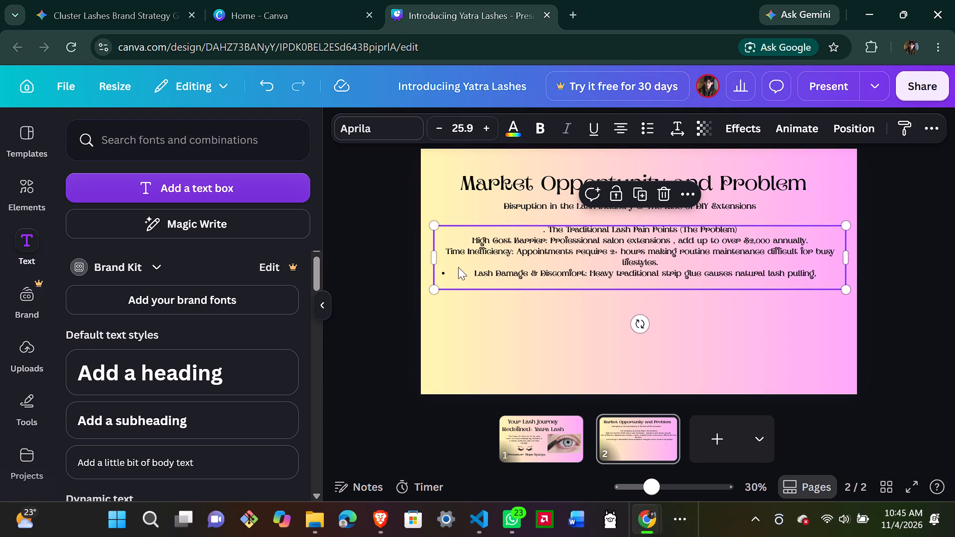
Remove the bullet marker from the "Lash Damage & Discomfort" line, keeping the text on its own line.
click(450, 267)
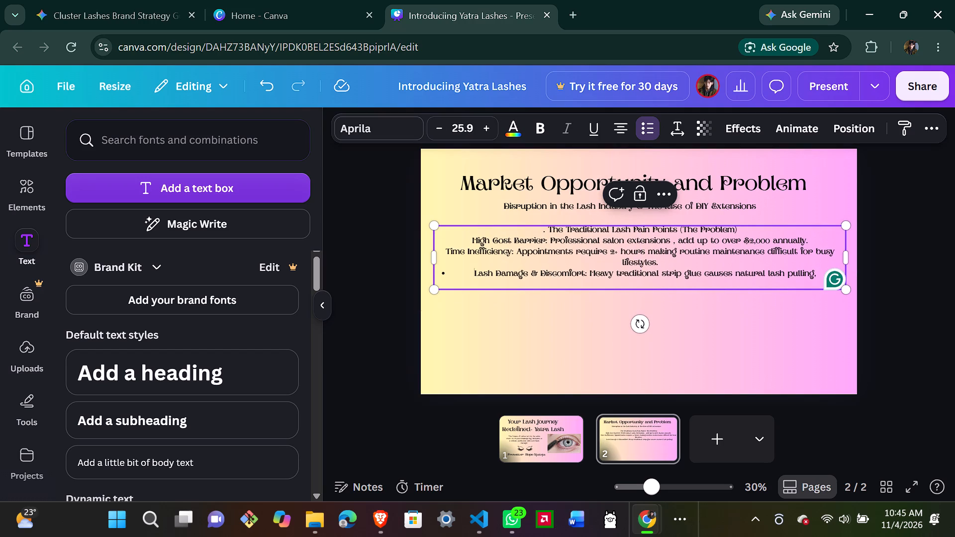
key(BackSpace)
key(BackSpace)
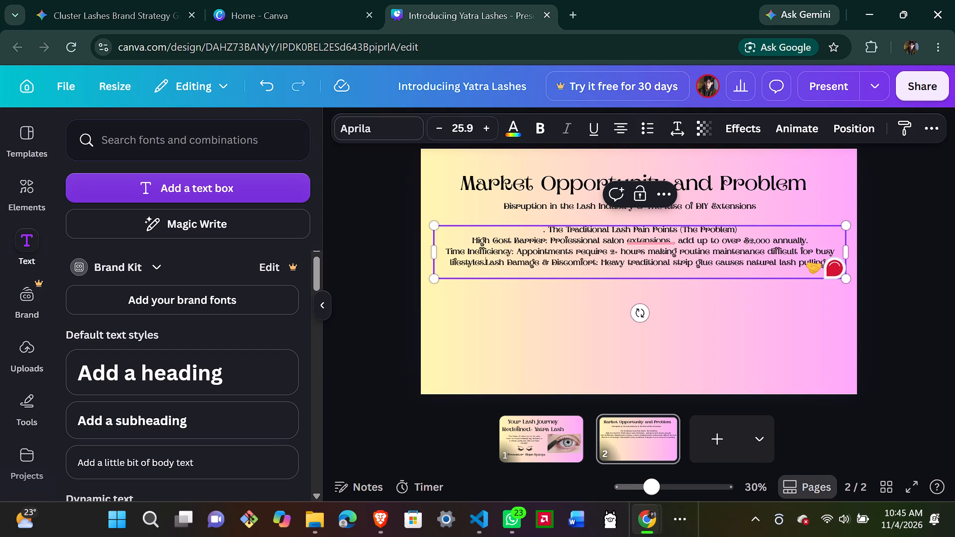
key(Return)
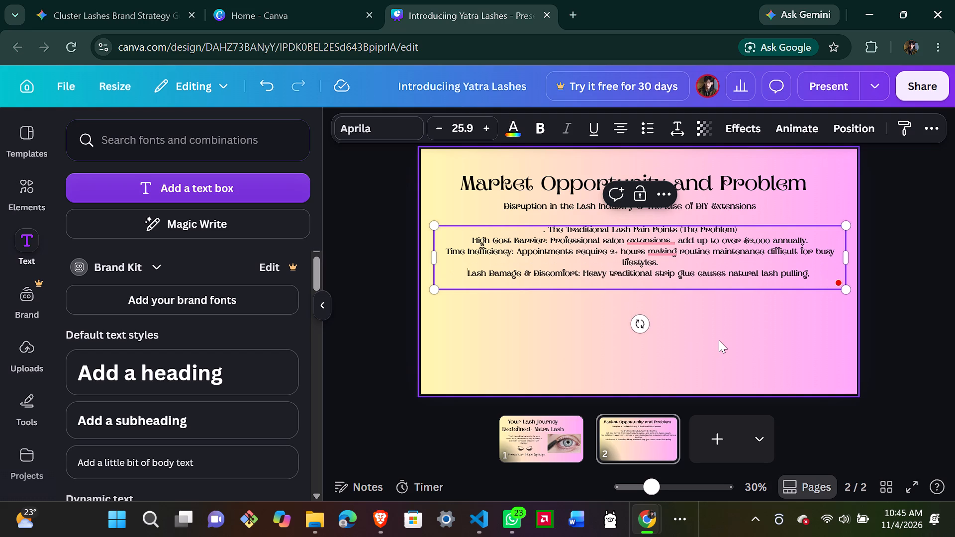
click(695, 309)
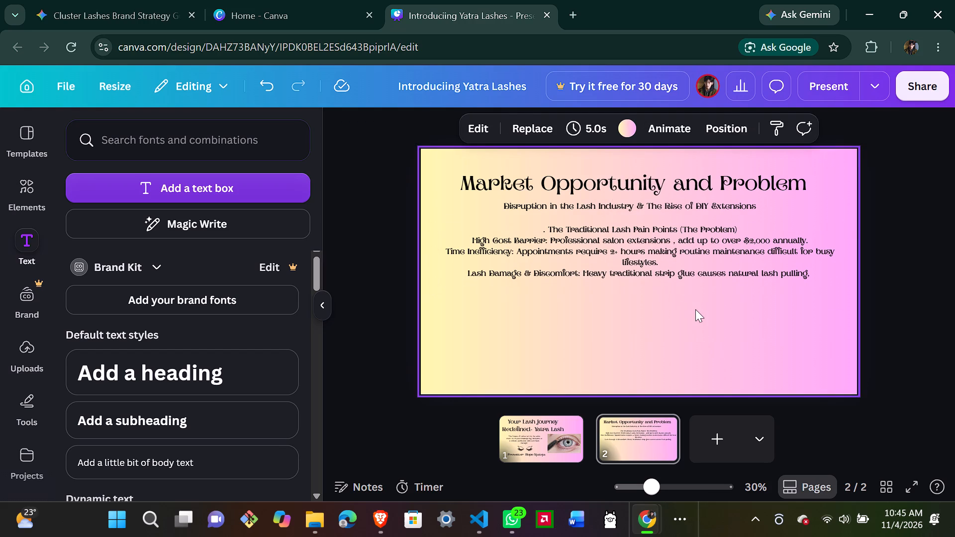
Underline the heading "The Traditional Lash Pain Points (The Problem)" in the pain points text box.
click(631, 231)
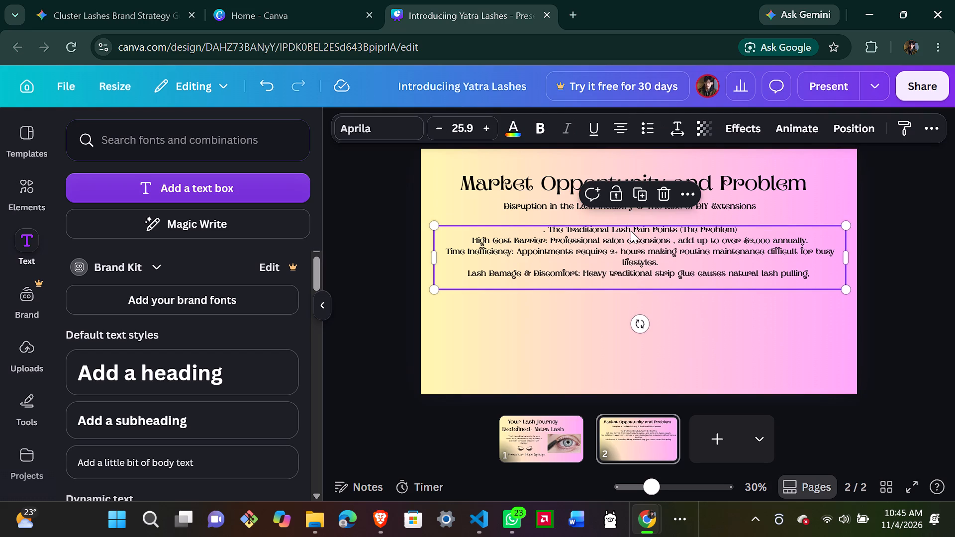
double_click(631, 231)
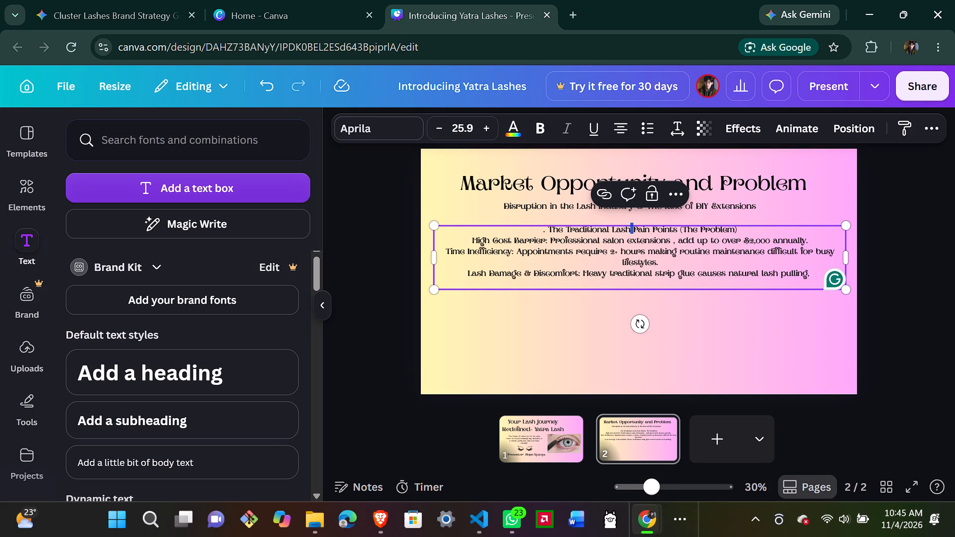
drag(549, 232, 715, 227)
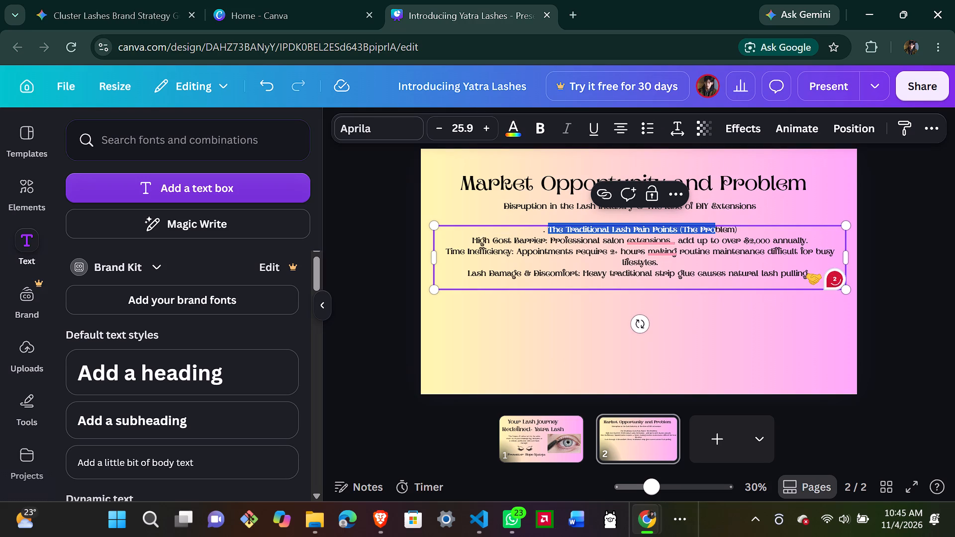
drag(715, 227, 740, 227)
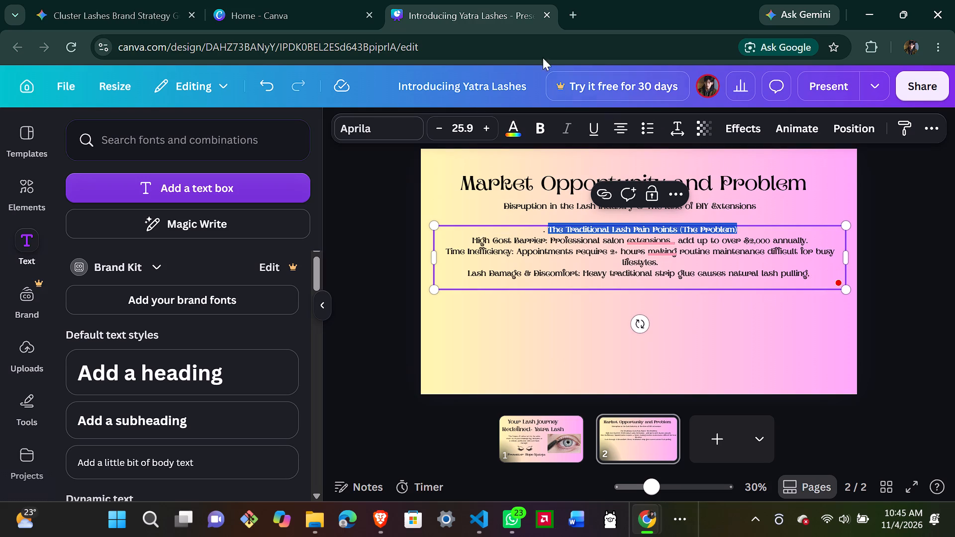
click(597, 130)
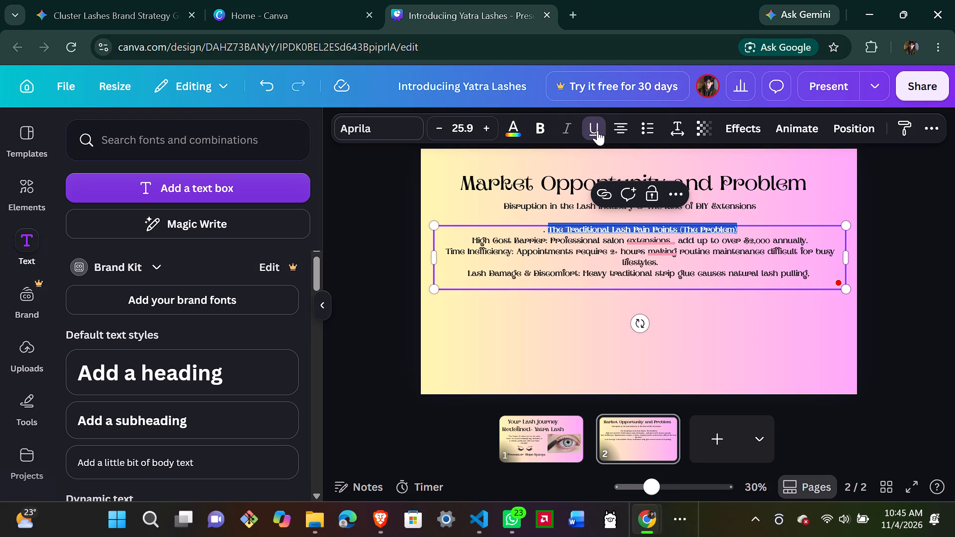
click(567, 365)
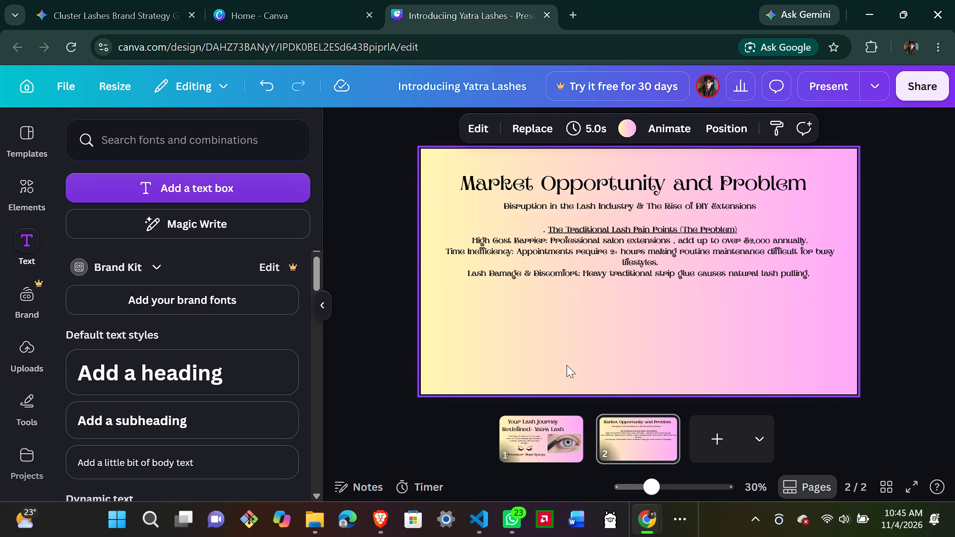
click(563, 338)
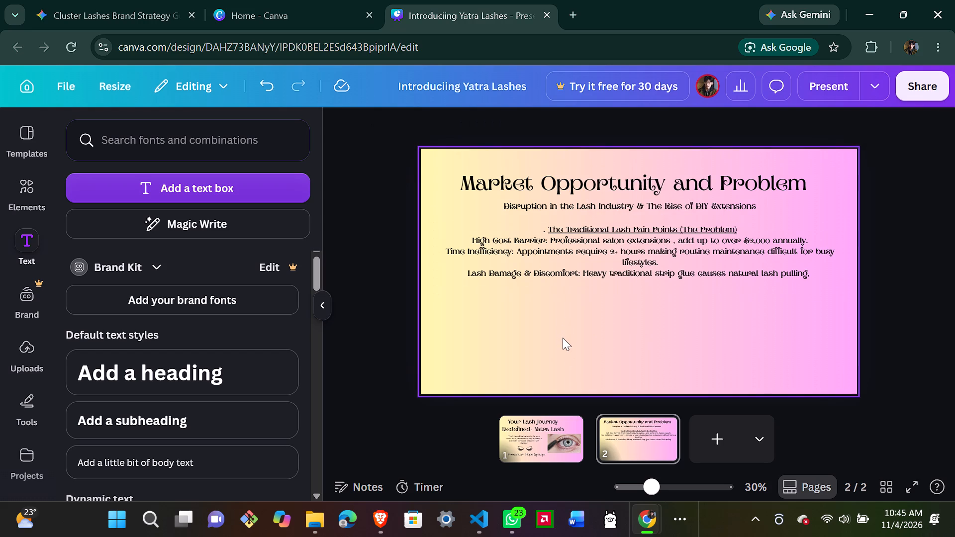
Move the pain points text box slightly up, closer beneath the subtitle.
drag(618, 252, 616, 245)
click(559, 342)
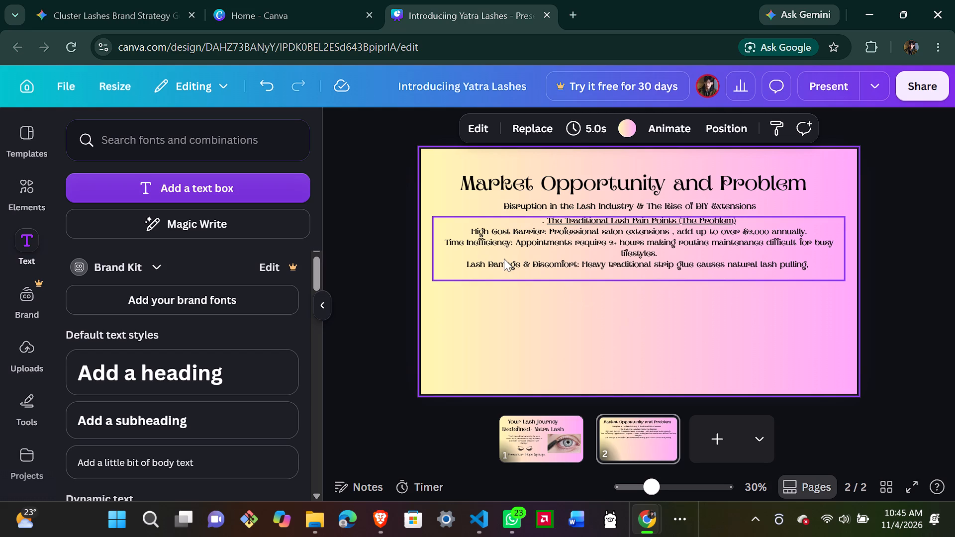
Delete the descriptions following "Time Inefficiency:" and "Lash Damage & Discomfort:", keeping only those two labels.
click(531, 255)
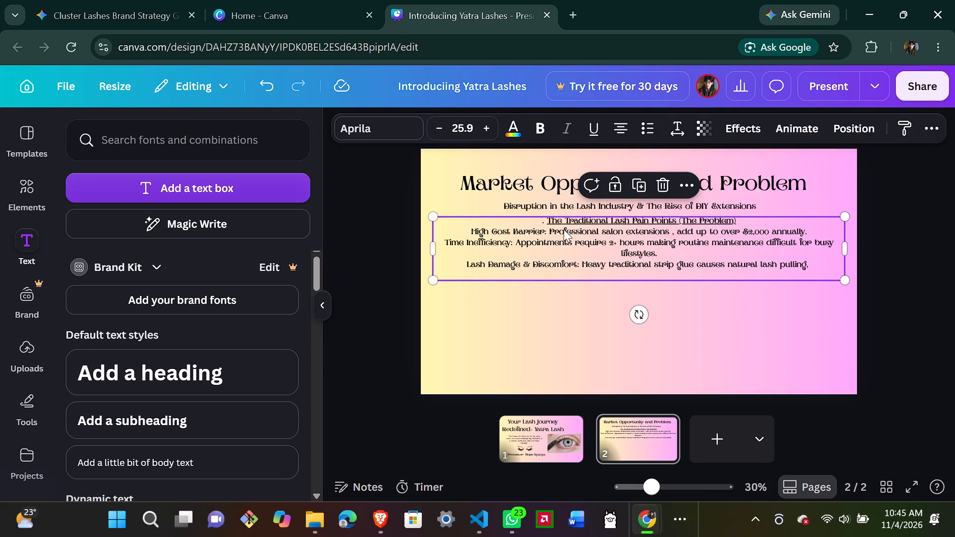
double_click(551, 239)
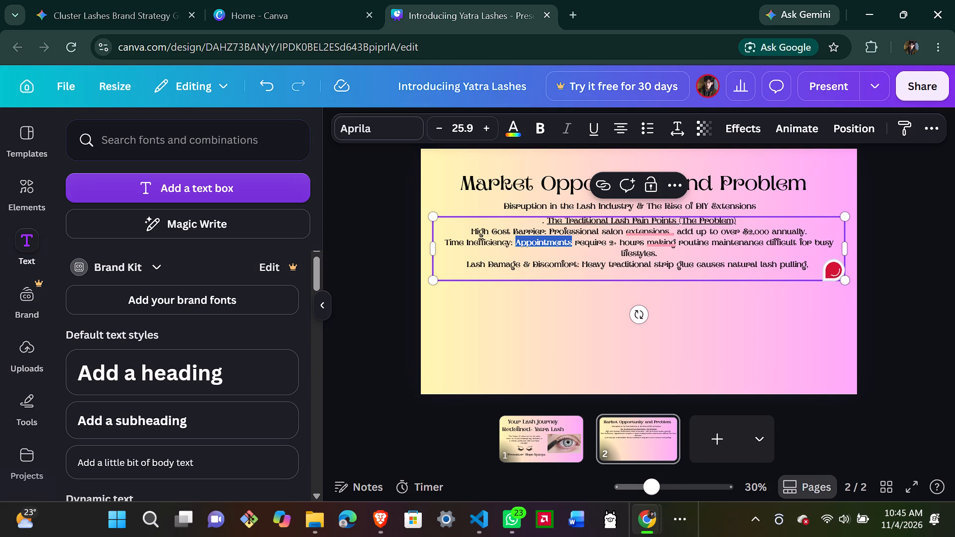
drag(573, 242, 515, 241)
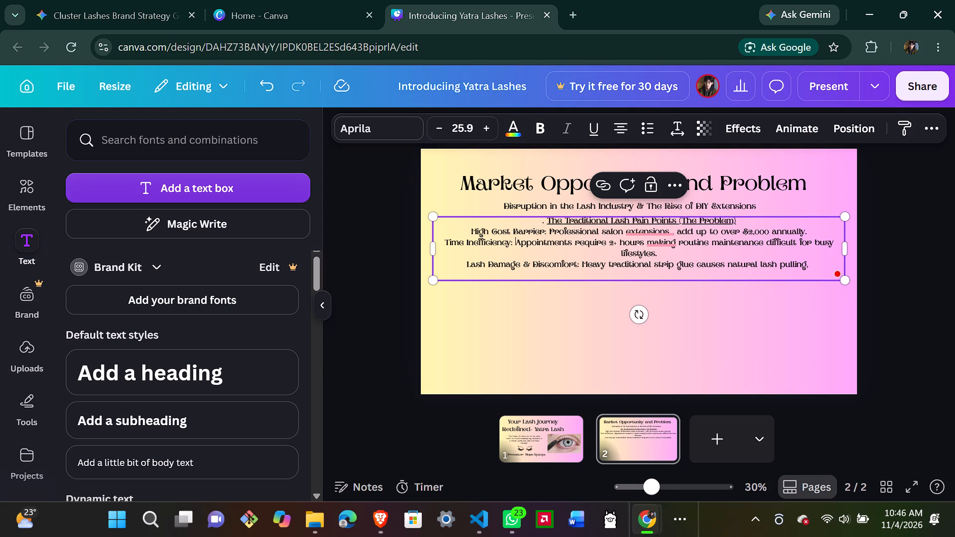
drag(515, 241, 518, 243)
drag(518, 243, 650, 245)
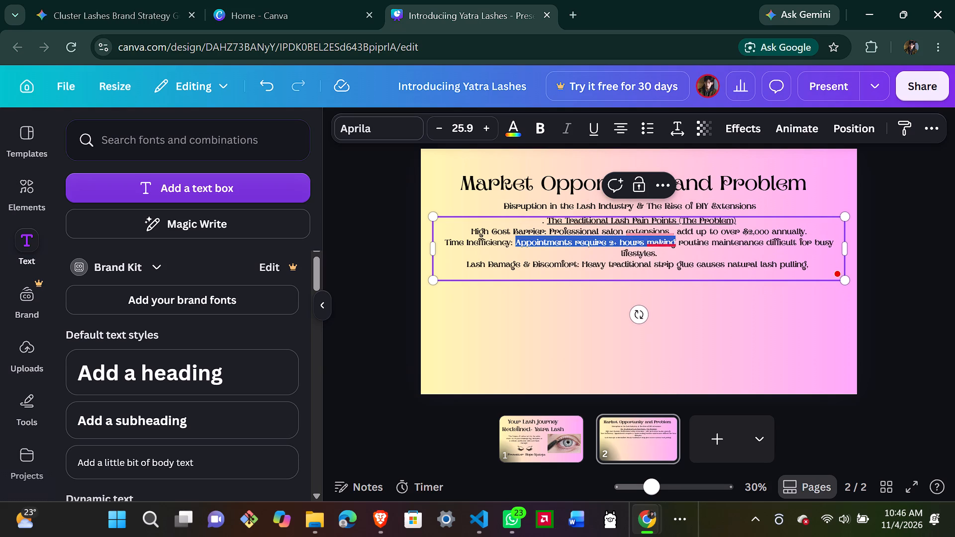
drag(650, 245, 661, 252)
key(BackSpace)
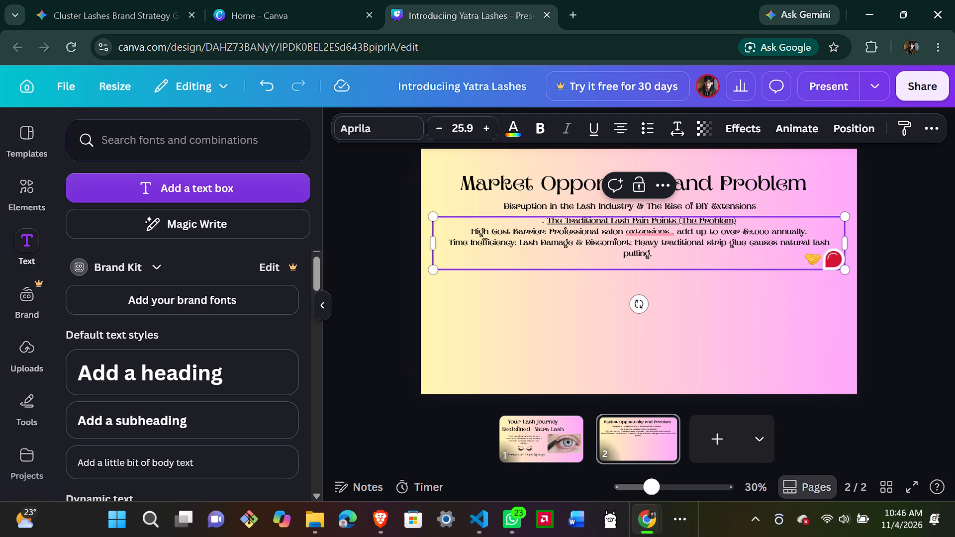
drag(632, 243, 658, 261)
key(BackSpace)
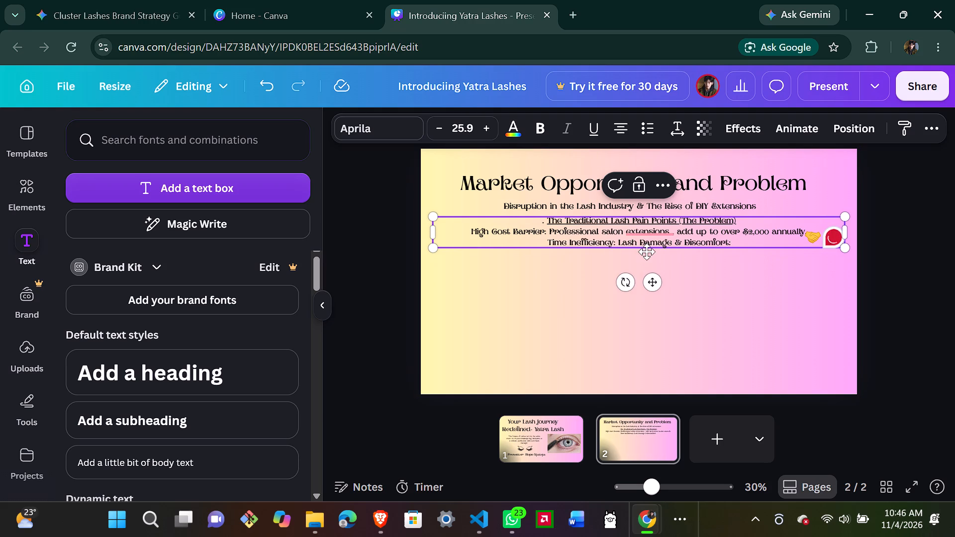
click(559, 309)
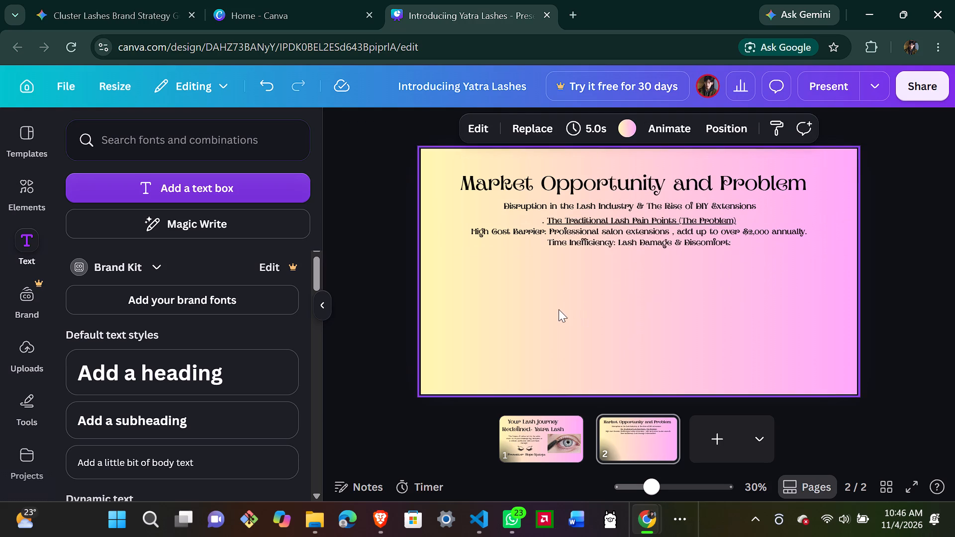
Break "Lash Damage & Discomfort:" onto its own line and remove the colon after "Time Inefficiency".
double_click(612, 241)
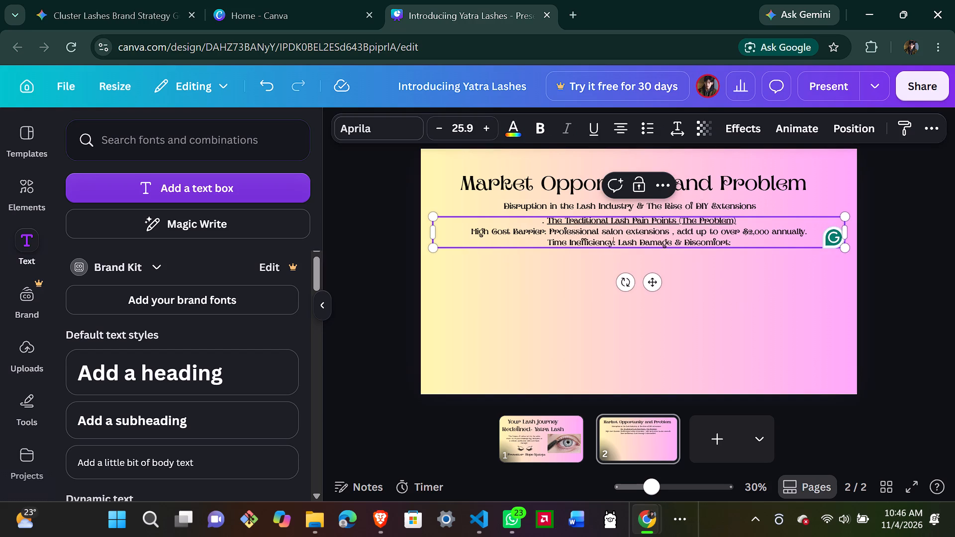
key(Return)
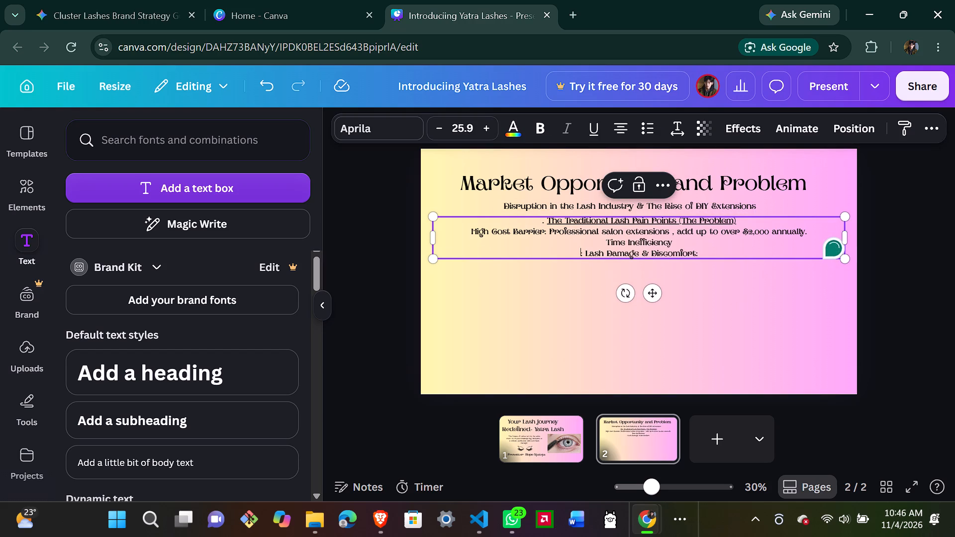
key(Right)
key(BackSpace)
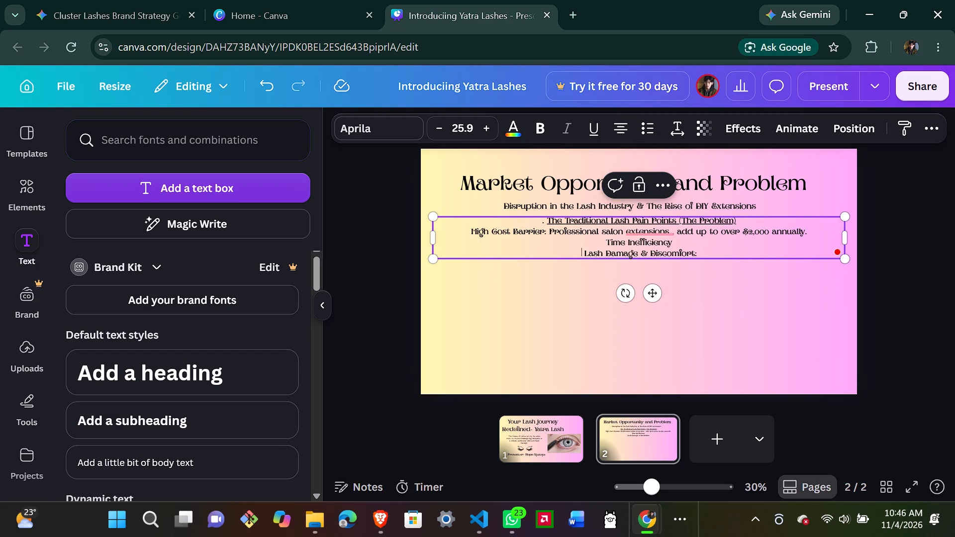
Delete the description following "High Cost Barrier:", leaving the label on its line.
drag(551, 229, 753, 214)
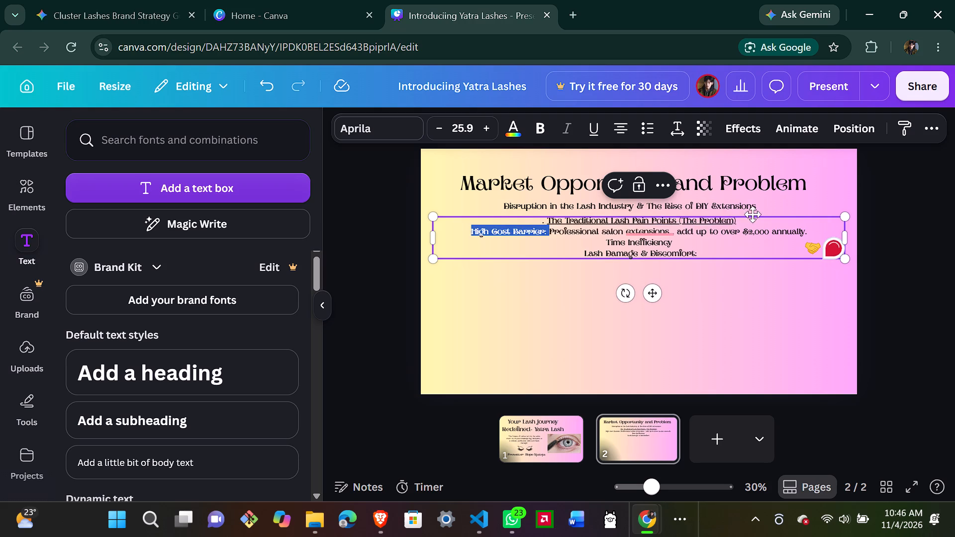
drag(753, 214, 805, 228)
key(BackSpace)
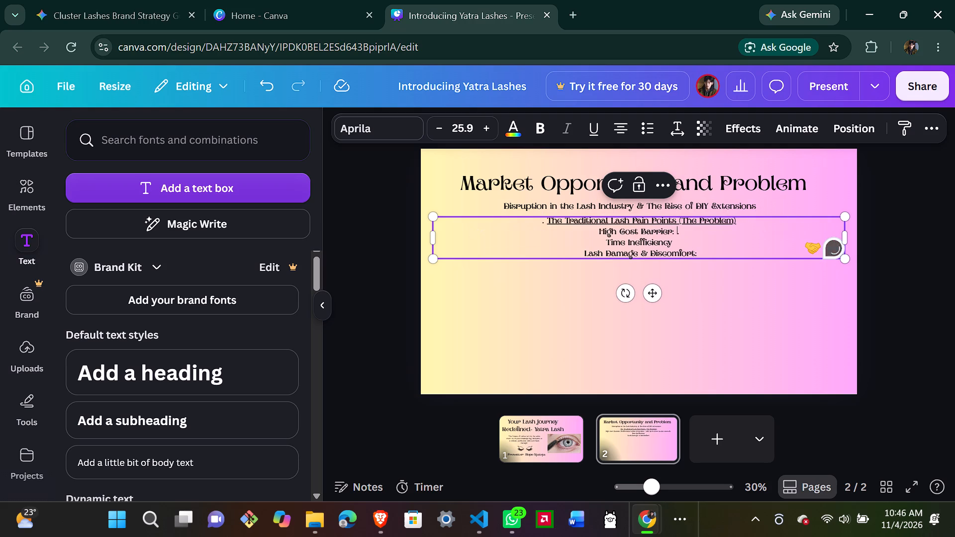
click(711, 359)
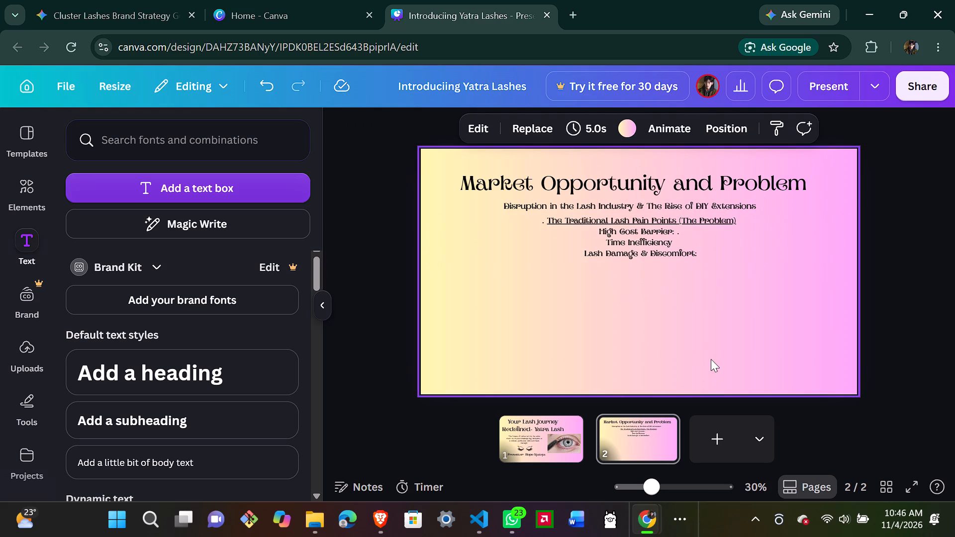
Narrow the pain points text box from its right edge to fit more closely around the shortened lines.
click(613, 246)
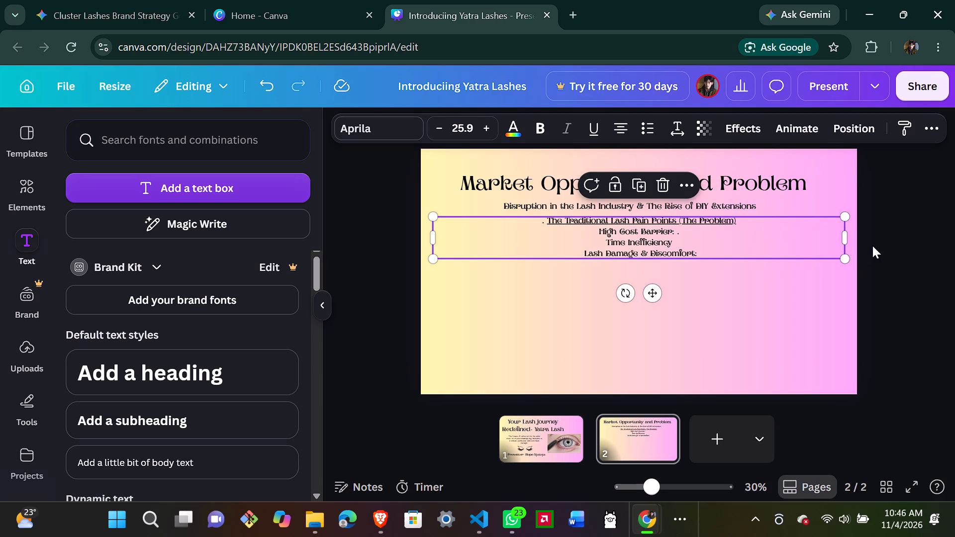
drag(847, 239, 766, 259)
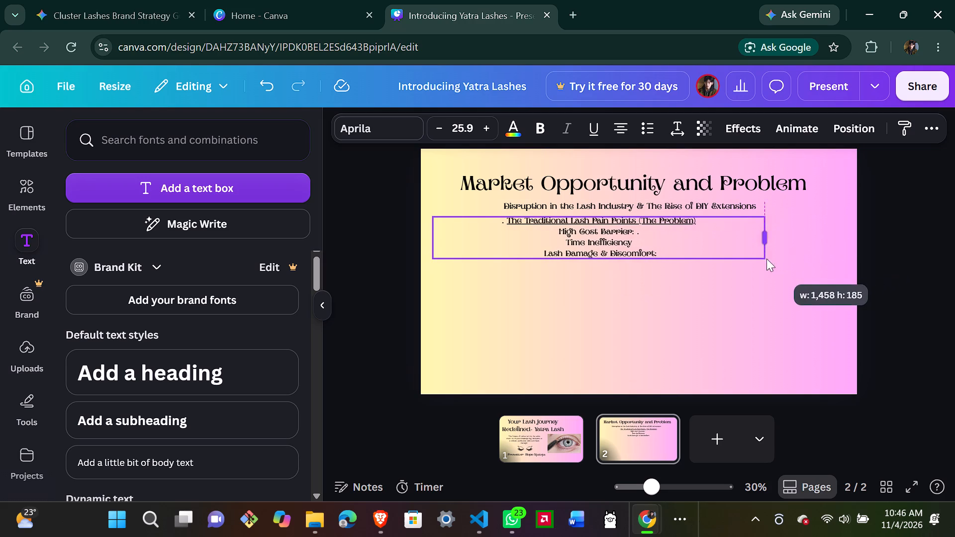
drag(766, 259, 703, 264)
click(649, 321)
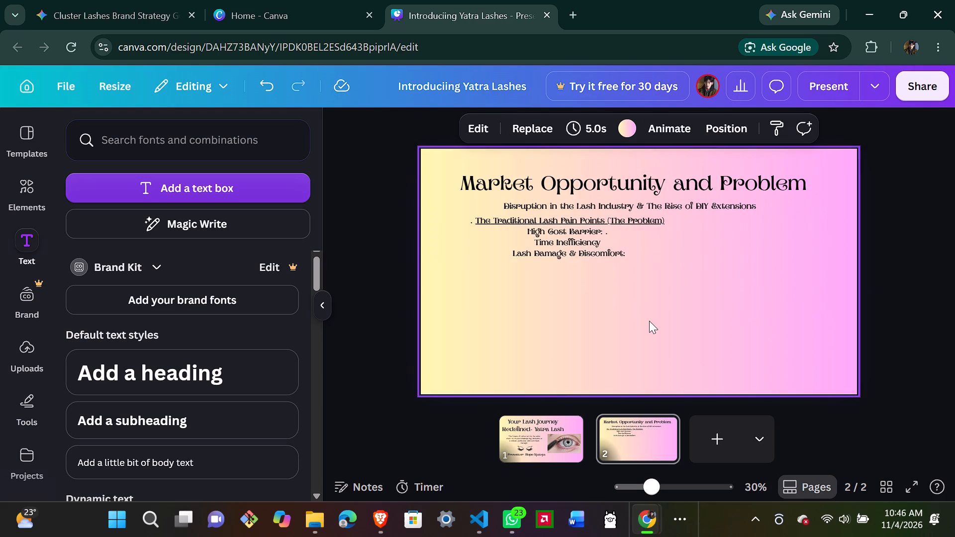
drag(549, 242, 516, 259)
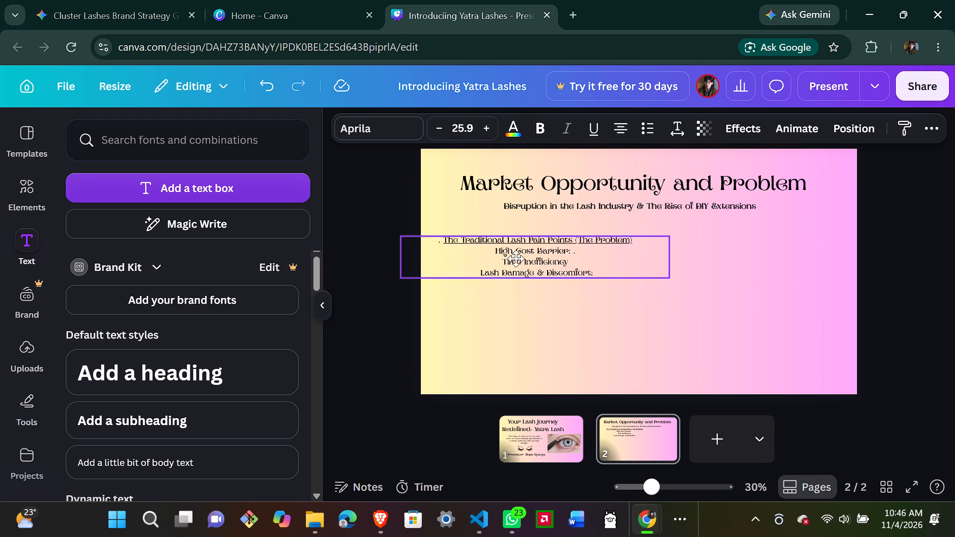
drag(516, 259, 514, 261)
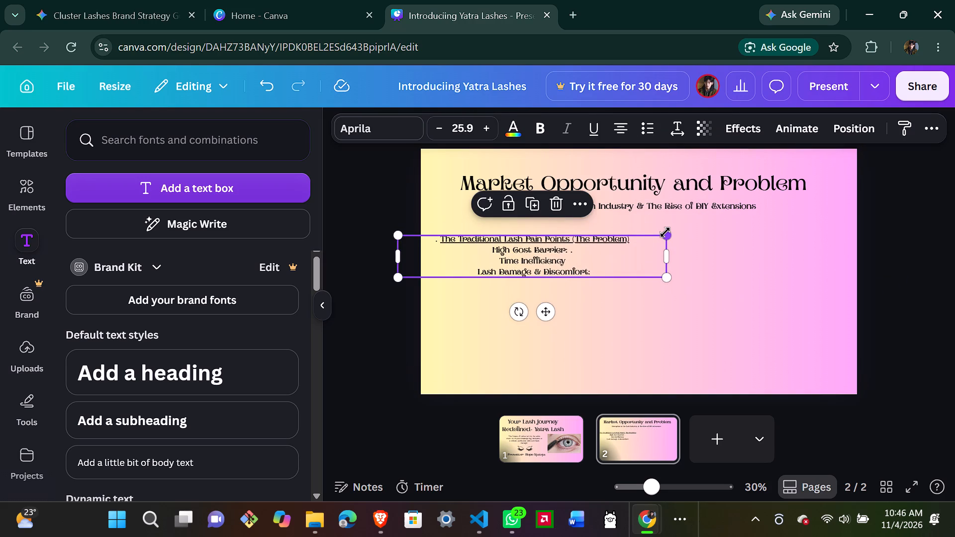
drag(665, 232, 690, 163)
drag(585, 254, 571, 256)
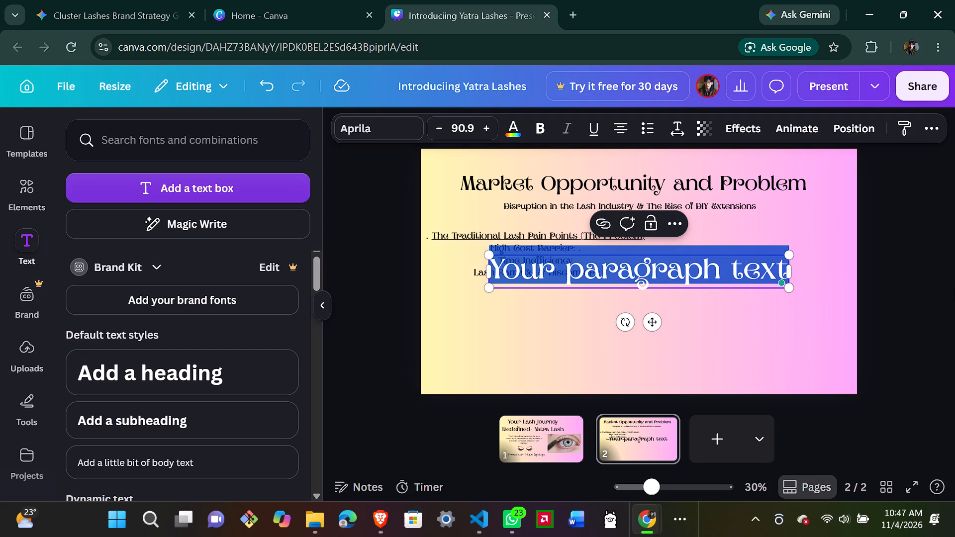
drag(790, 288, 677, 276)
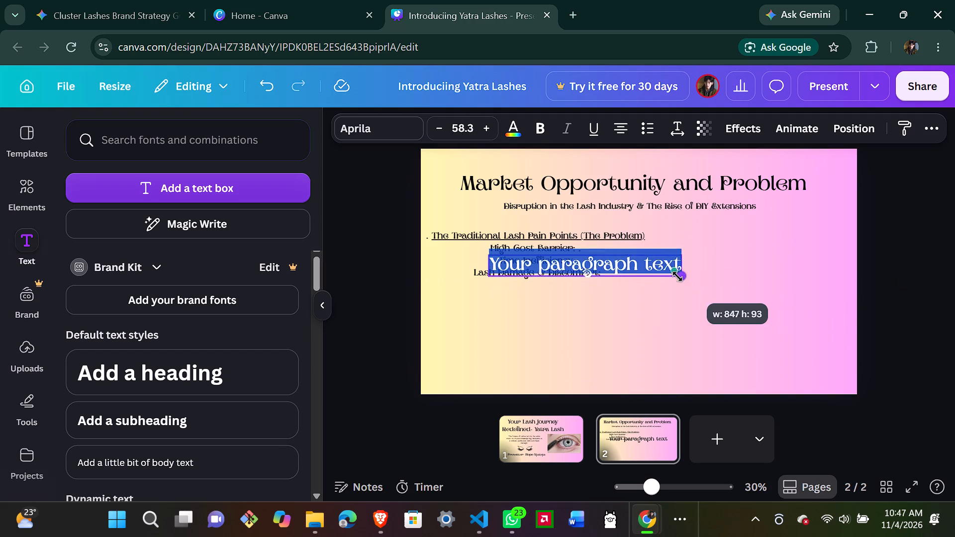
drag(677, 276, 658, 276)
key(BackSpace)
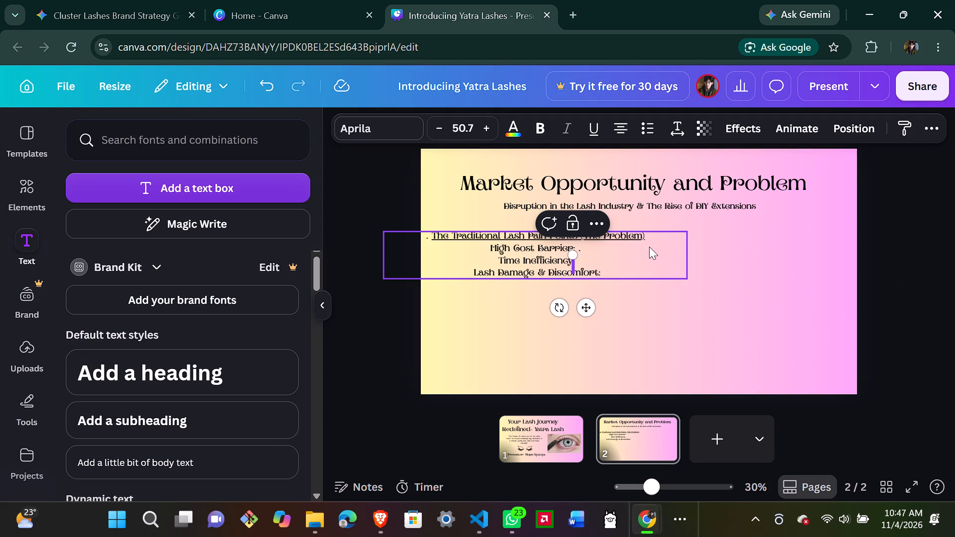
key(ctrl+v)
Shrink the market opportunity text box to font size 18.6 and move it to the slide's right side, beside the pain points.
drag(593, 356, 790, 306)
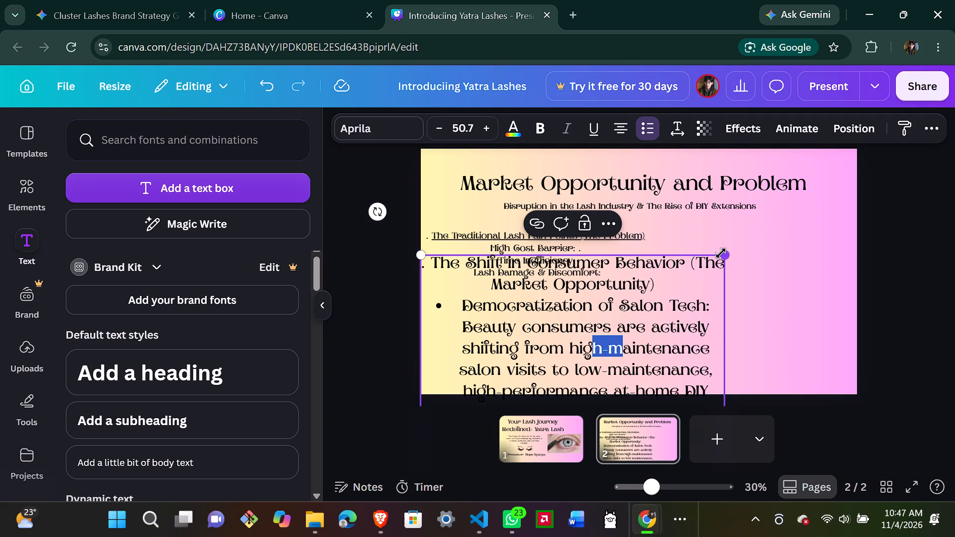
drag(721, 254, 613, 329)
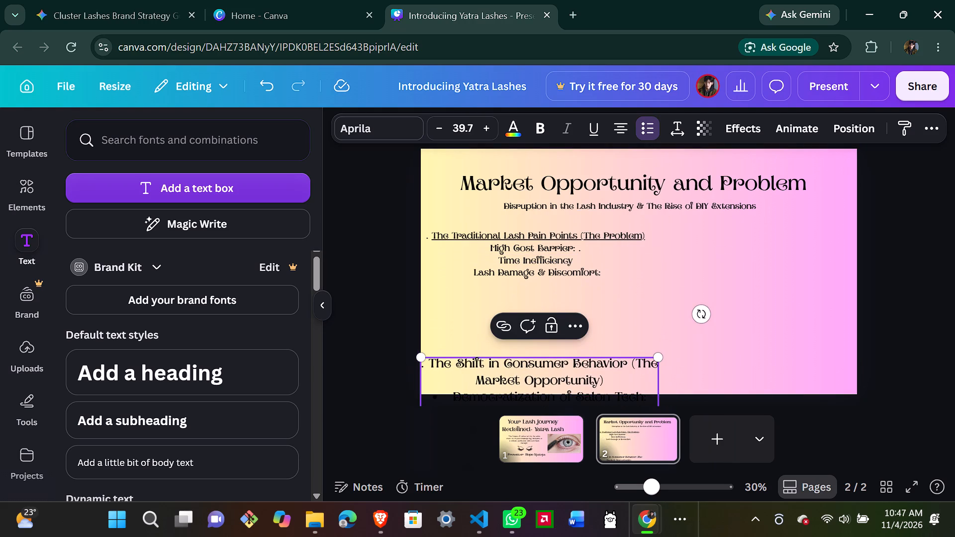
click(657, 391)
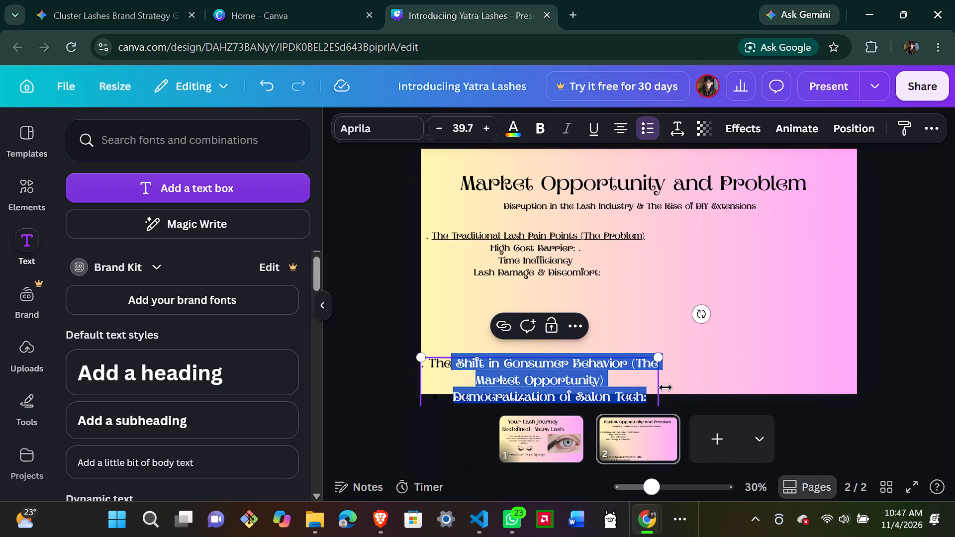
drag(659, 387, 739, 290)
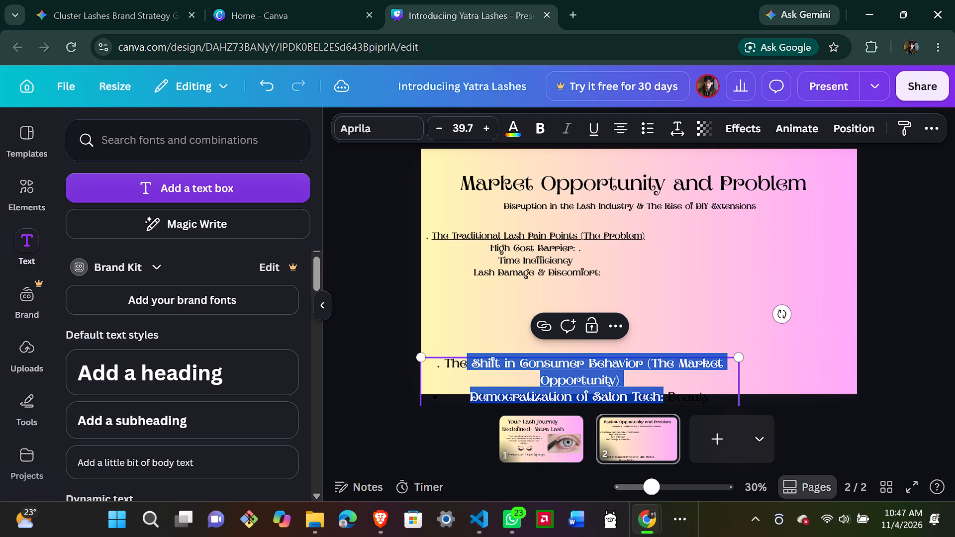
drag(558, 379, 644, 313)
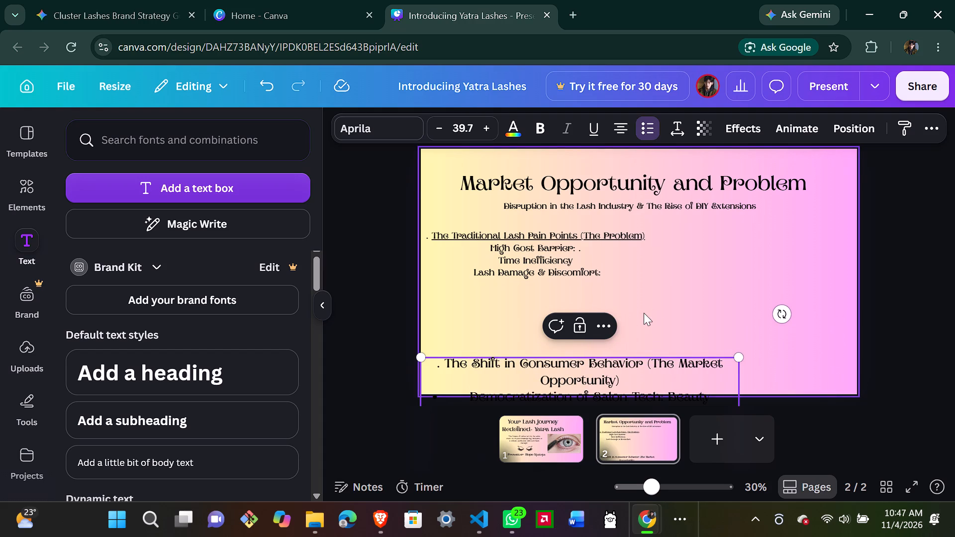
click(875, 286)
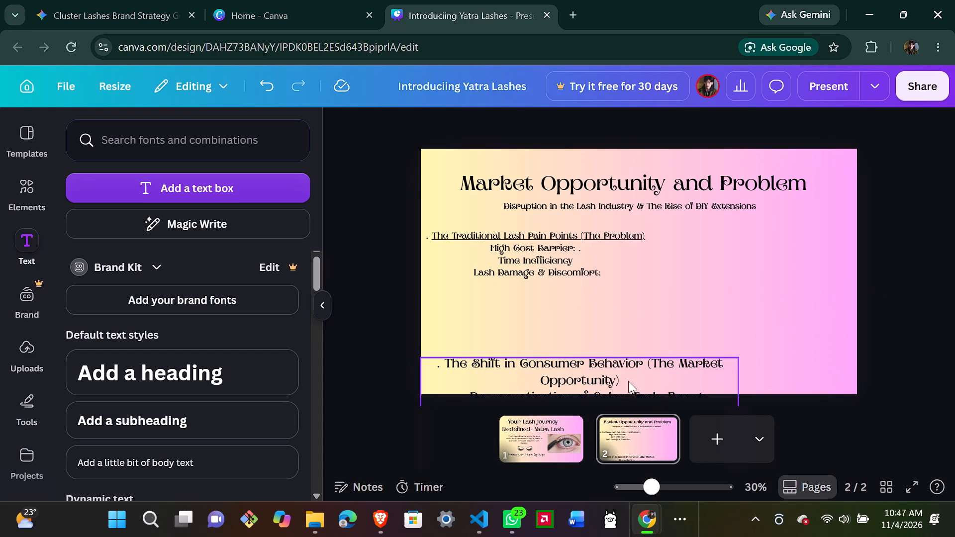
drag(602, 376, 686, 185)
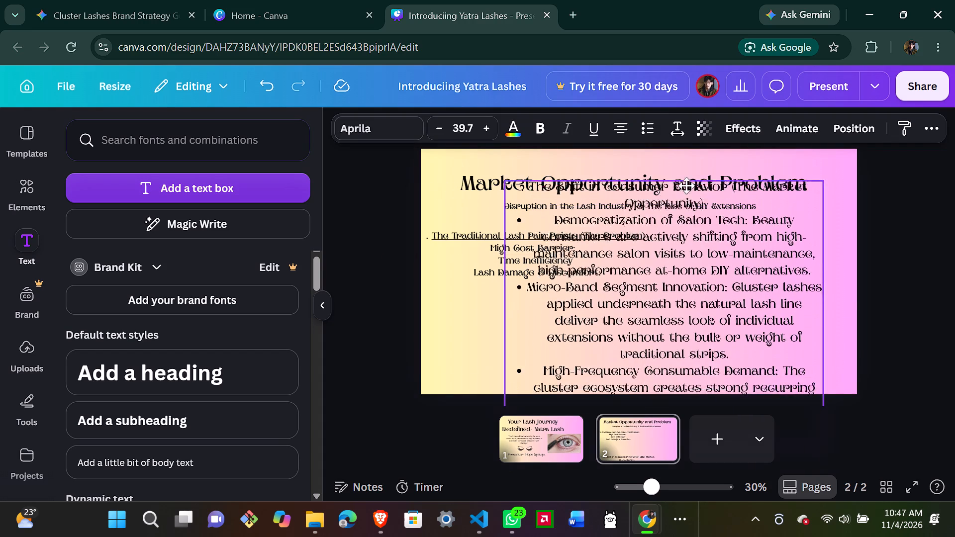
drag(686, 185, 686, 180)
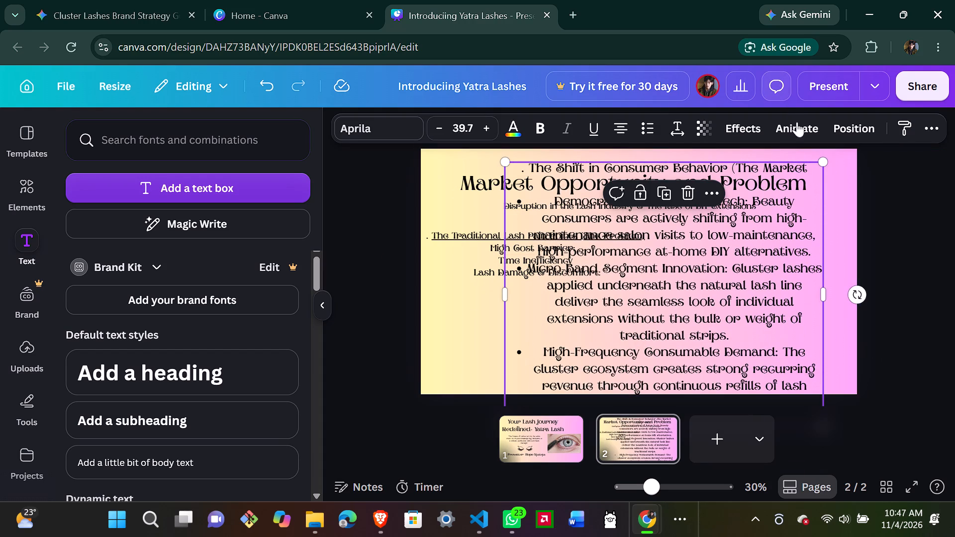
drag(822, 161, 745, 287)
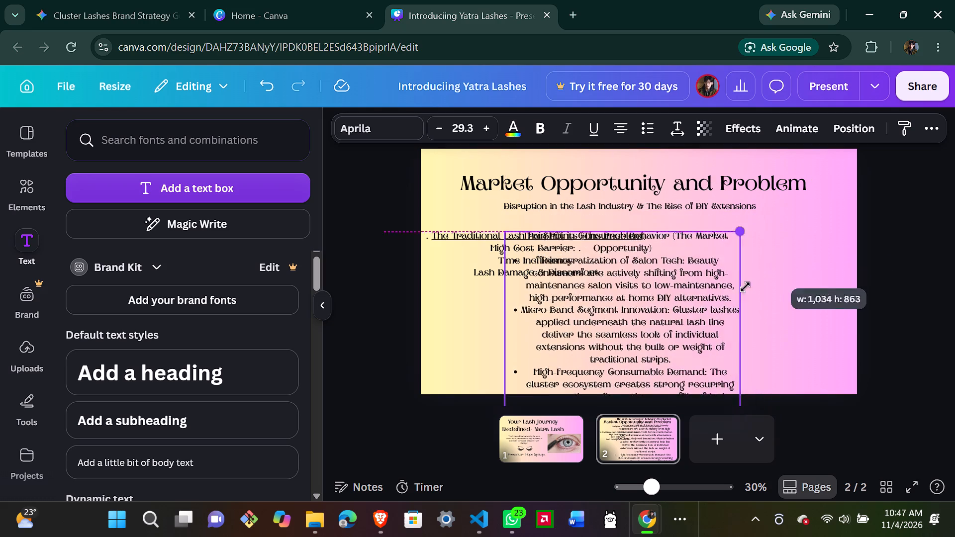
drag(745, 287, 689, 345)
drag(588, 350, 659, 324)
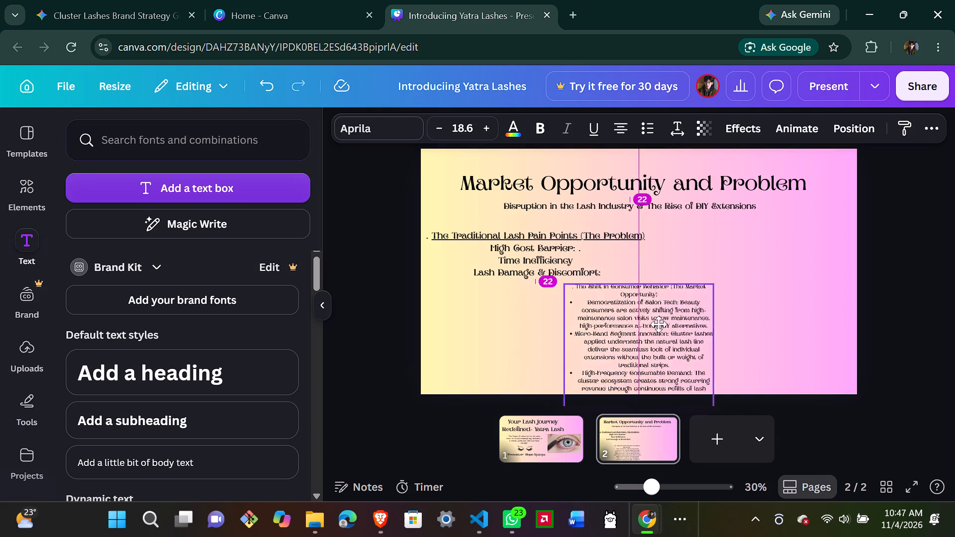
drag(659, 324, 718, 287)
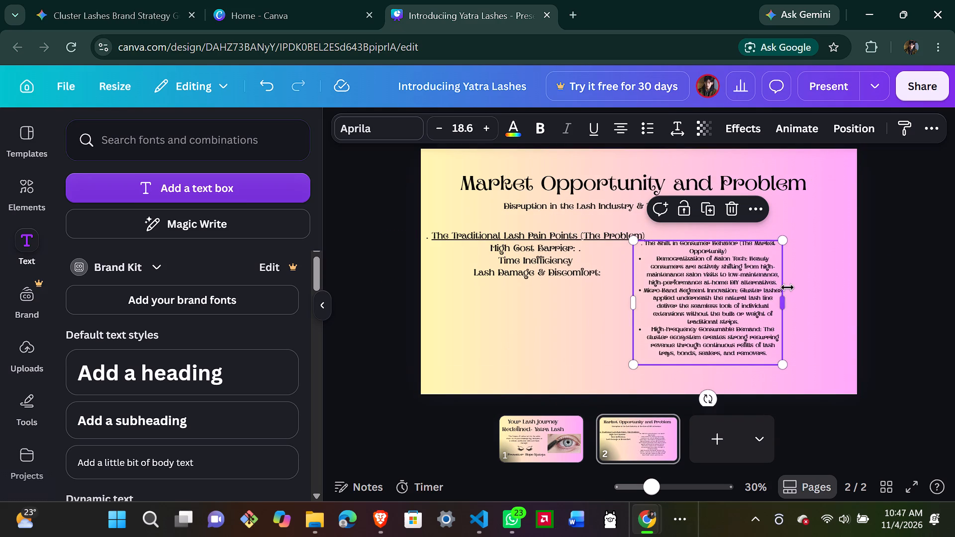
Widen the market opportunity text box toward the slide's right edge and shift it slightly lower.
drag(783, 304, 827, 309)
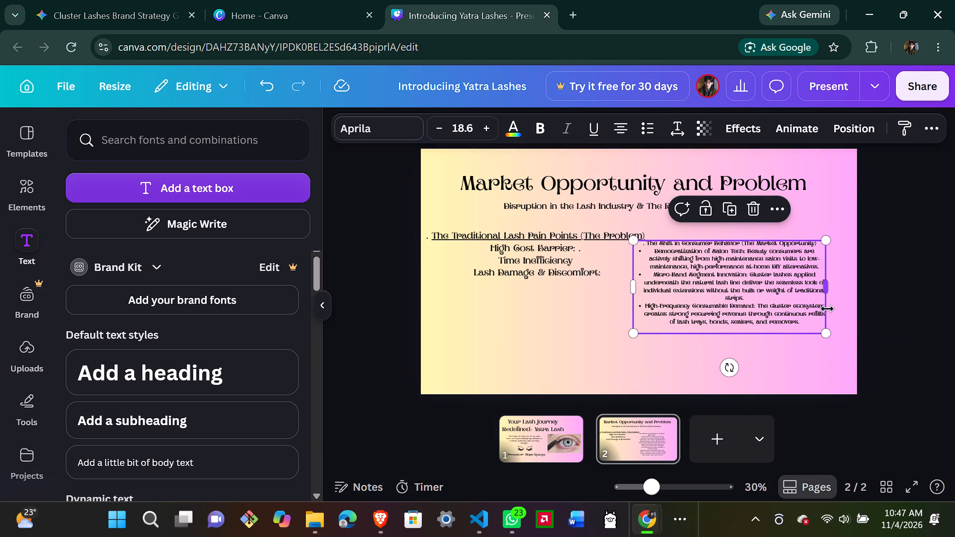
click(895, 283)
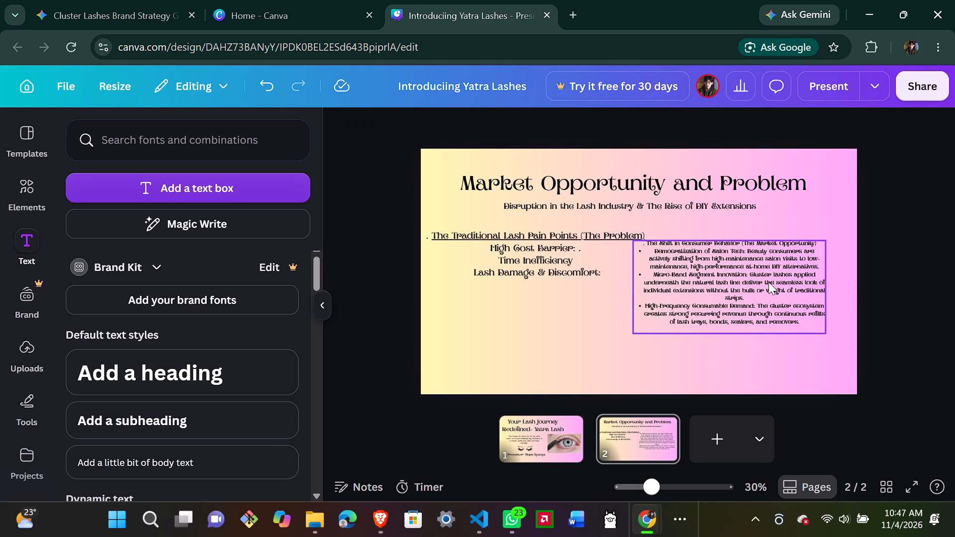
drag(768, 282, 771, 298)
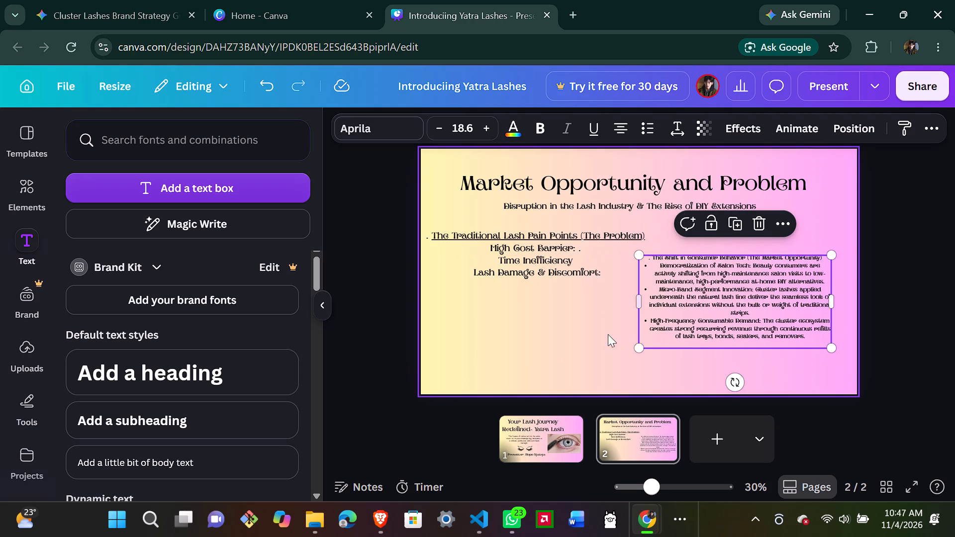
click(583, 339)
Delete the description following "High-Frequency Consumable Demand:", leaving only the label on that bullet.
click(739, 295)
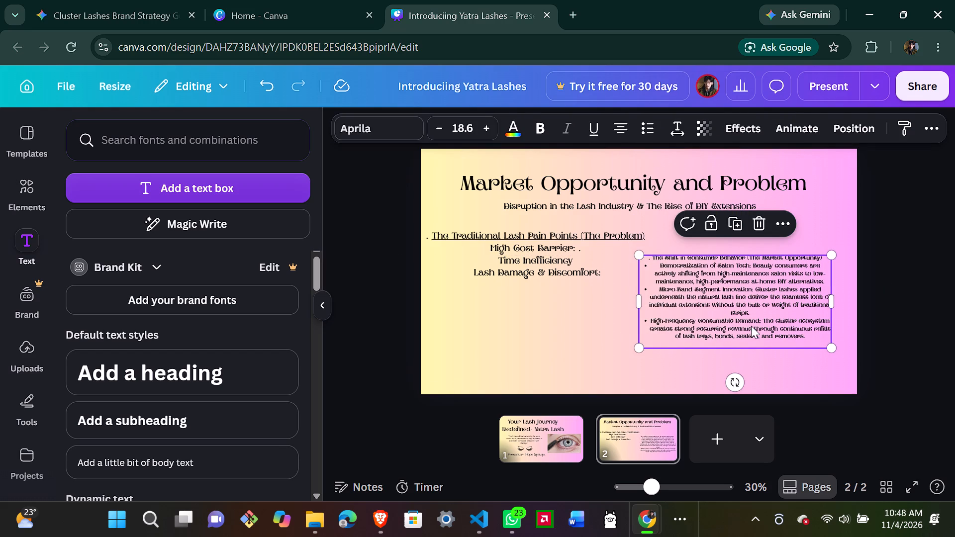
double_click(772, 318)
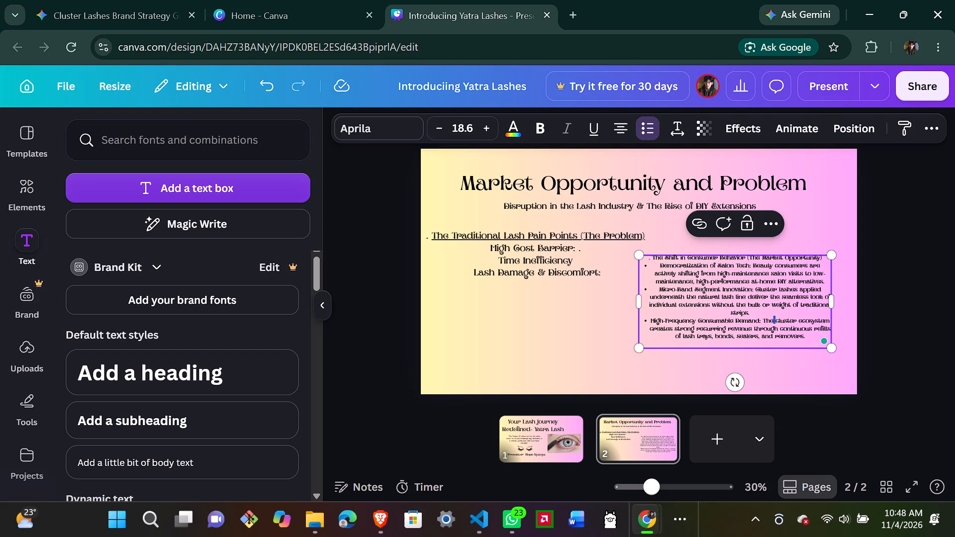
triple_click(764, 318)
click(764, 318)
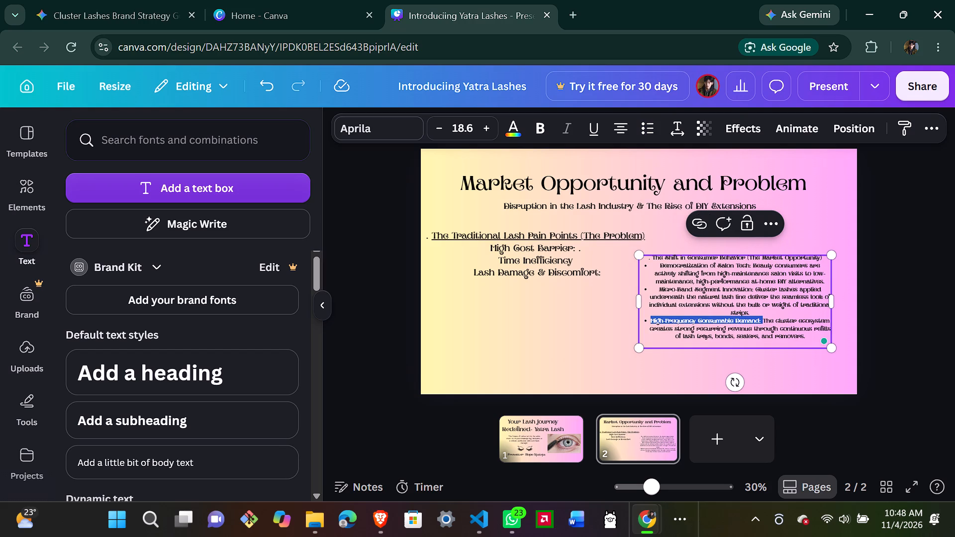
click(764, 319)
drag(764, 319, 786, 349)
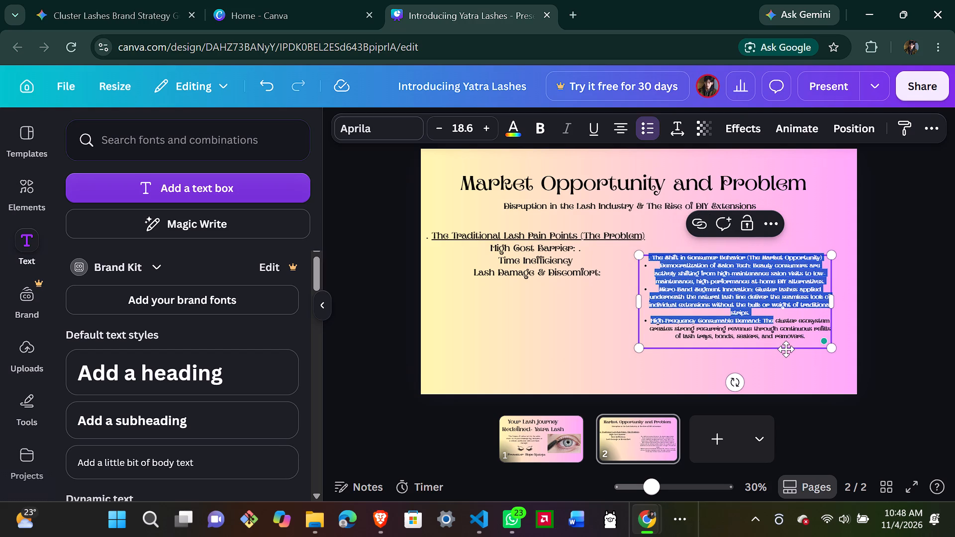
drag(786, 349, 781, 337)
key(BackSpace)
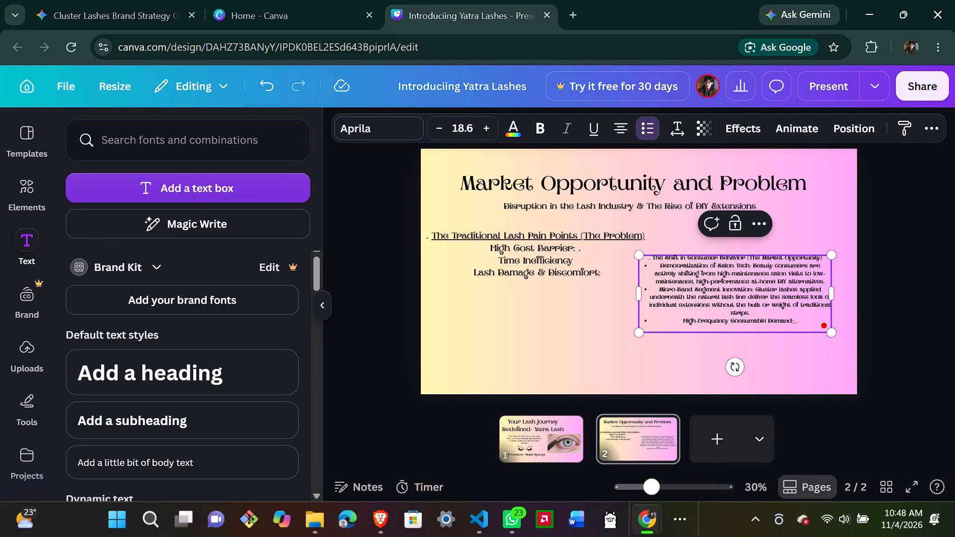
Delete the descriptions following "Micro-Band Segment Innovation" and "Democratization of Salon Tech", leaving only the bullet labels.
drag(756, 290, 802, 309)
key(BackSpace)
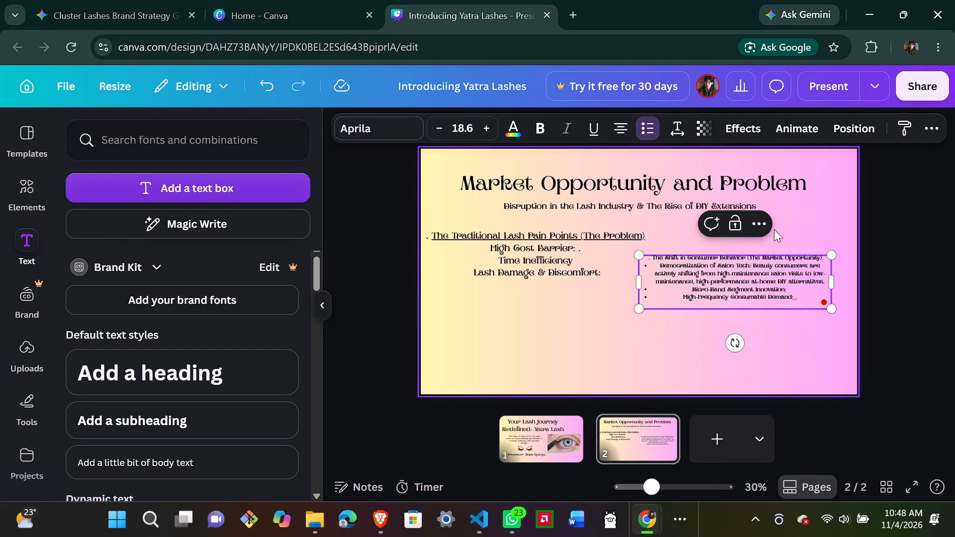
scroll(702, 269, up, 1)
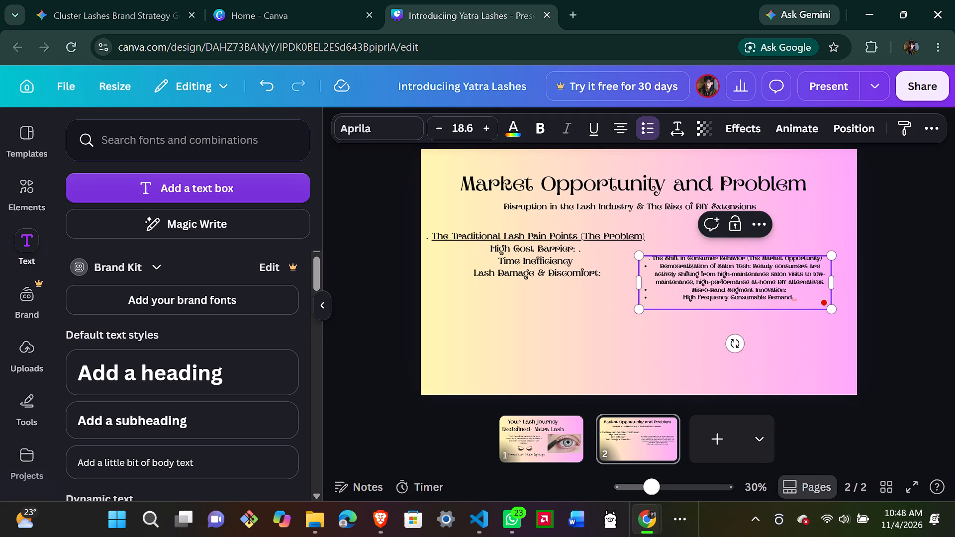
drag(752, 267, 823, 280)
key(BackSpace)
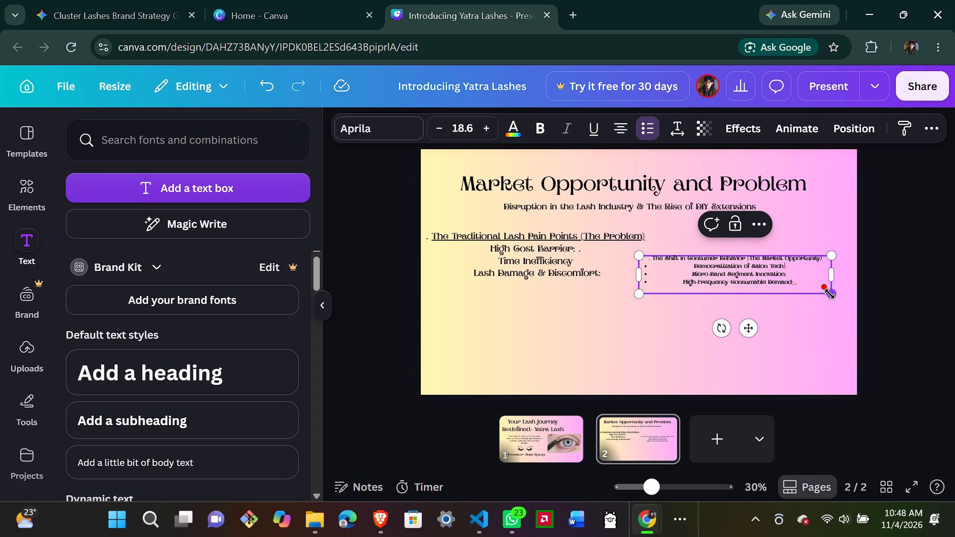
Enlarge the market opportunity text box to font size 26 and move it to the slide's lower right area.
drag(829, 293, 896, 361)
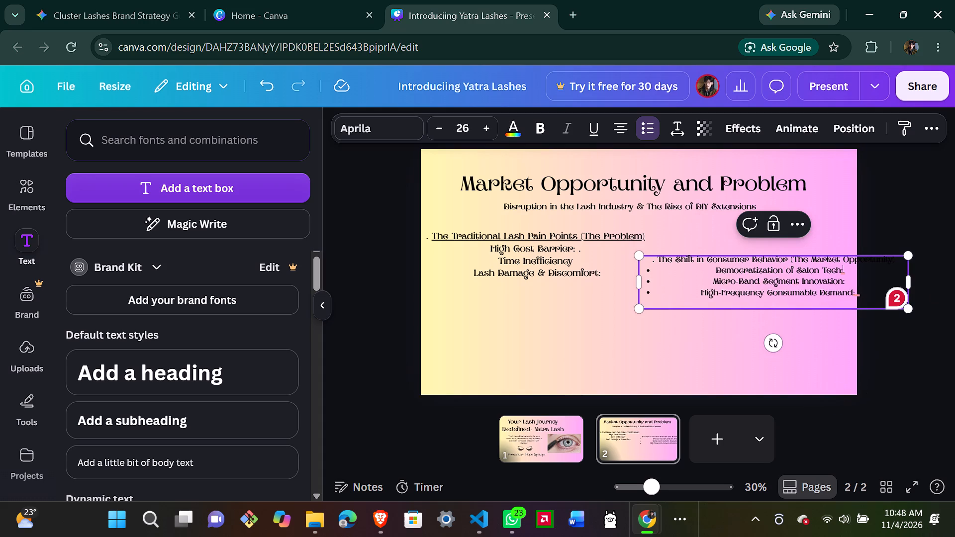
drag(742, 276, 702, 316)
click(702, 316)
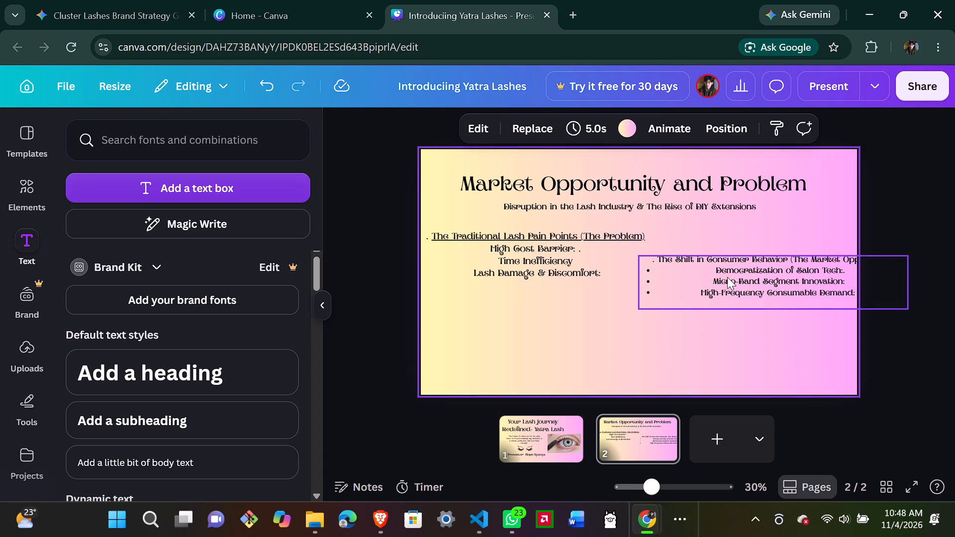
drag(726, 276, 675, 336)
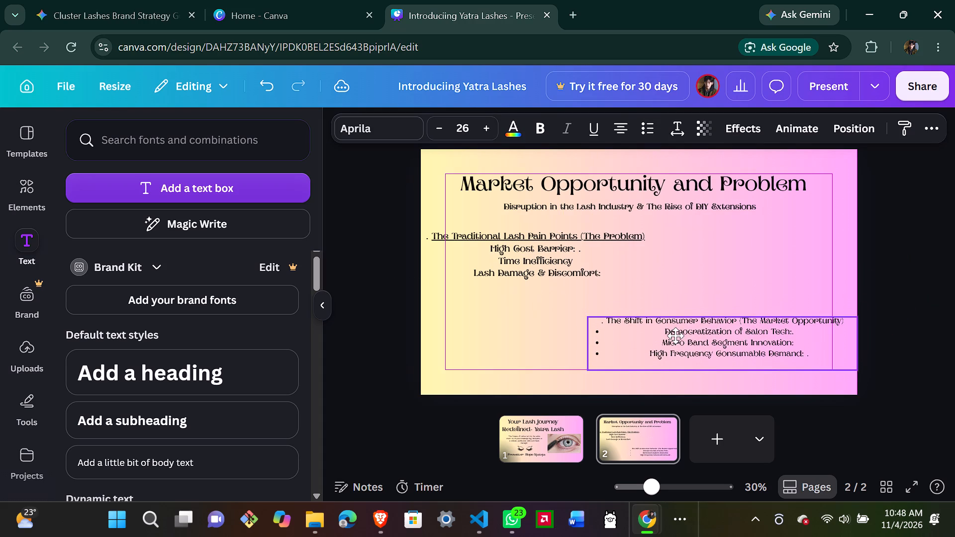
drag(675, 336, 675, 336)
click(550, 336)
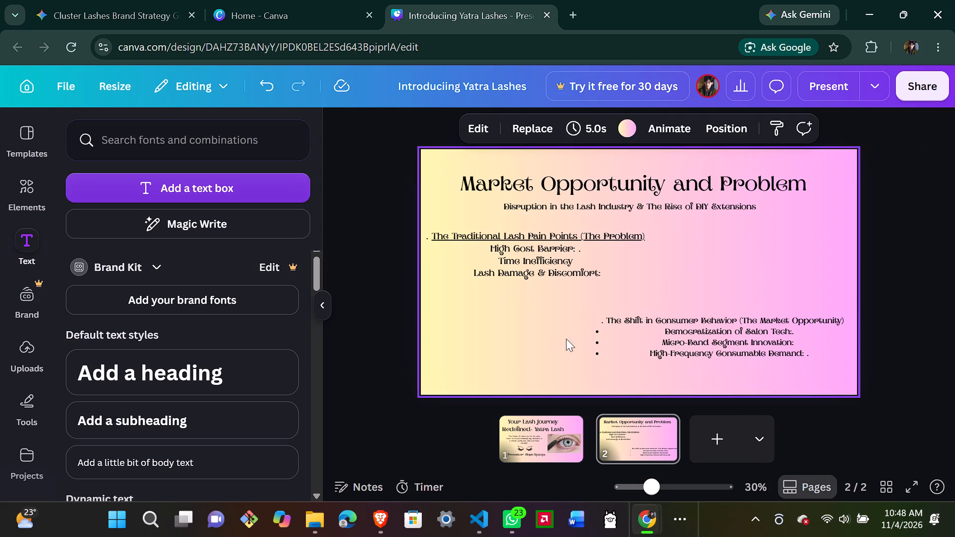
Remove the bullet markers from the High-Frequency Consumable Demand, Micro-Band Segment Innovation and Democratization of Salon Tech lines.
double_click(599, 348)
click(599, 348)
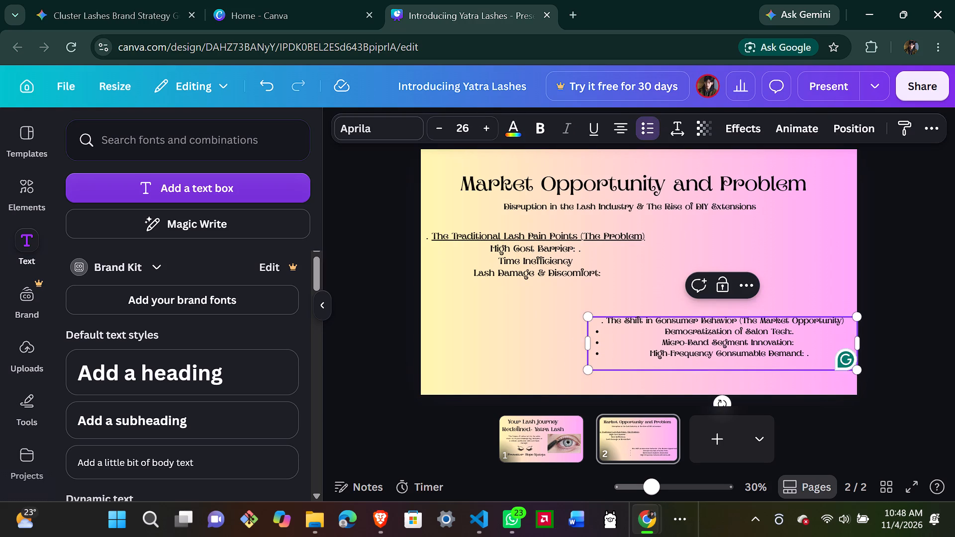
key(BackSpace)
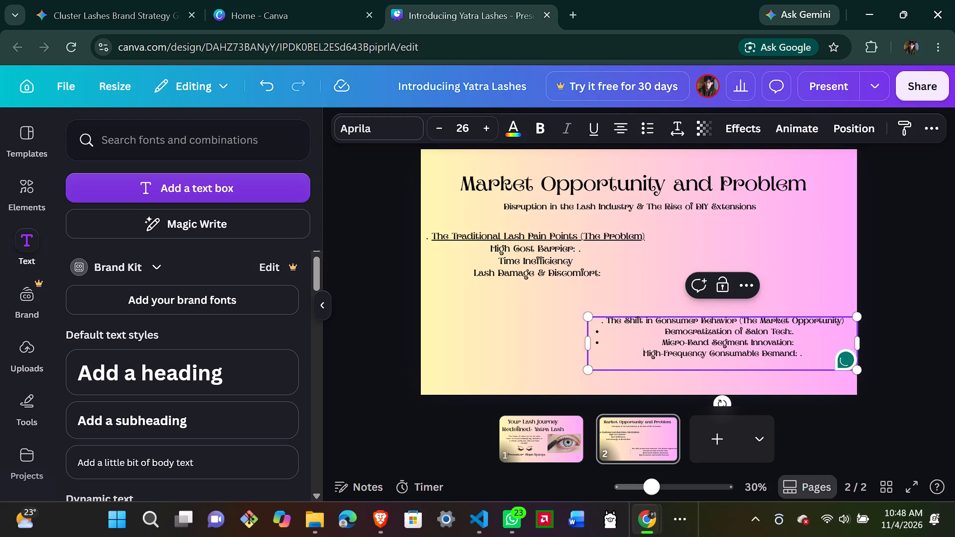
click(601, 342)
double_click(601, 342)
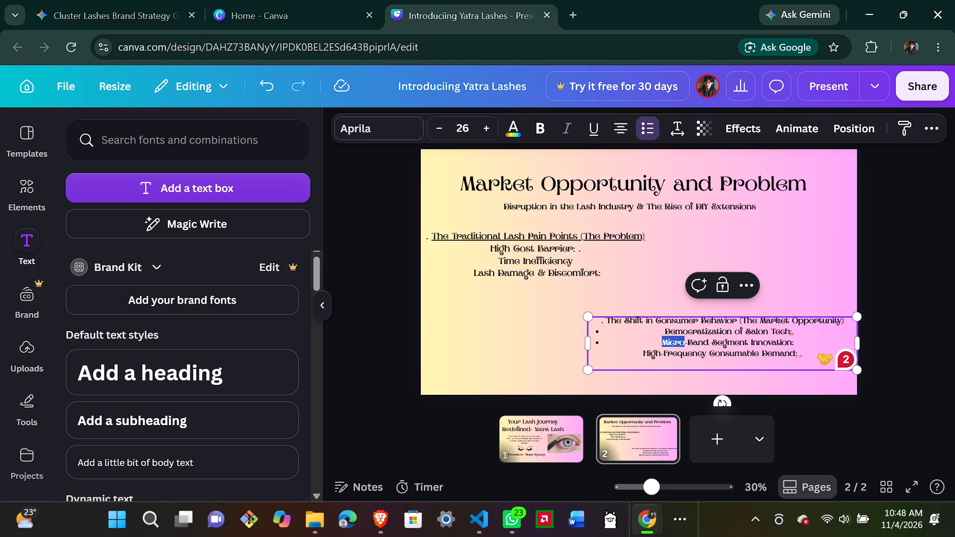
double_click(601, 342)
click(601, 342)
click(601, 342)
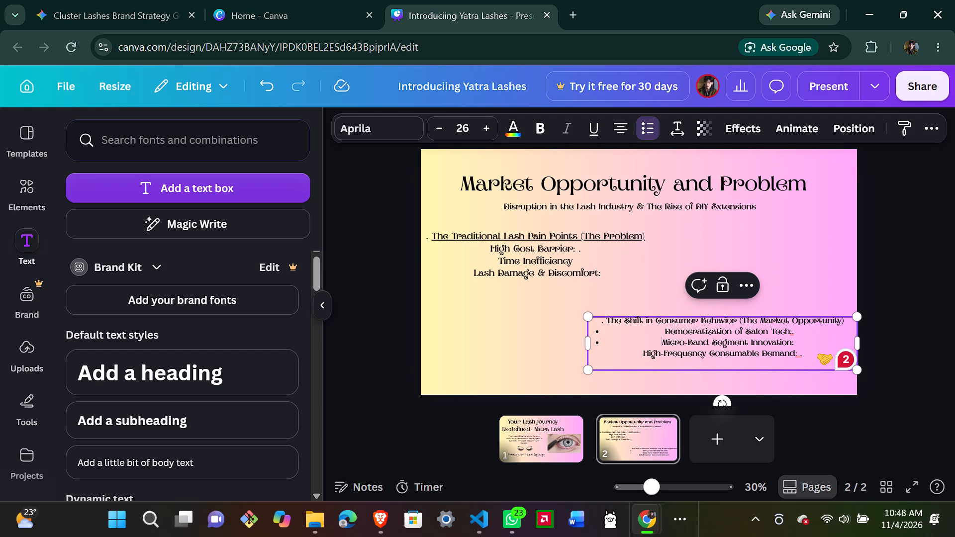
key(BackSpace)
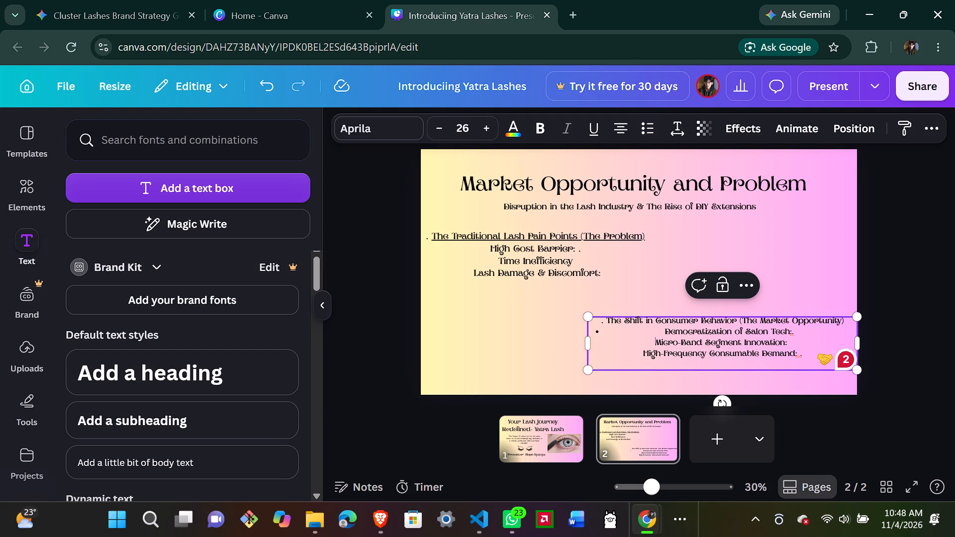
click(609, 332)
key(BackSpace)
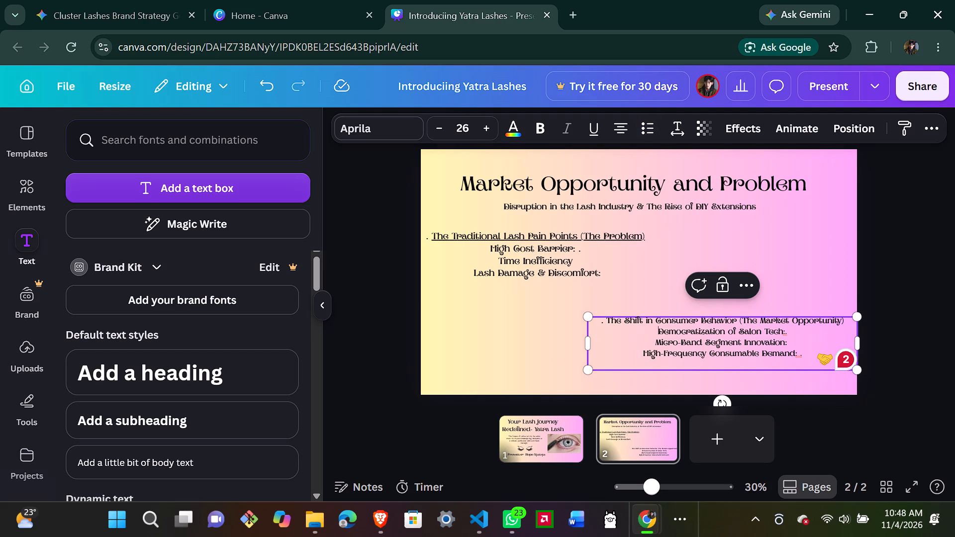
Delete the trailing colons and periods from the three lines under the market opportunity heading.
click(795, 335)
key(BackSpace)
key(BackSpace)
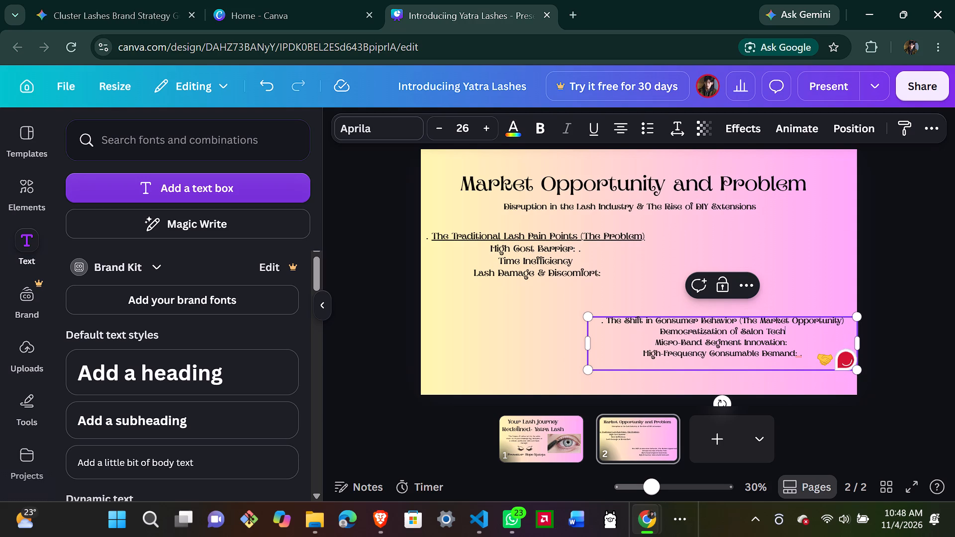
key(Down)
key(Right)
key(BackSpace)
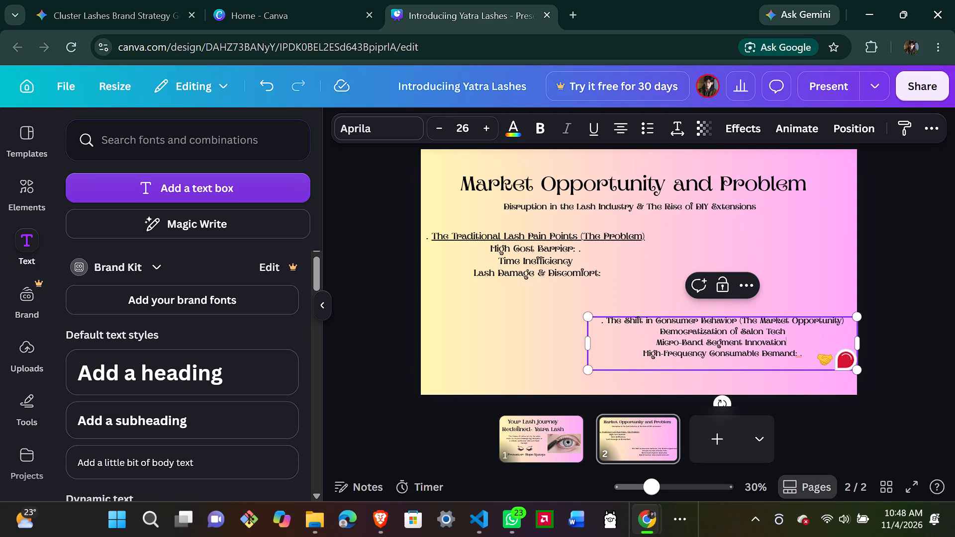
key(Down)
key(Right)
key(Right)
key(Right)
key(Right)
key(Right)
key(BackSpace)
key(BackSpace)
key(BackSpace)
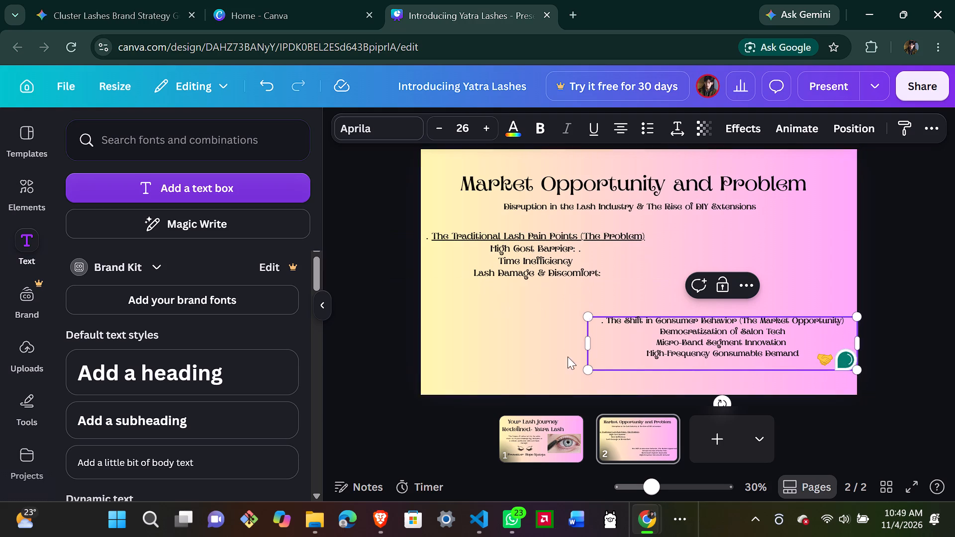
click(497, 365)
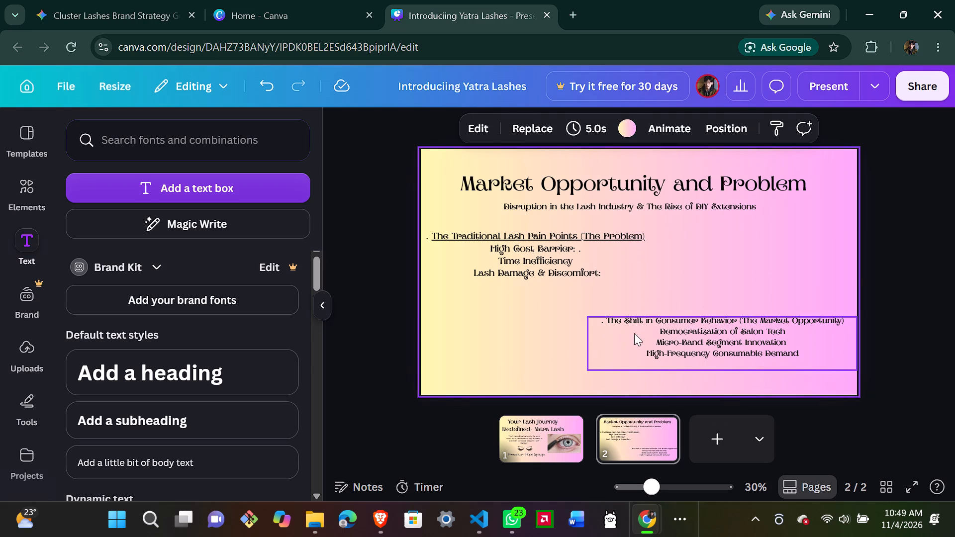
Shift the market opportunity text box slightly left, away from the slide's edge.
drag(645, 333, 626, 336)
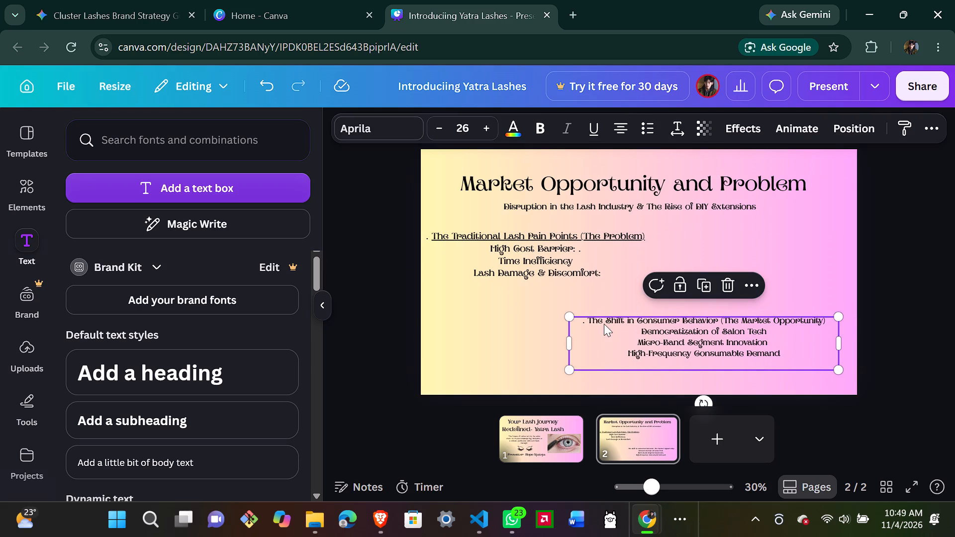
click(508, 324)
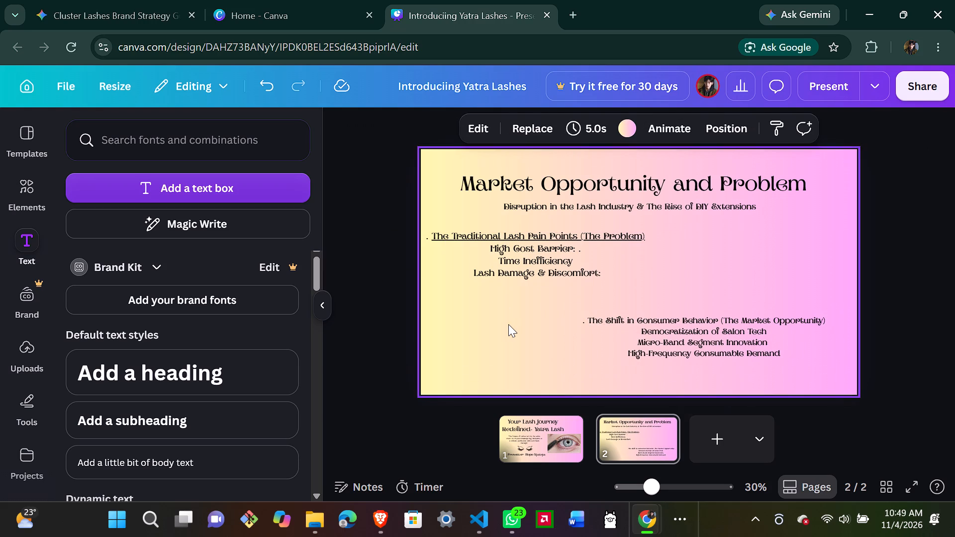
Underline the heading "The Shift in Consumer Behavior (The Market Opportunity)".
double_click(592, 315)
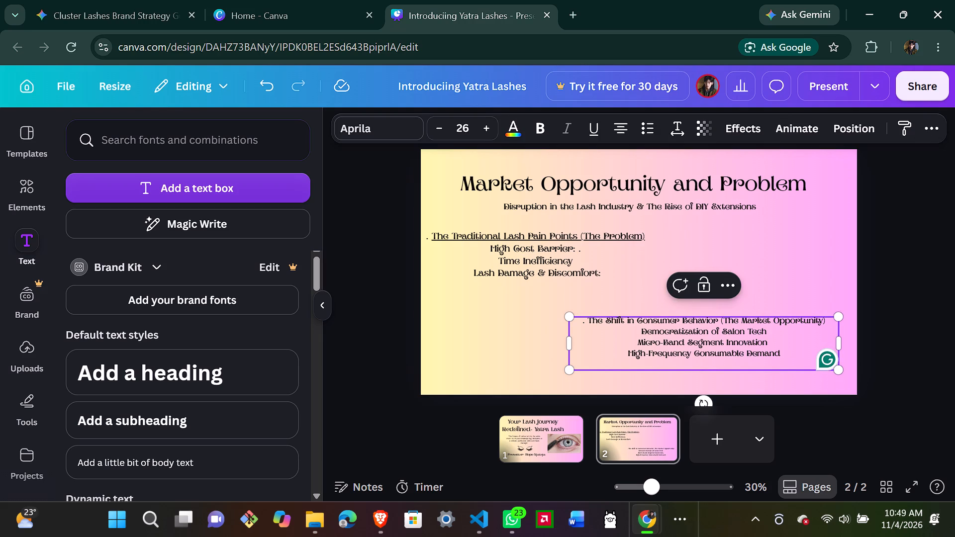
drag(584, 321, 817, 317)
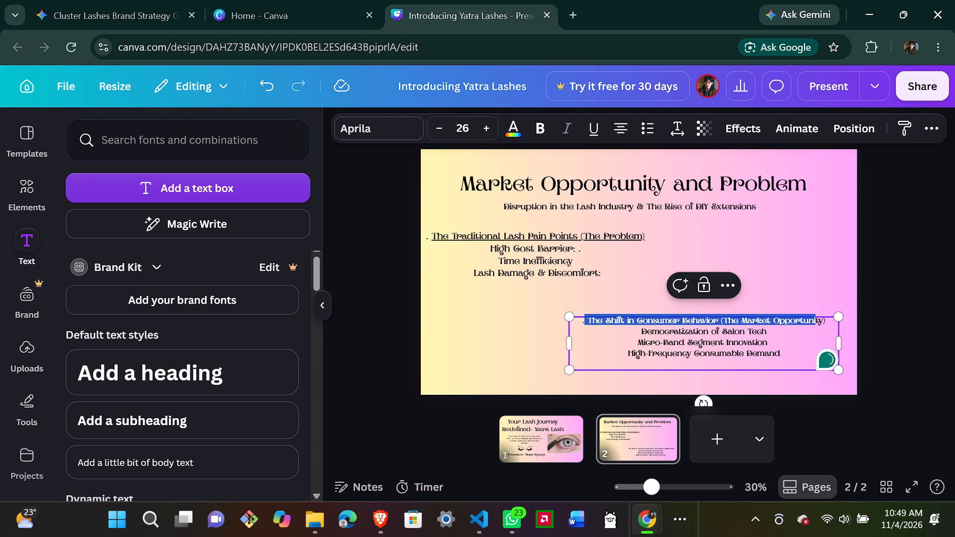
drag(817, 317, 825, 318)
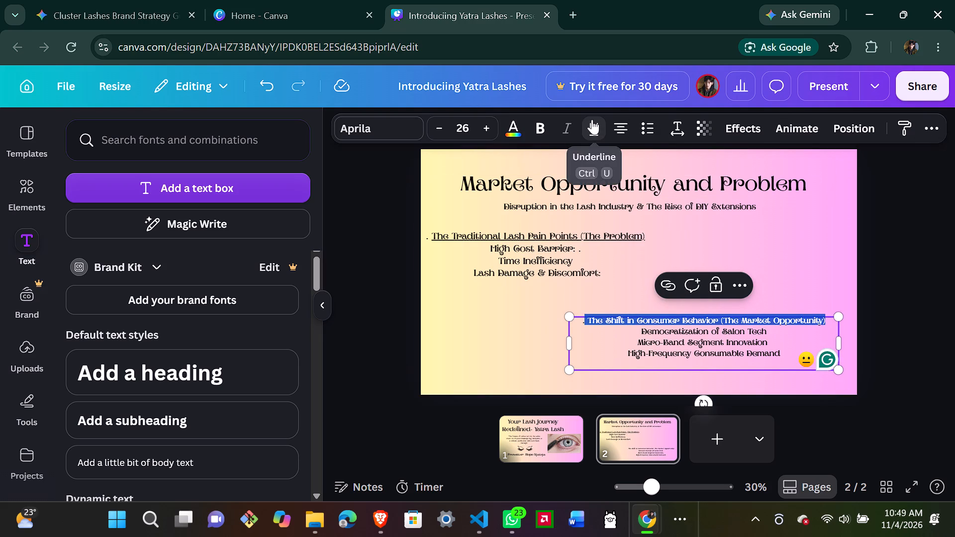
click(592, 119)
click(493, 348)
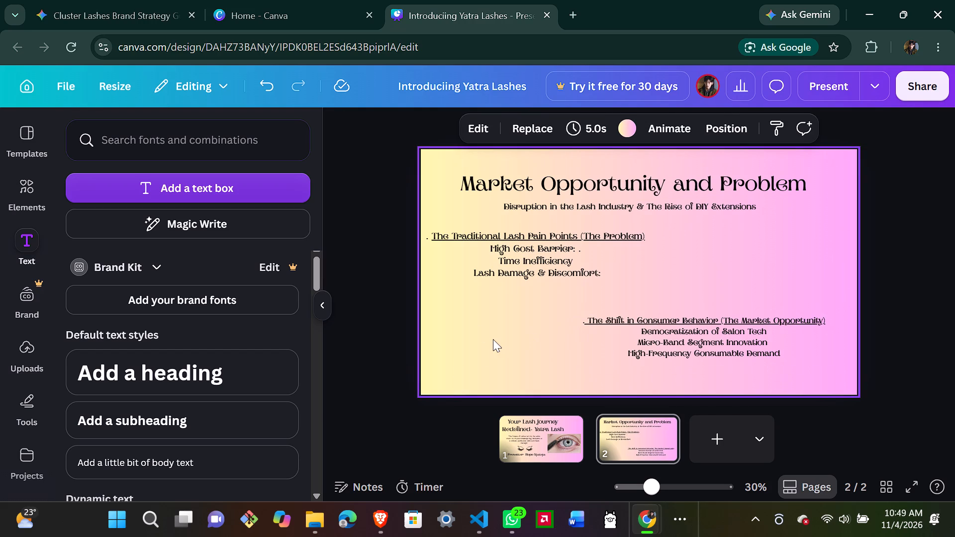
click(493, 339)
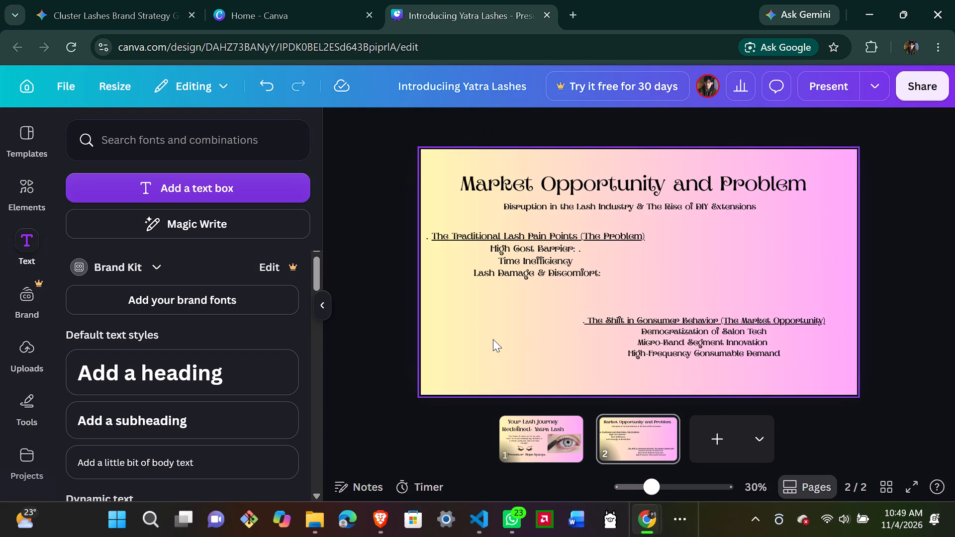
Move the market opportunity text box slightly higher, with its right side at the slide's edge.
drag(716, 323, 744, 317)
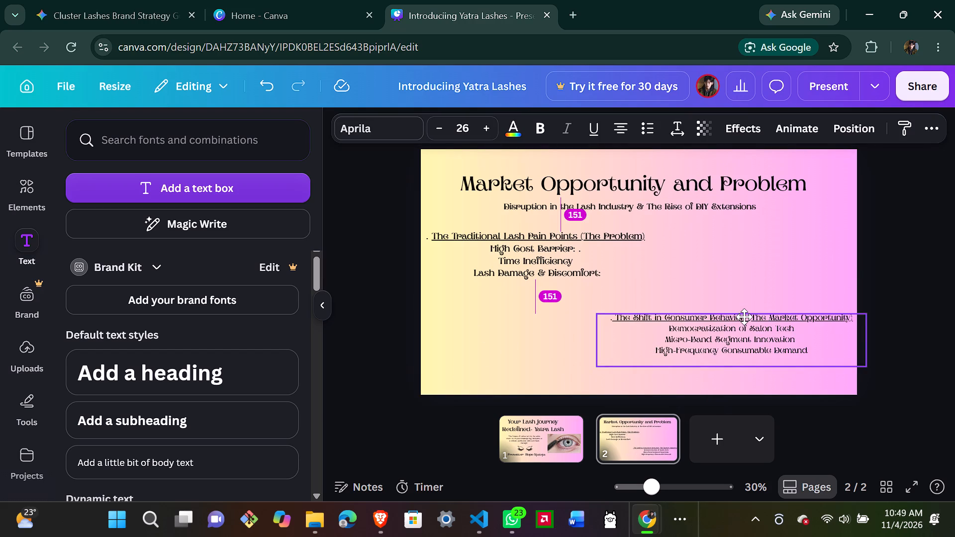
drag(744, 317, 736, 315)
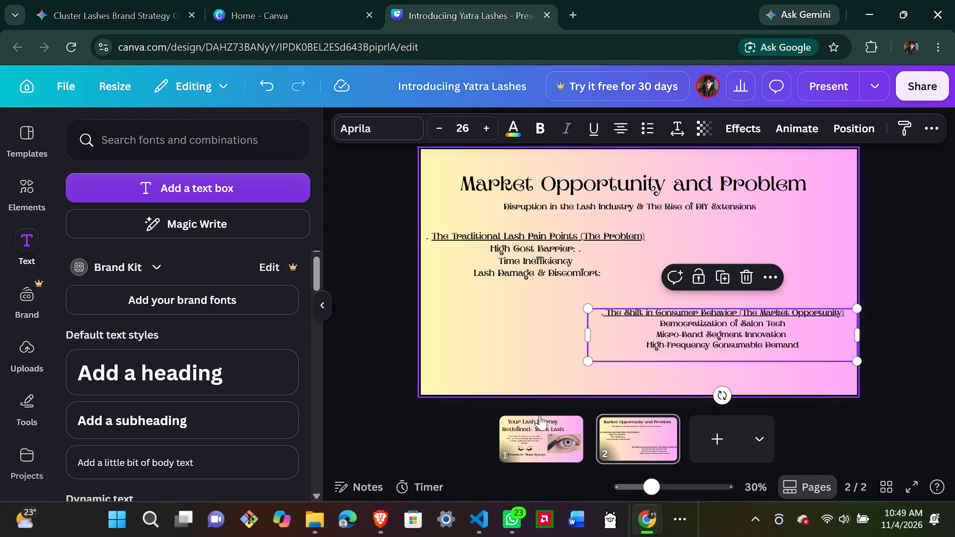
Add the recently used closed-eye lash graphic to slide 2 and place it above the market opportunity heading.
click(31, 208)
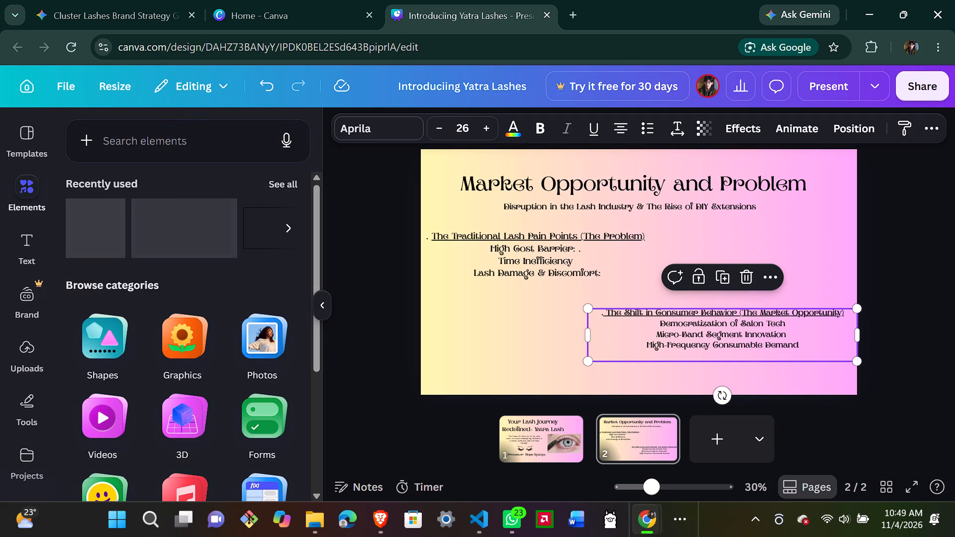
click(122, 151)
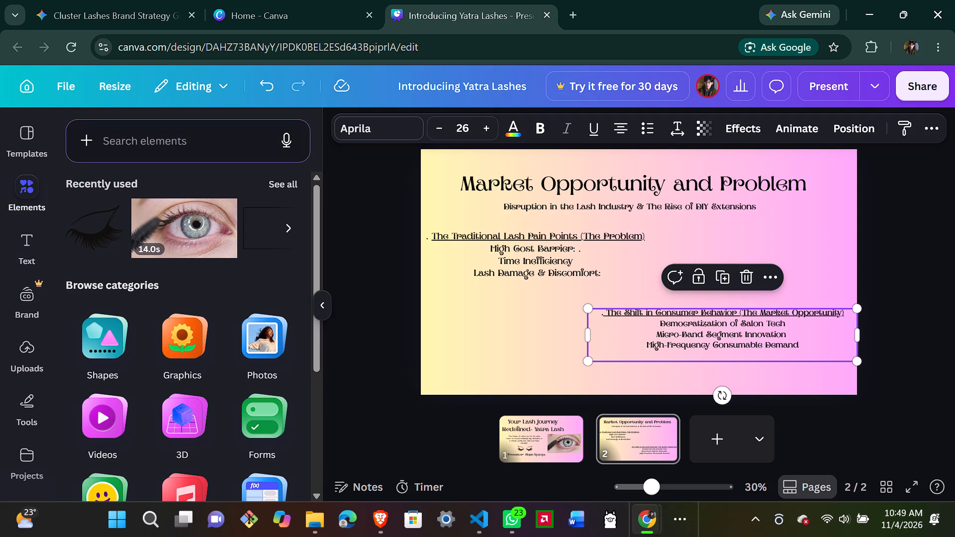
click(98, 220)
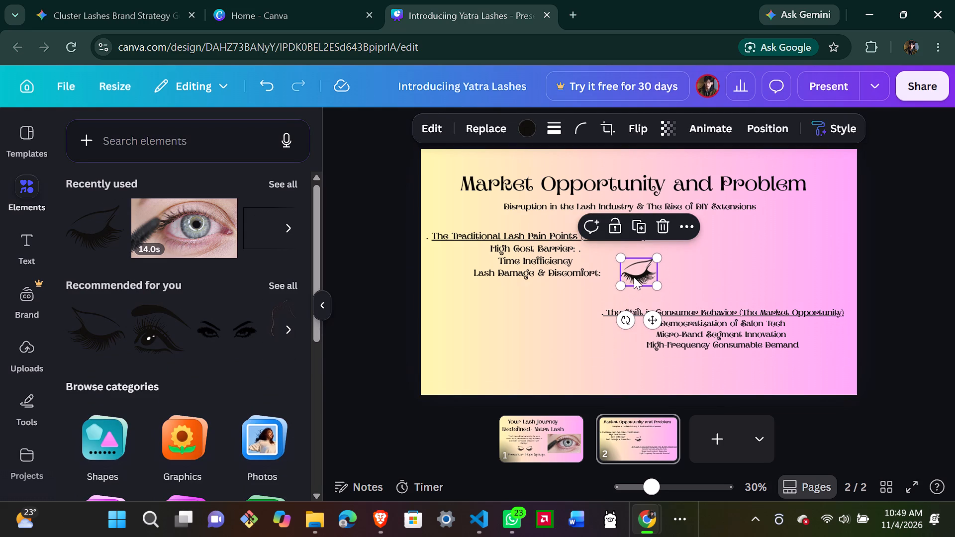
drag(634, 277, 766, 265)
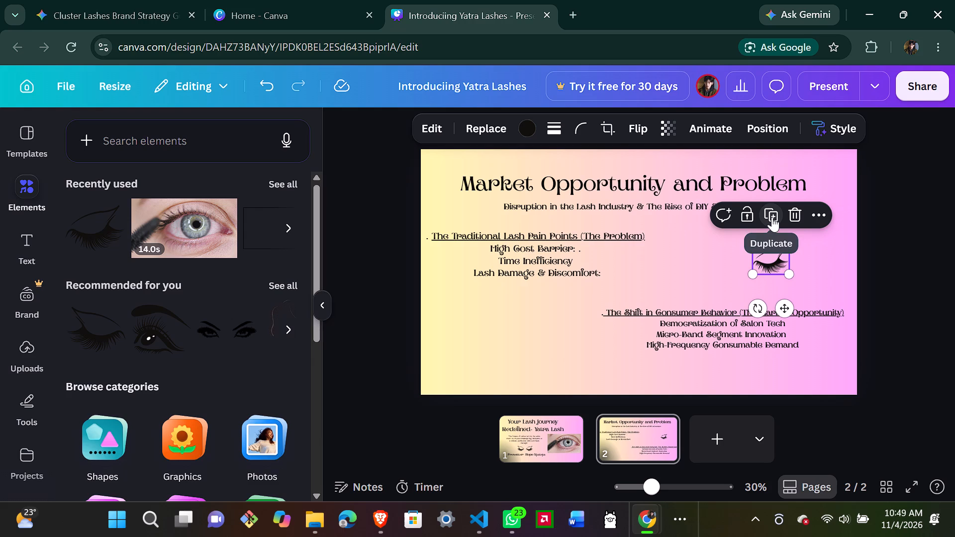
Duplicate the lash graphic and align the copy directly to the left of the original.
click(772, 217)
drag(780, 264, 779, 264)
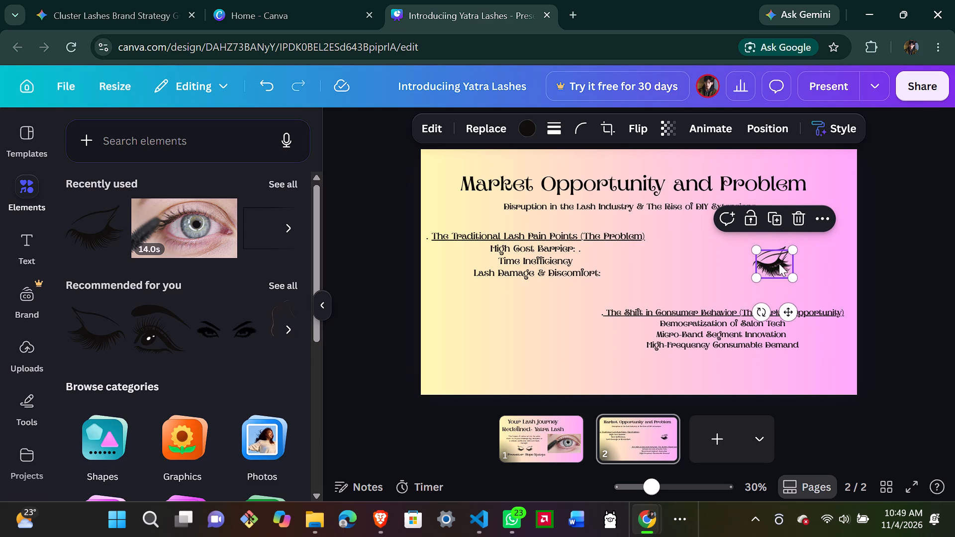
drag(779, 264, 746, 265)
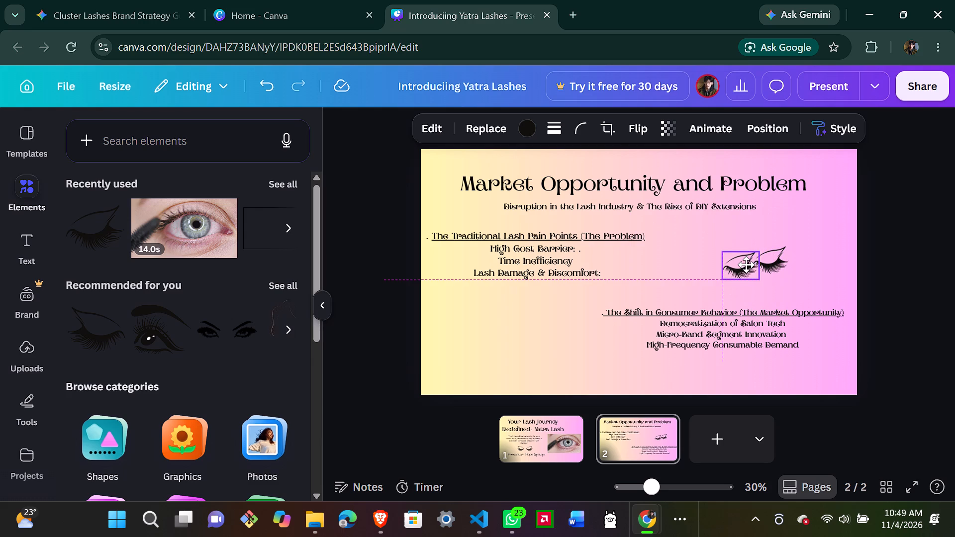
drag(746, 265, 742, 262)
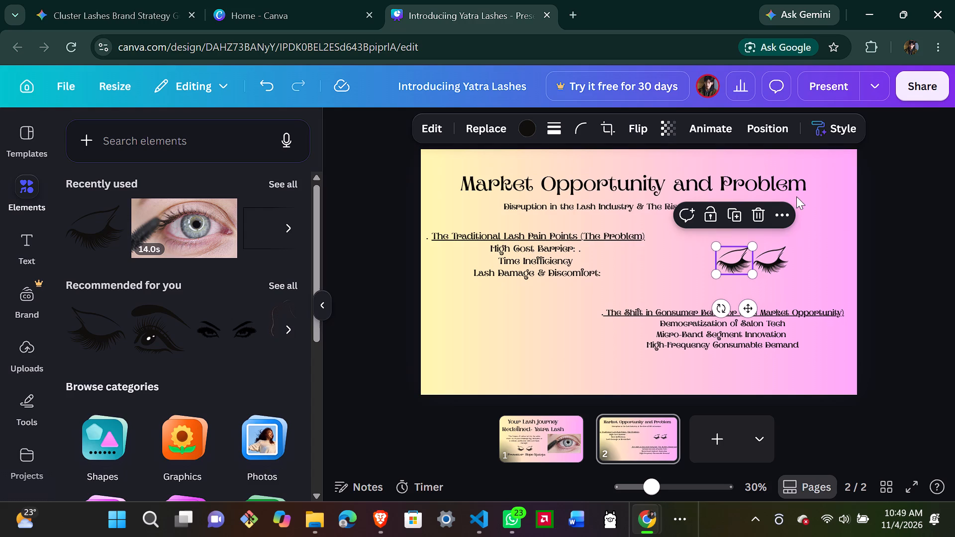
Flip the left lash graphic above the market opportunity heading horizontally so it mirrors the one beside it.
click(727, 254)
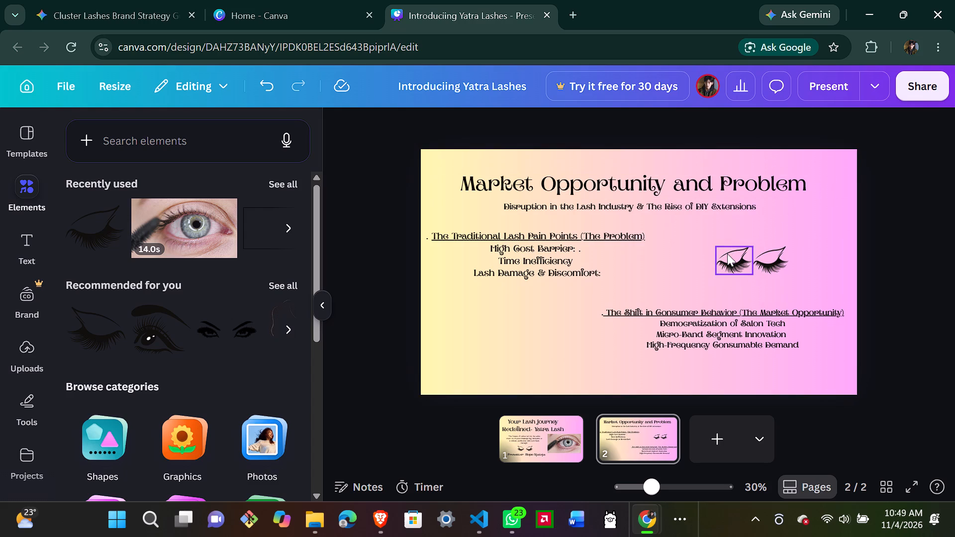
click(727, 254)
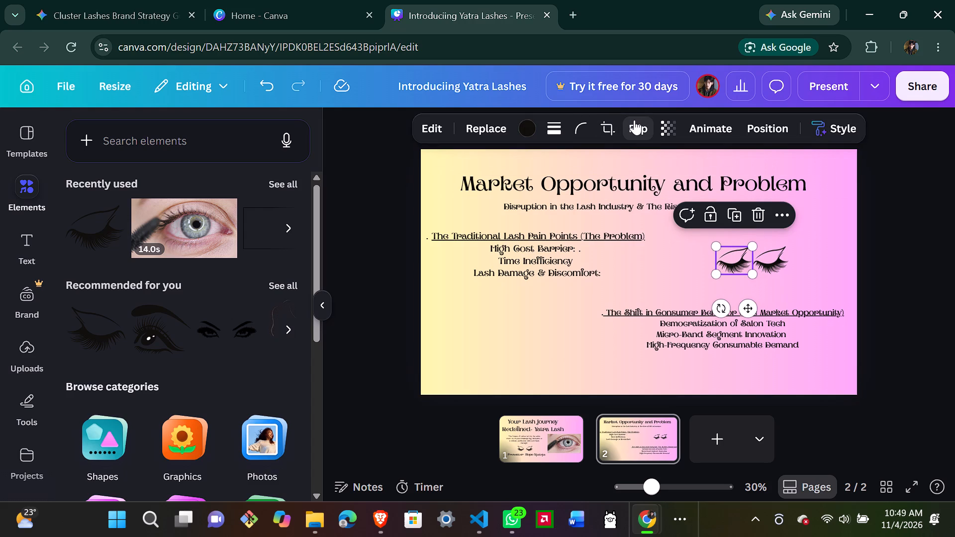
click(635, 120)
click(650, 171)
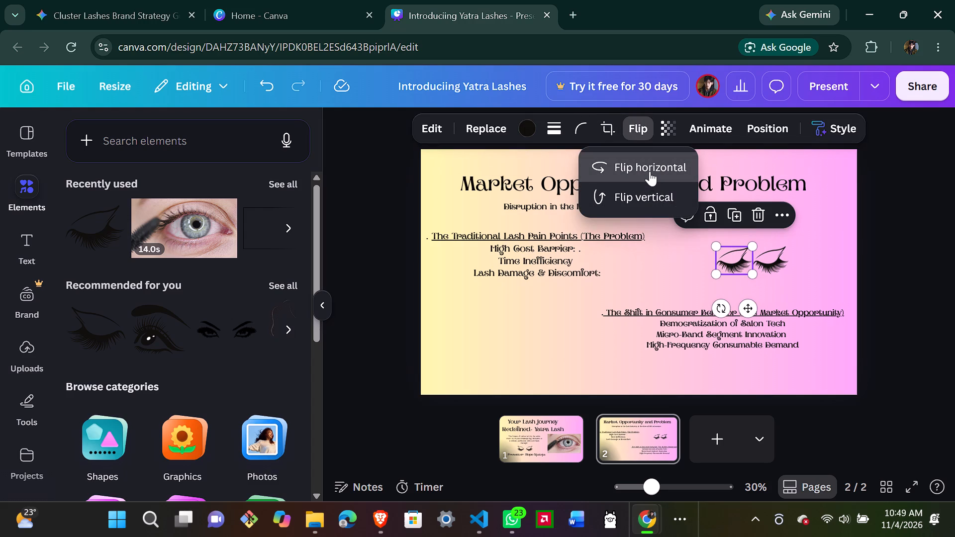
click(508, 326)
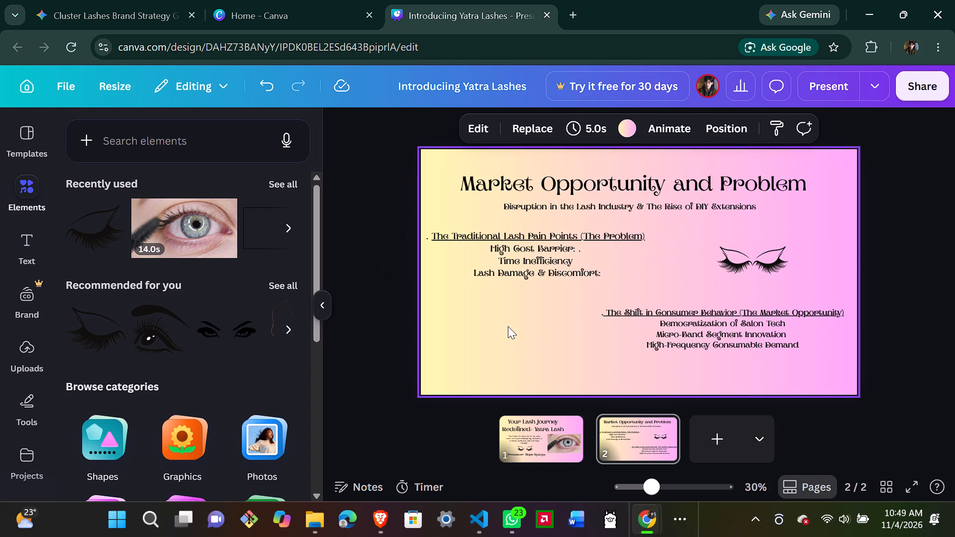
Duplicate the flipped left lash and place the copy below the pain points text, near the slide's left edge.
click(722, 247)
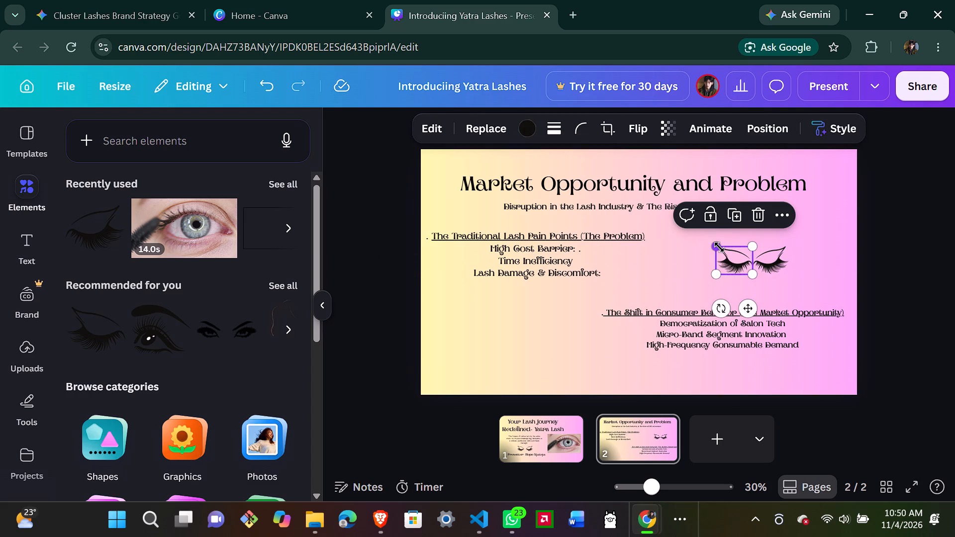
click(726, 212)
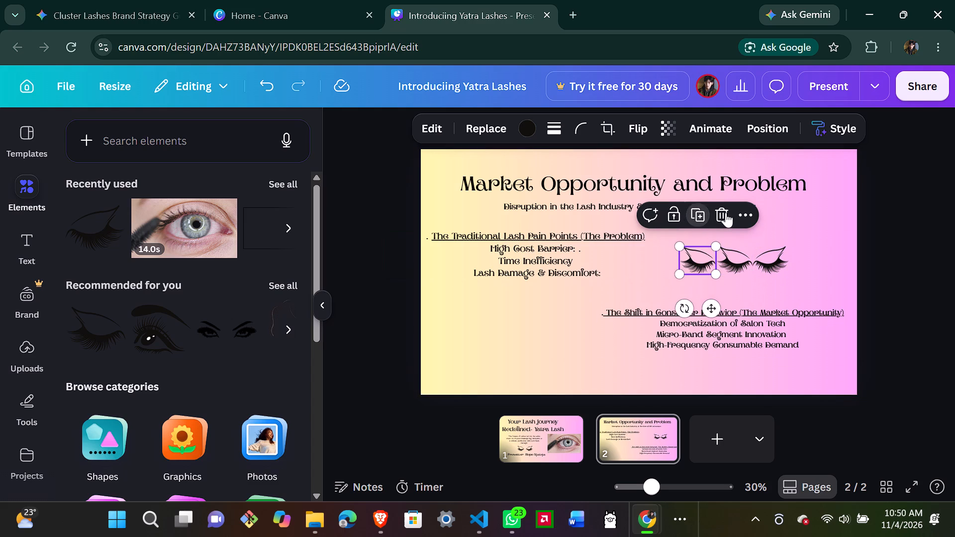
drag(696, 263, 463, 336)
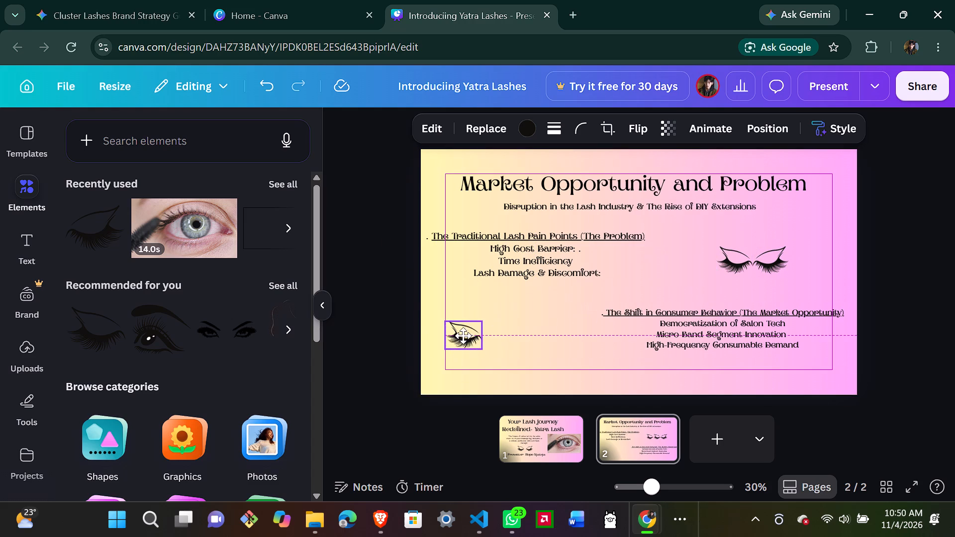
drag(463, 336, 465, 334)
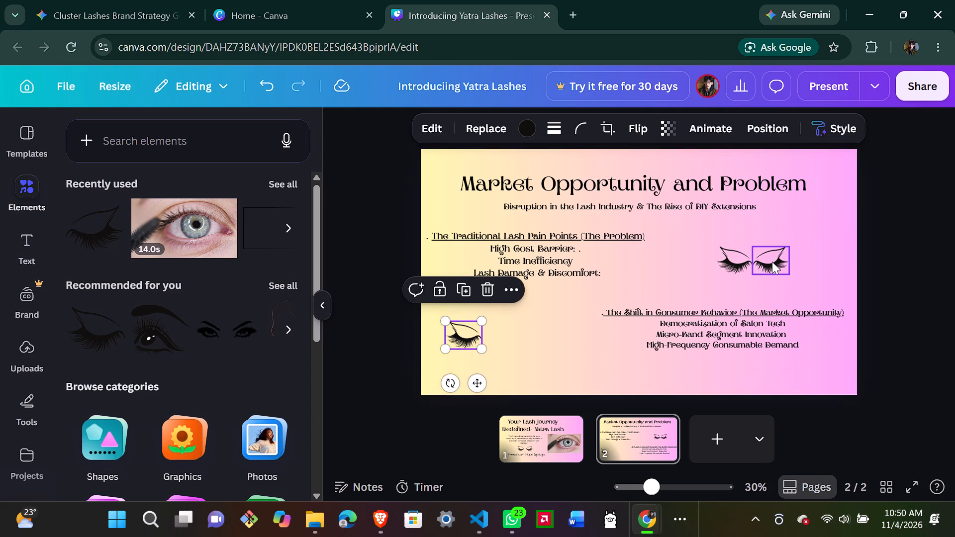
Duplicate the right lash of the upper pair and place the copy beside the lower lash, aligned at the same height.
click(772, 262)
click(772, 209)
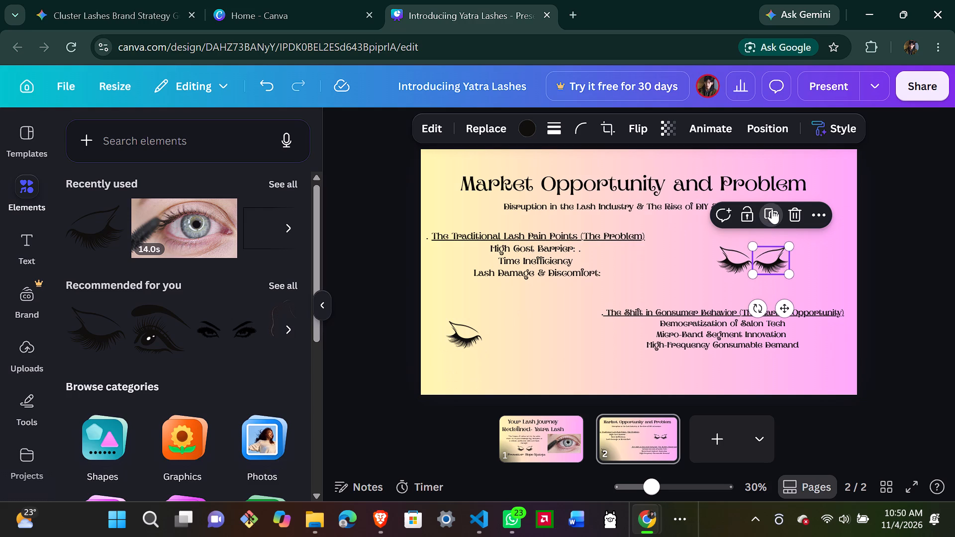
drag(782, 263, 548, 334)
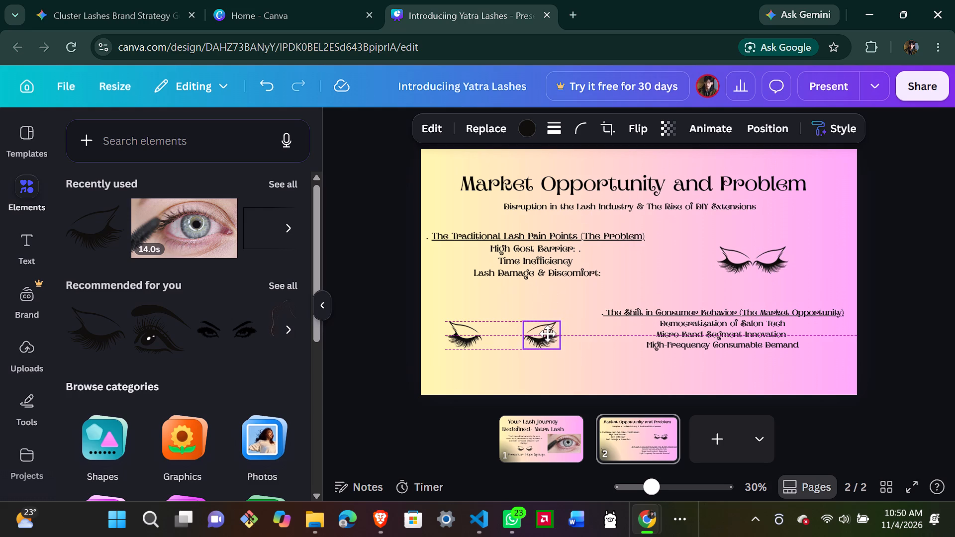
drag(548, 334, 515, 336)
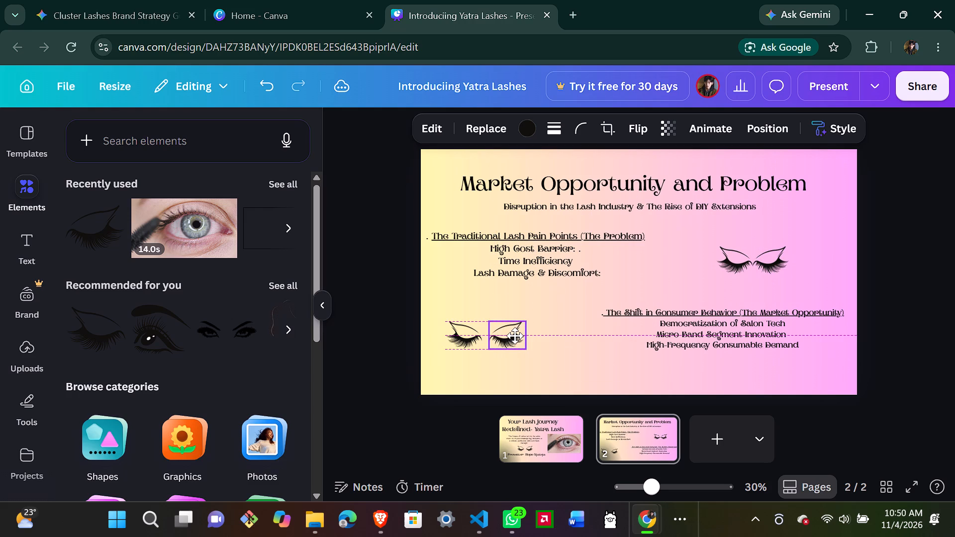
drag(515, 336, 519, 331)
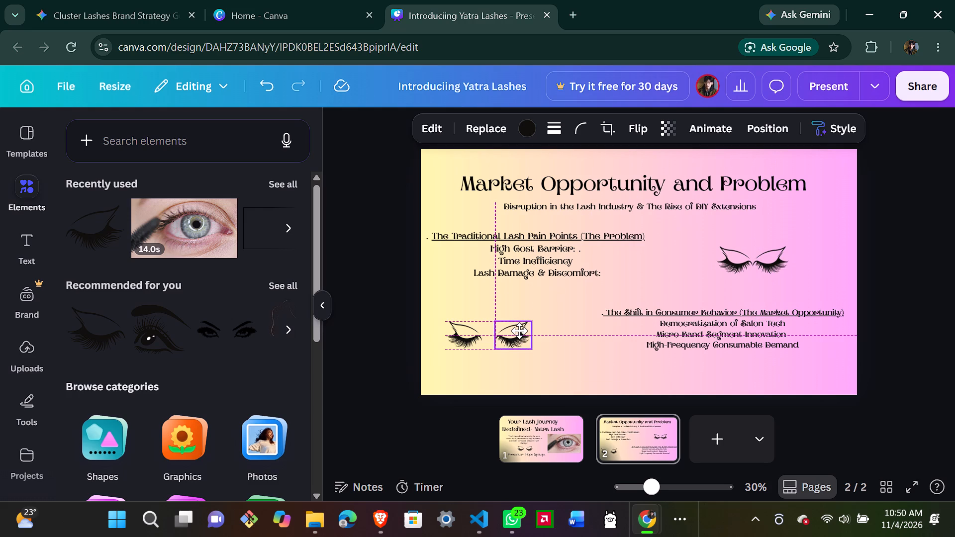
drag(519, 331, 524, 334)
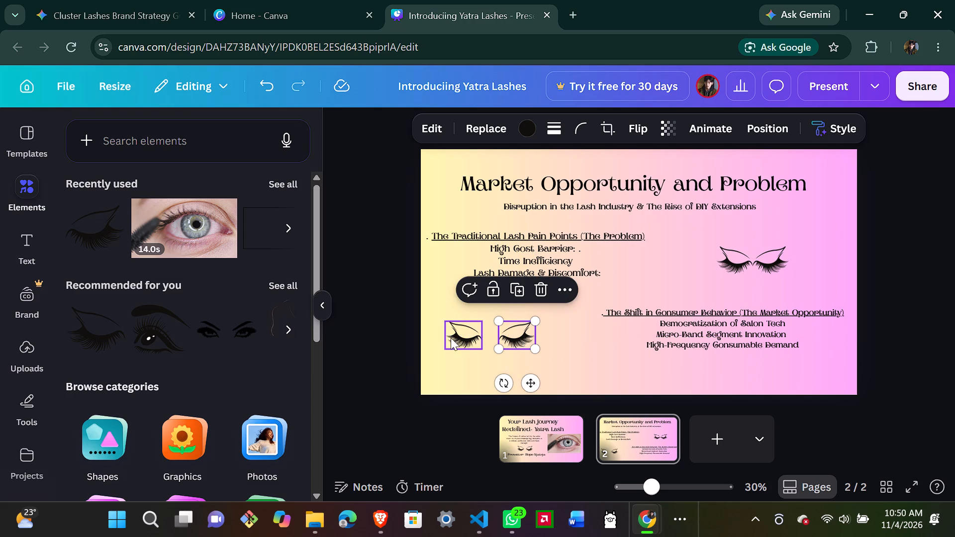
Move the two lower lashes horizontally closer together until they sit side by side like the upper pair.
drag(459, 327, 467, 327)
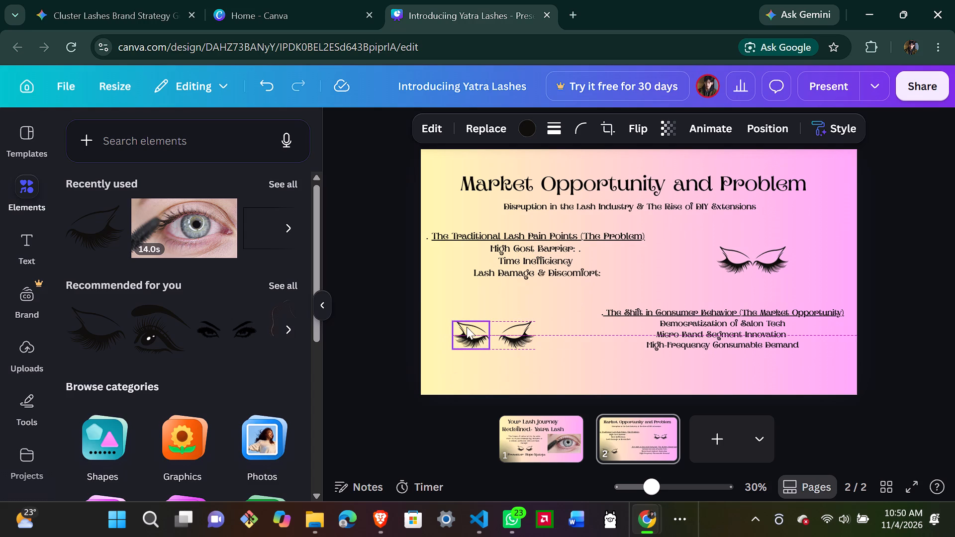
click(662, 266)
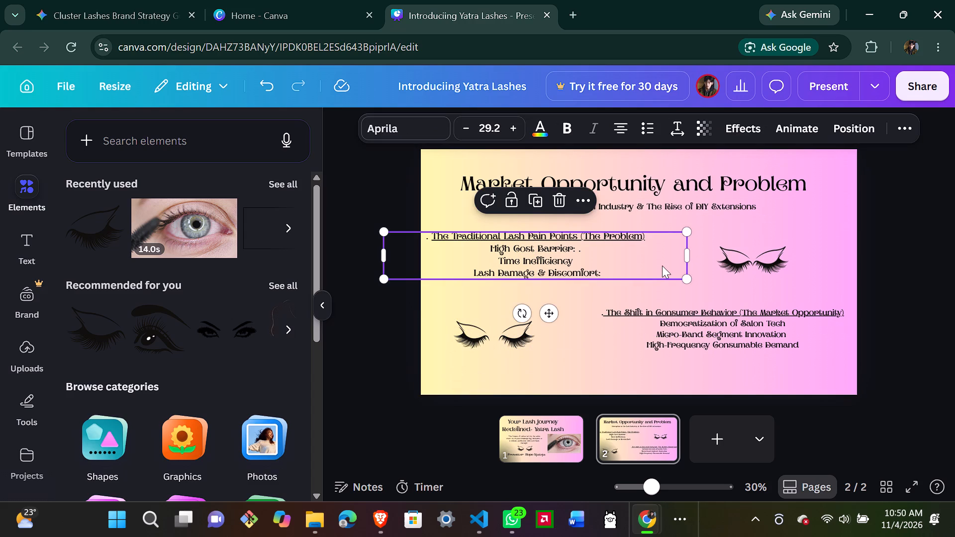
click(931, 265)
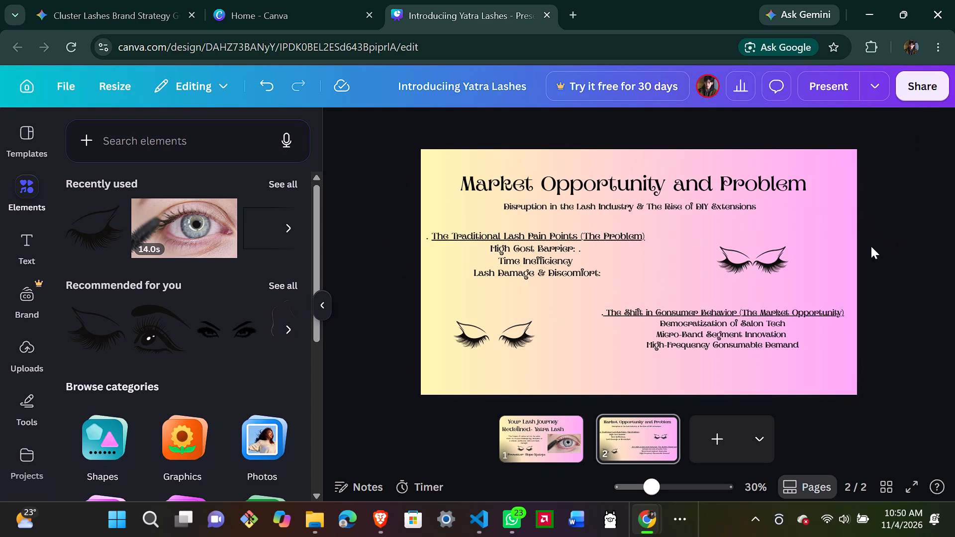
click(766, 258)
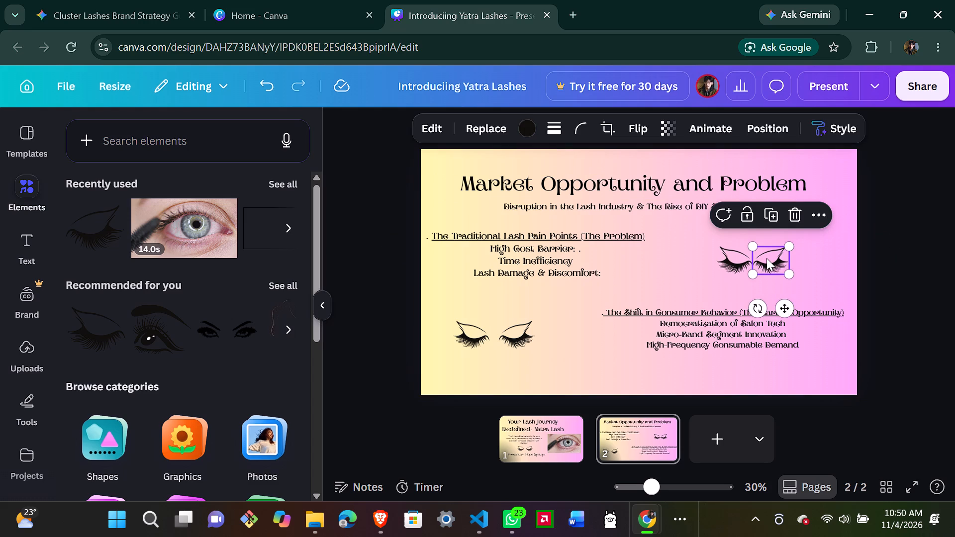
click(923, 241)
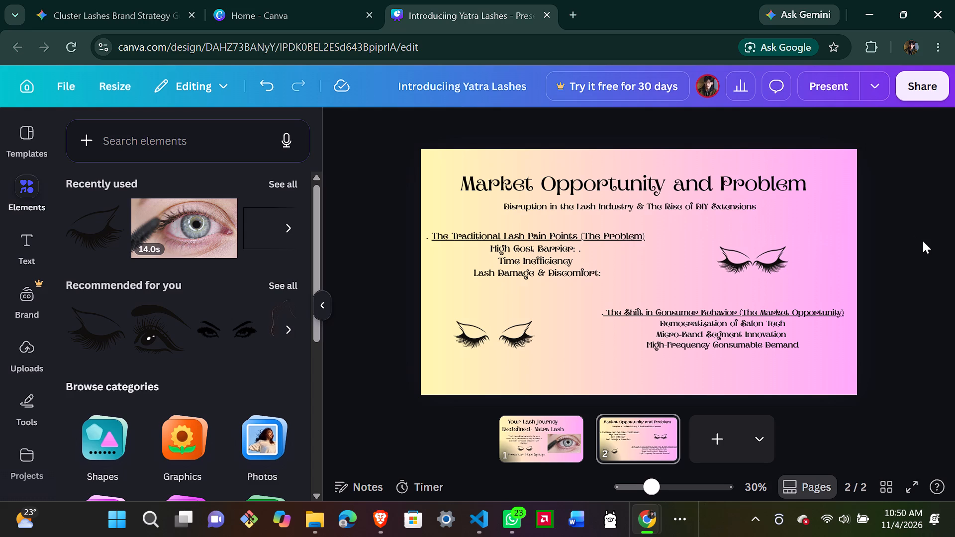
drag(520, 328, 519, 328)
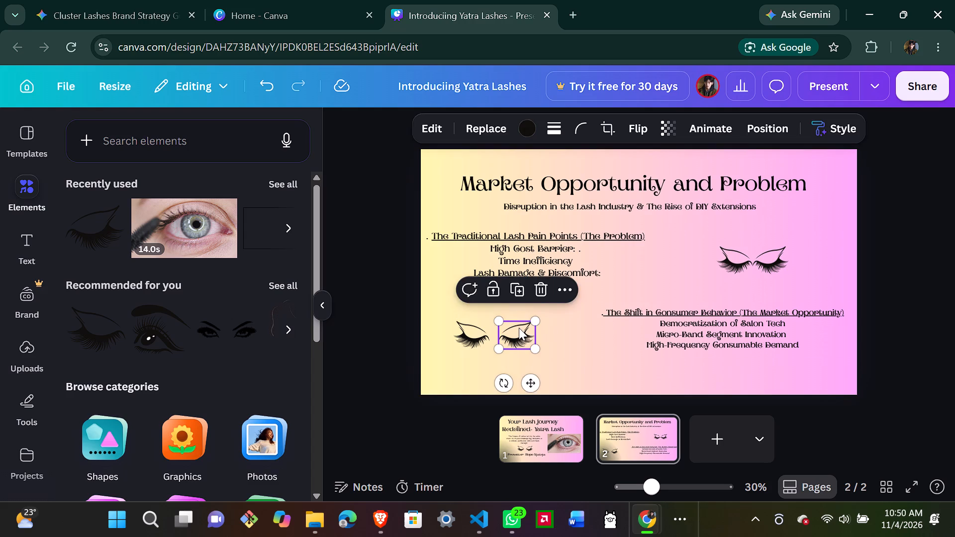
drag(519, 328, 514, 327)
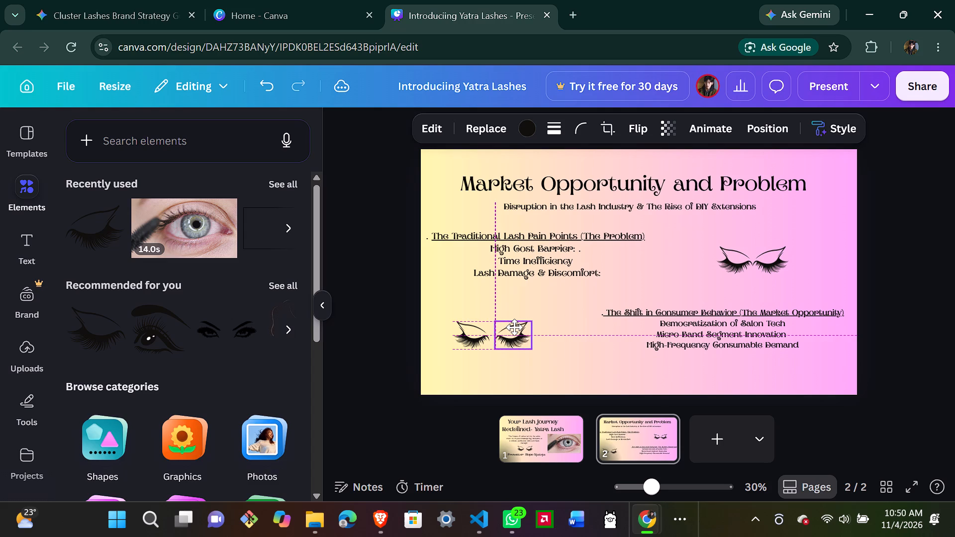
drag(514, 327, 513, 327)
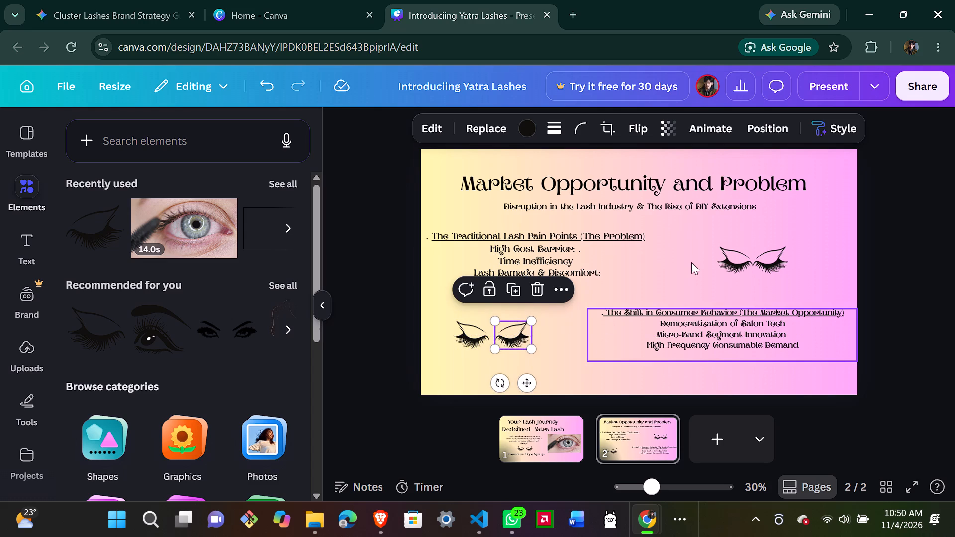
click(954, 273)
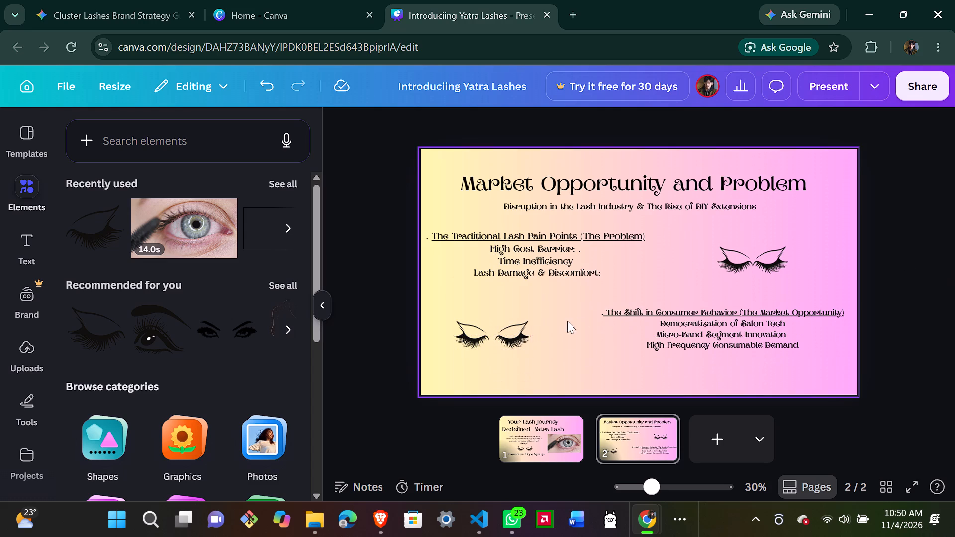
drag(506, 327, 500, 327)
click(896, 280)
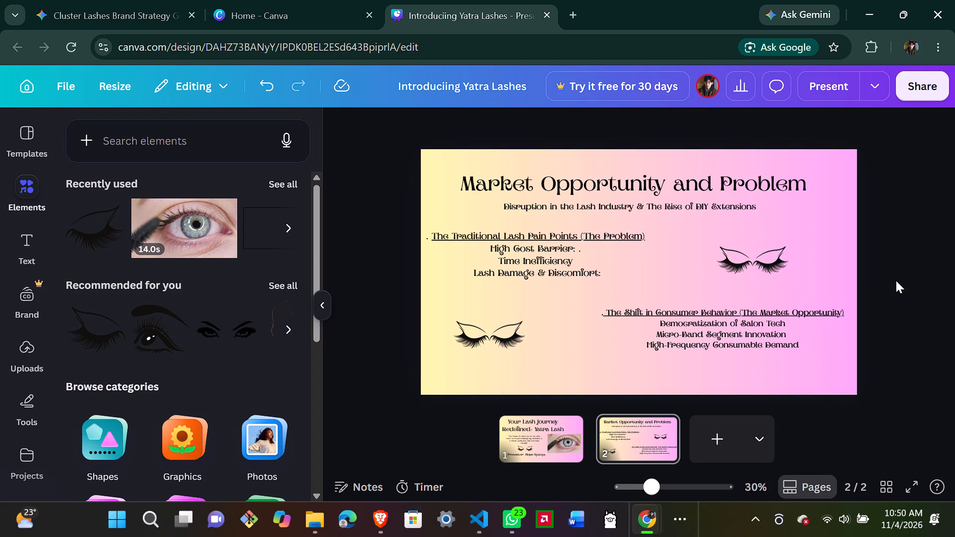
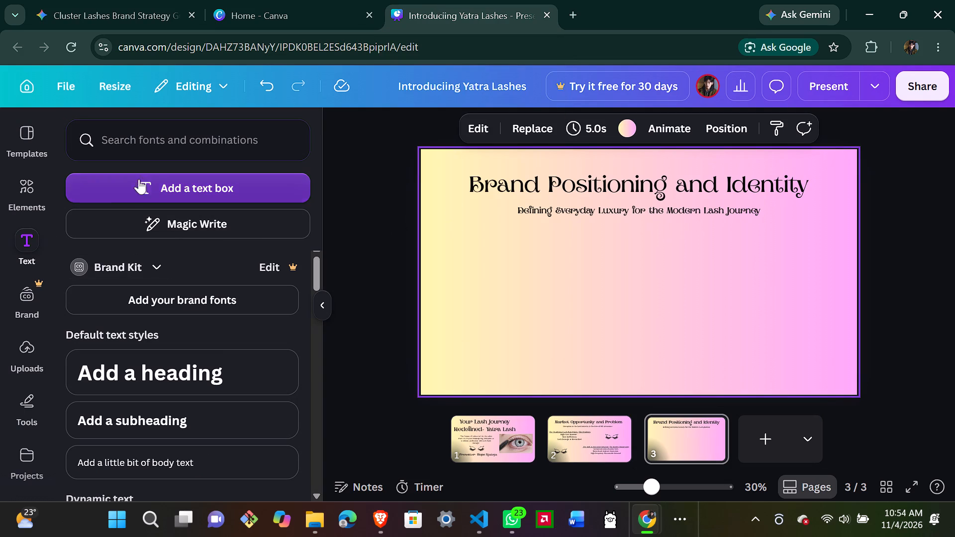
click(159, 175)
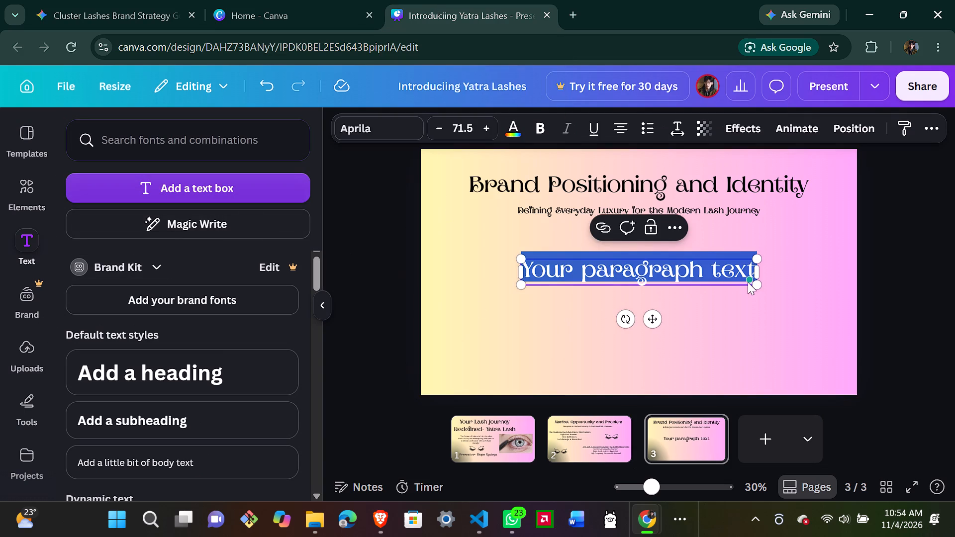
drag(758, 287, 676, 279)
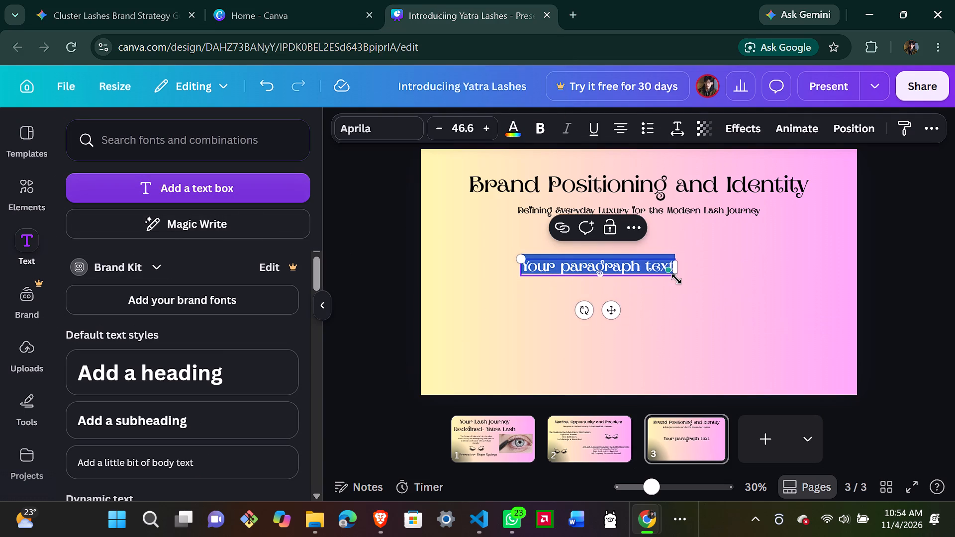
key(BackSpace)
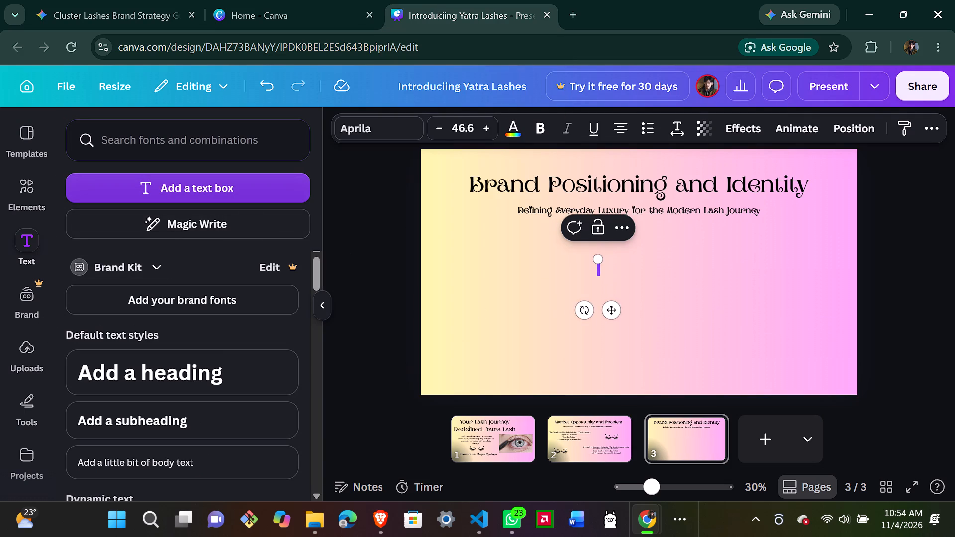
key(ctrl+v)
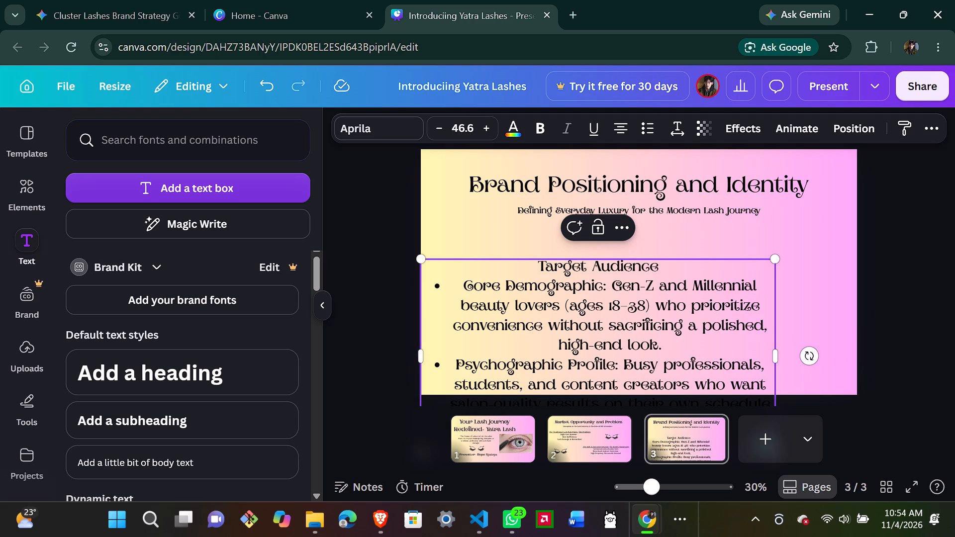
right_click(684, 357)
scroll(684, 357, down, 1)
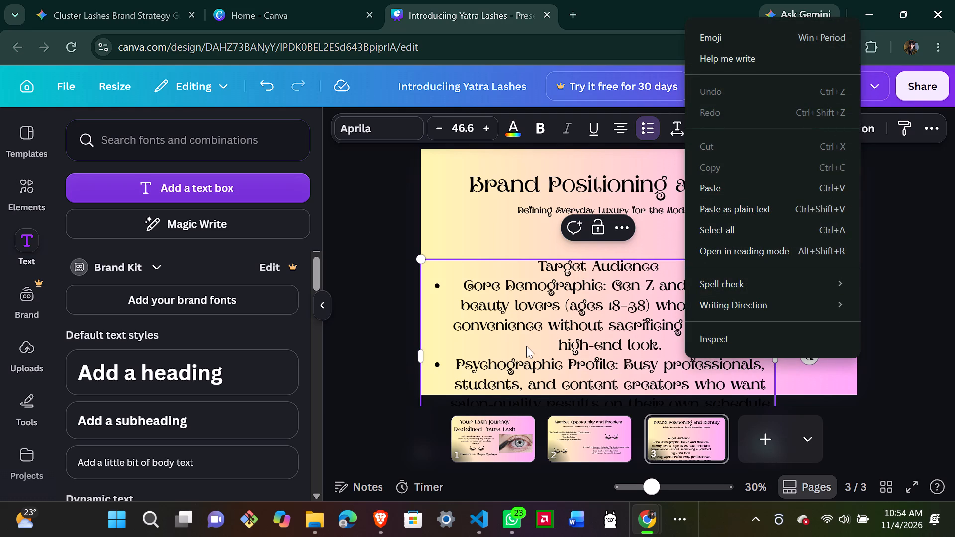
click(526, 346)
double_click(526, 346)
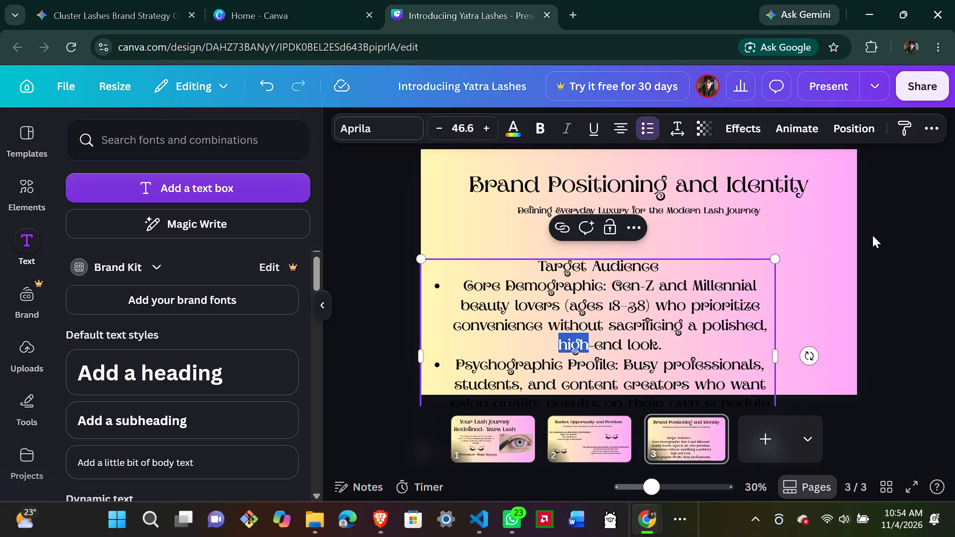
click(797, 242)
Scale the Target Audience text down to size 20.5 and place it below the subtitle on the slide's left half.
drag(521, 337, 543, 268)
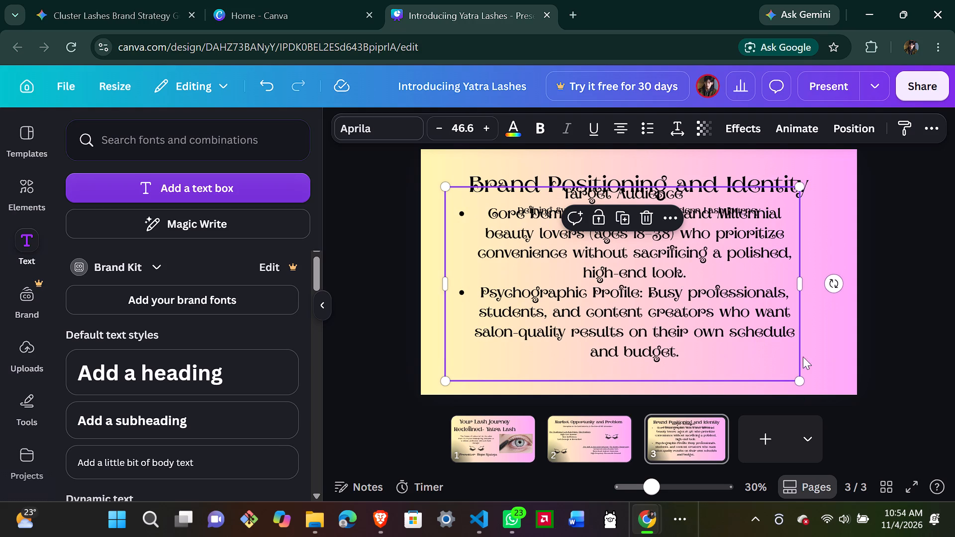
drag(803, 381, 581, 313)
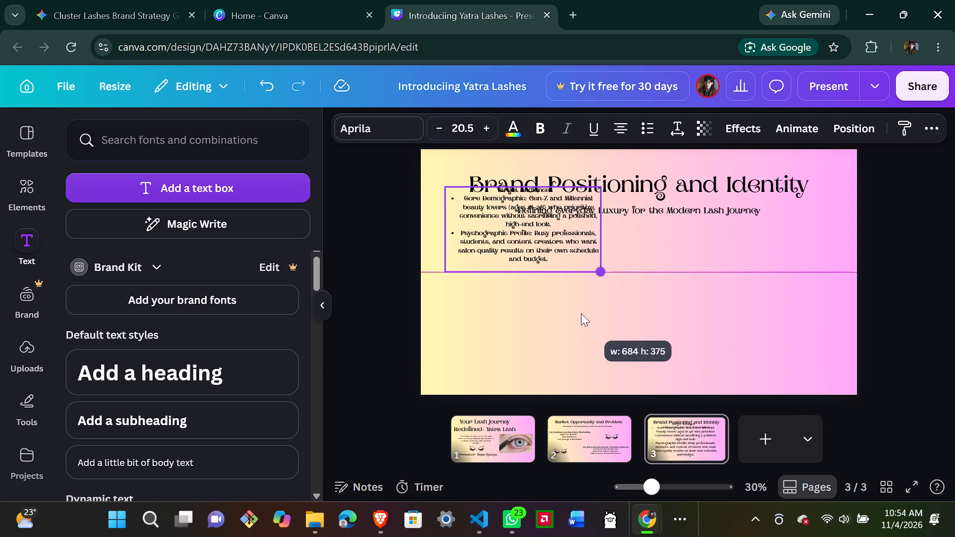
drag(532, 227, 546, 275)
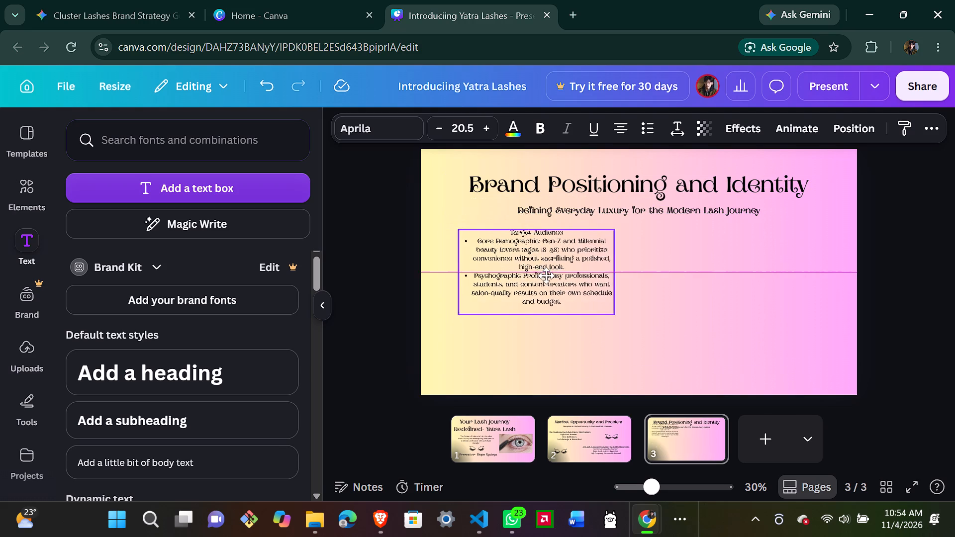
drag(546, 275, 534, 275)
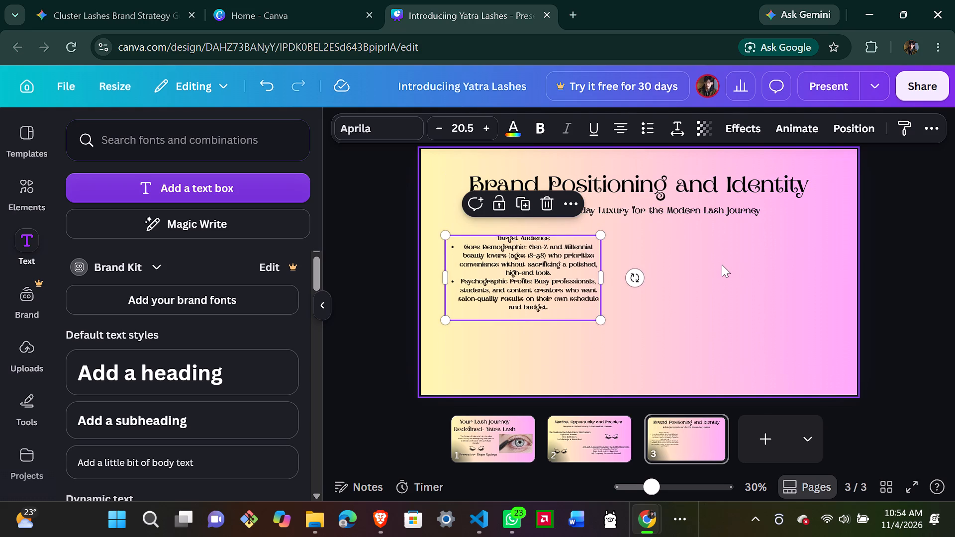
click(722, 265)
Widen the Target Audience box slightly and move it closer to the slide's left edge, directly beneath the subtitle line.
click(532, 264)
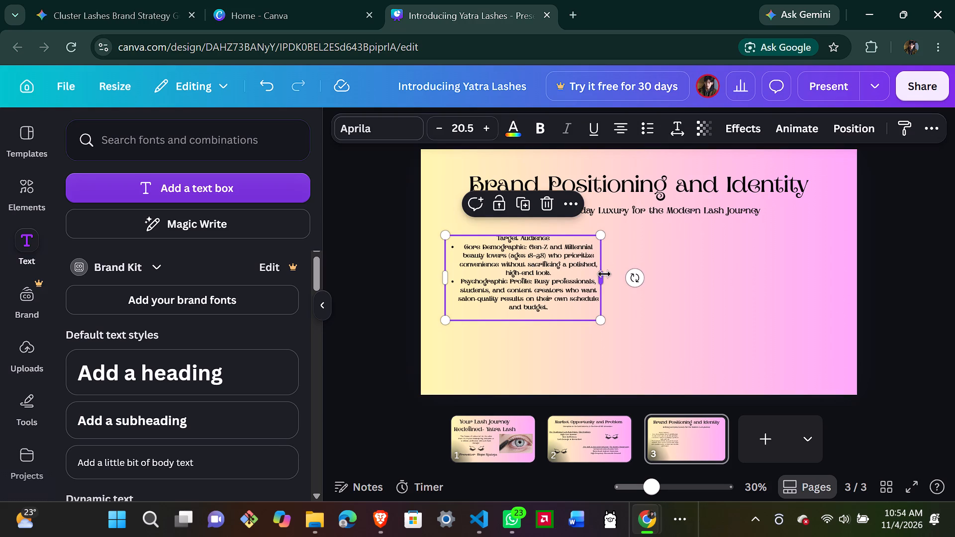
drag(604, 274, 620, 274)
click(675, 271)
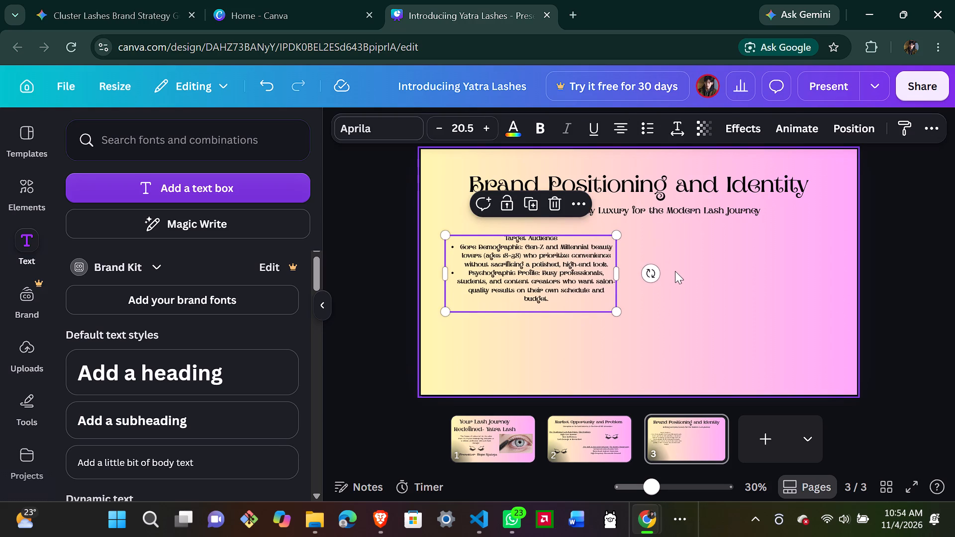
drag(511, 271, 494, 265)
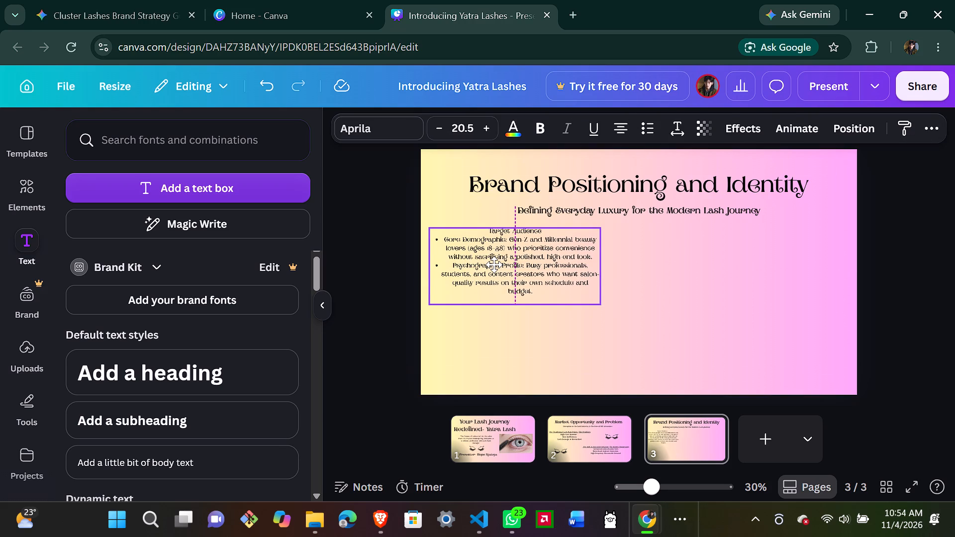
drag(494, 265, 494, 262)
click(751, 257)
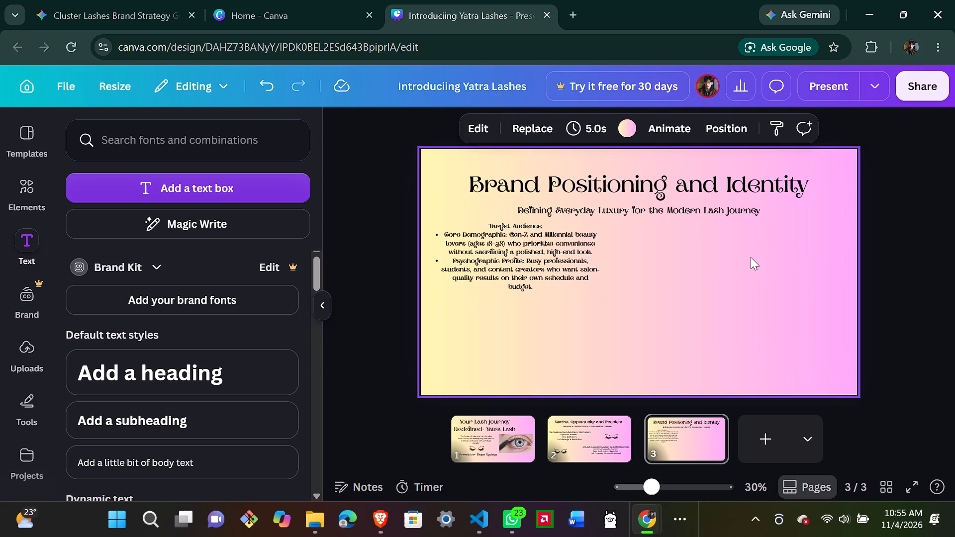
Widen the Target Audience box further so each bullet takes three lines, and nudge it slightly down from the subtitle.
click(559, 268)
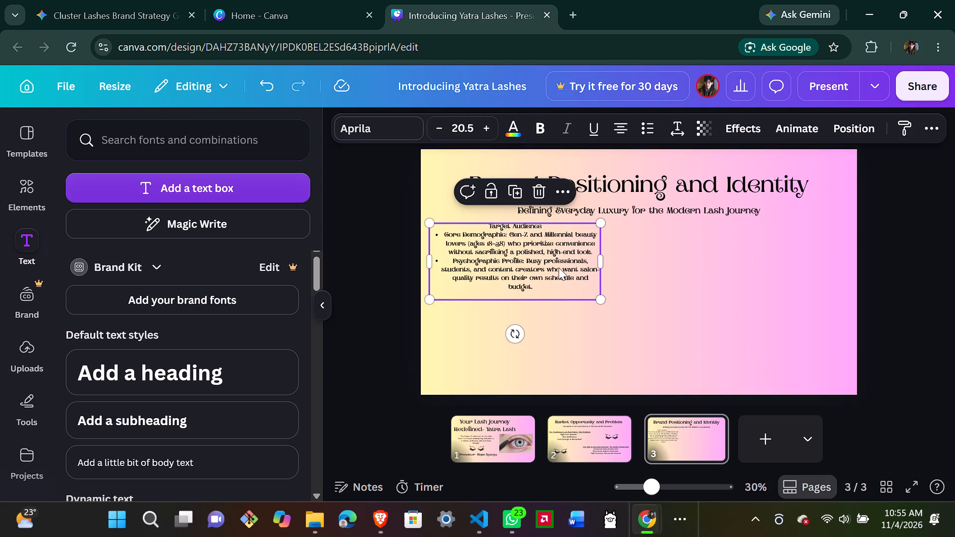
click(600, 258)
drag(605, 258, 616, 258)
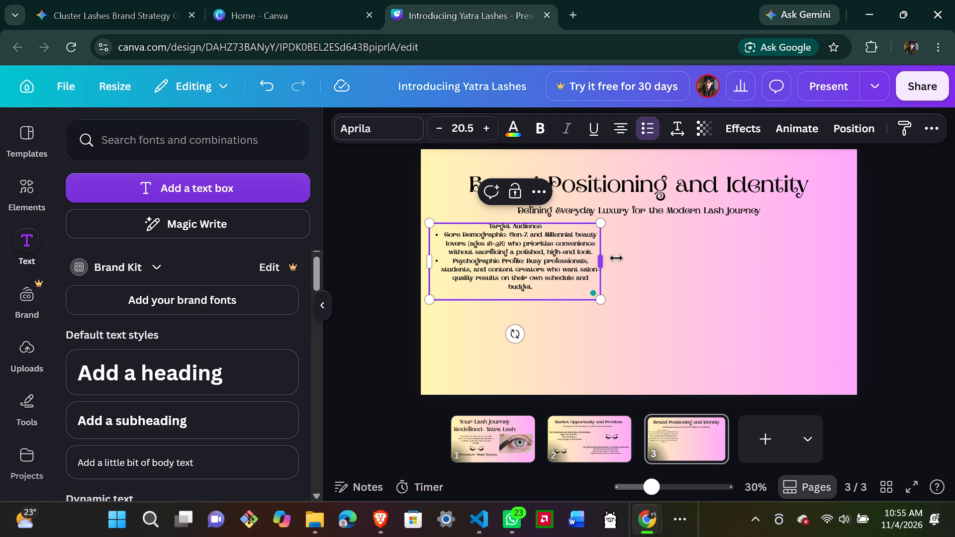
drag(616, 258, 629, 259)
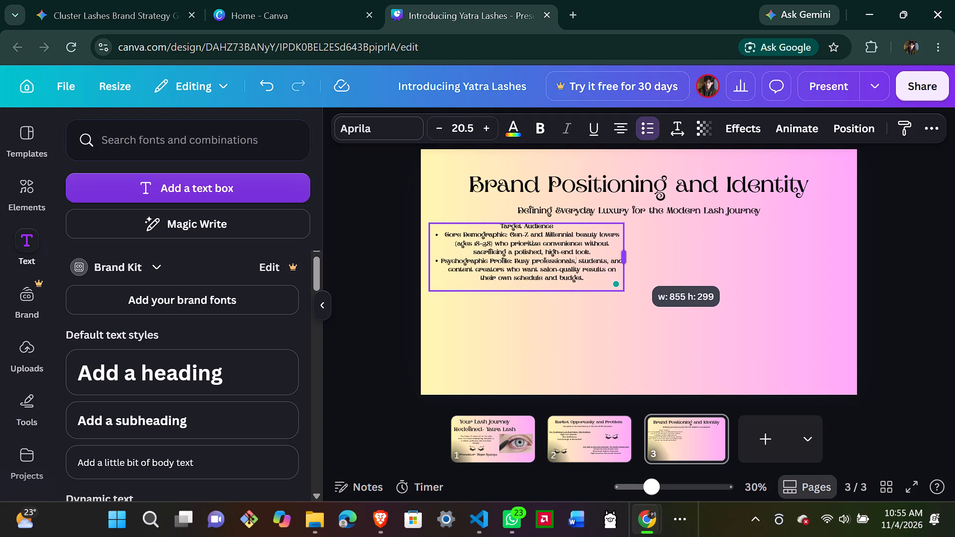
drag(629, 259, 633, 259)
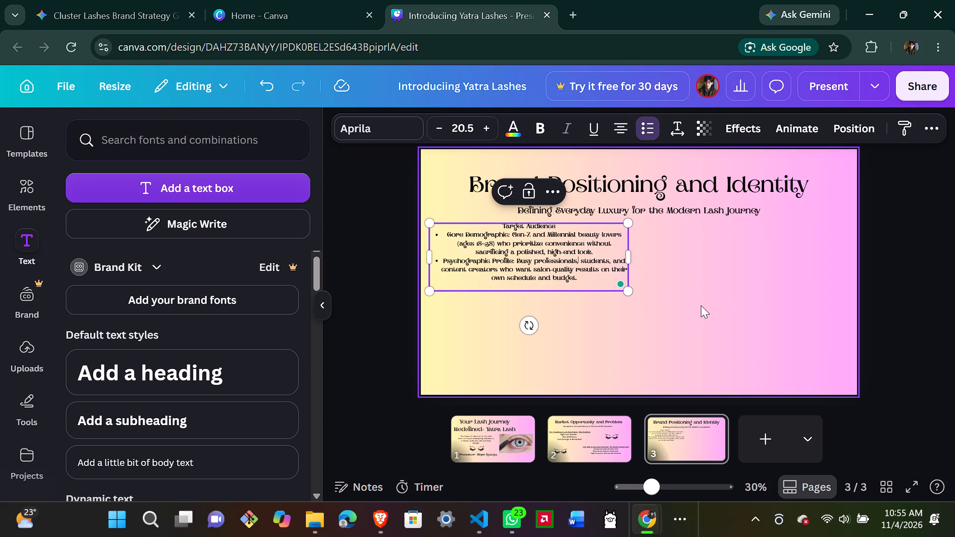
click(701, 305)
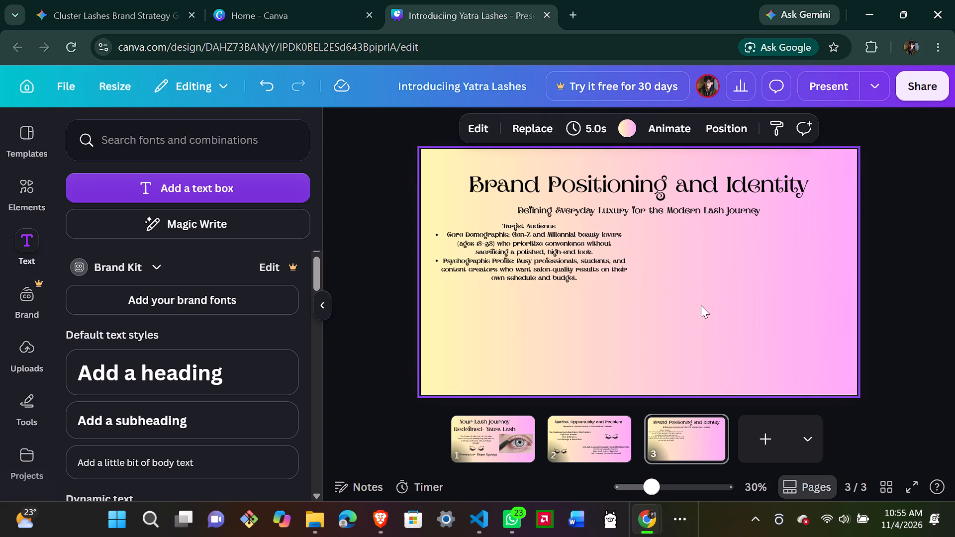
drag(577, 264, 576, 269)
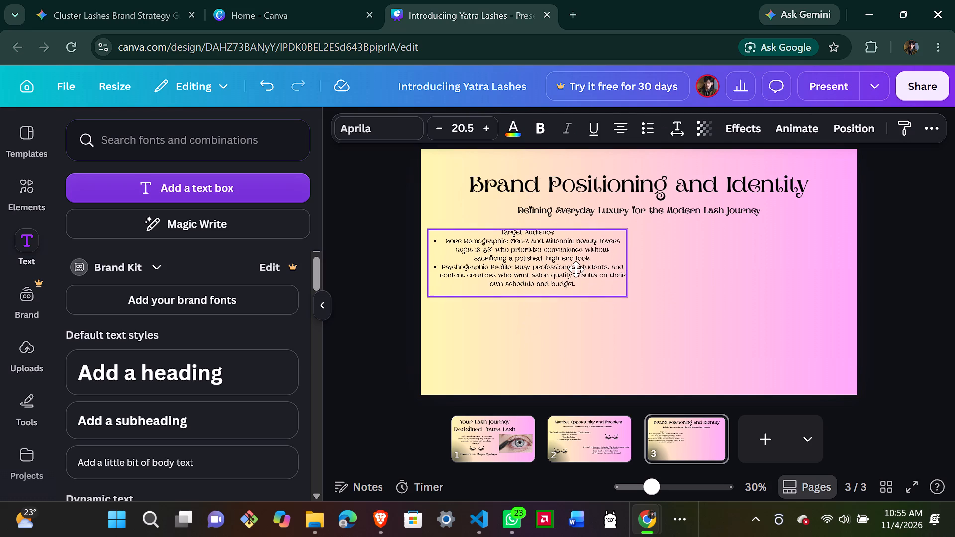
drag(576, 269, 575, 268)
click(696, 275)
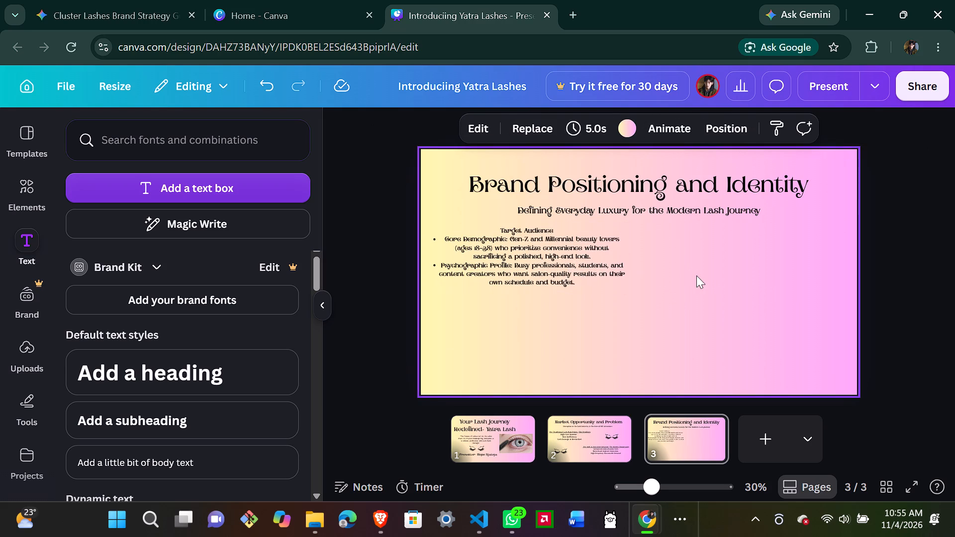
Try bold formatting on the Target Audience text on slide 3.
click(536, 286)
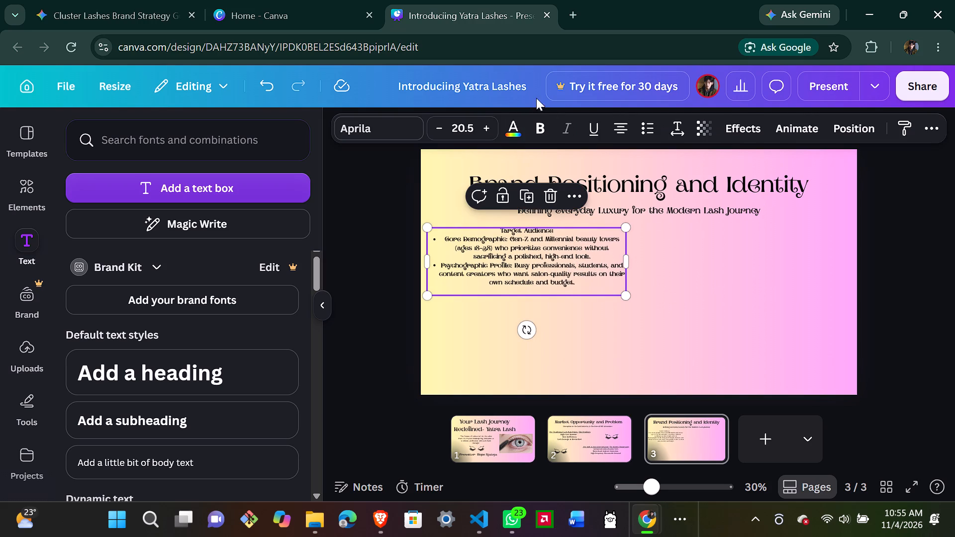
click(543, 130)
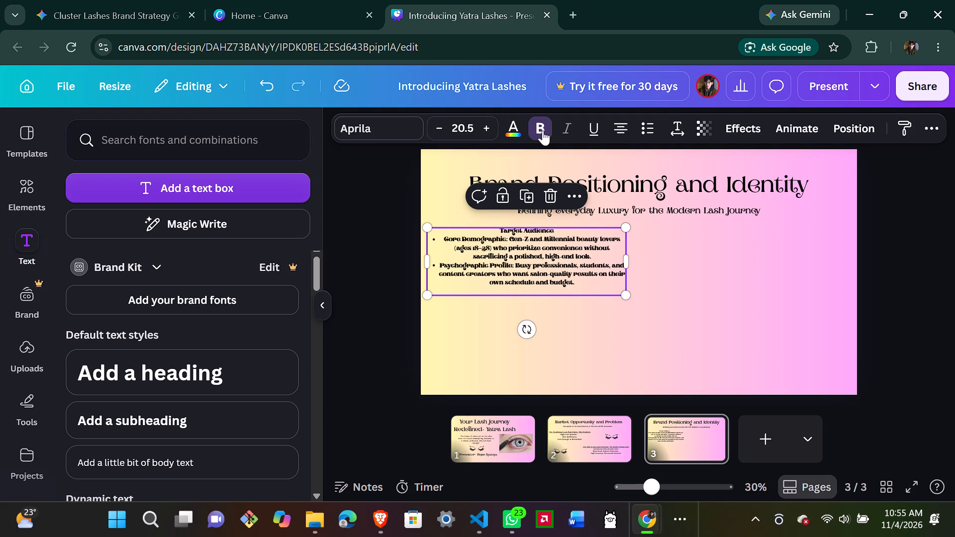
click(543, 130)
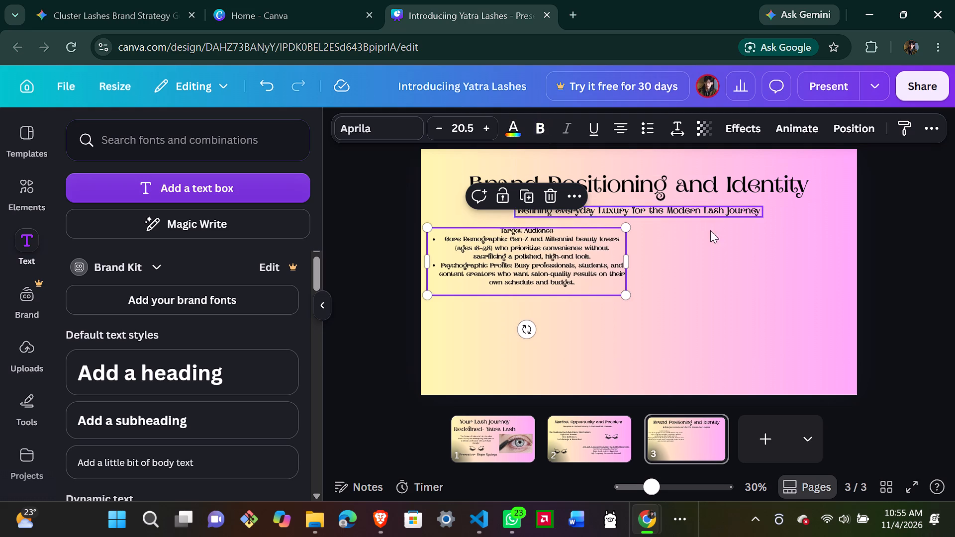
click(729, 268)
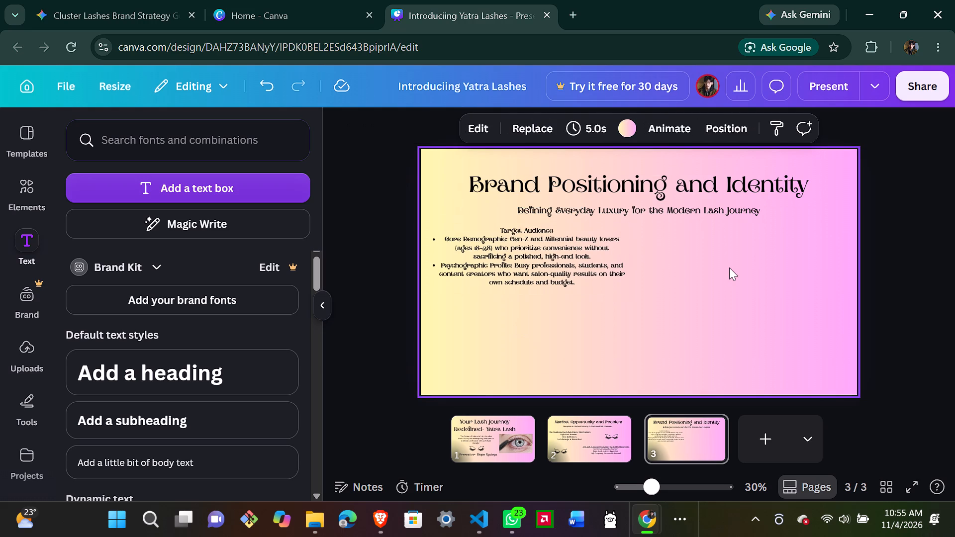
click(652, 182)
click(537, 123)
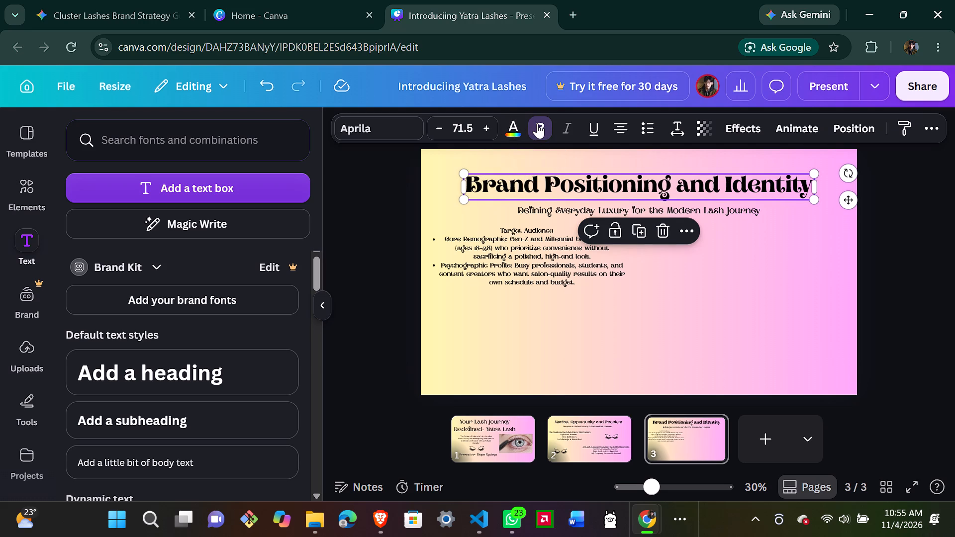
click(565, 426)
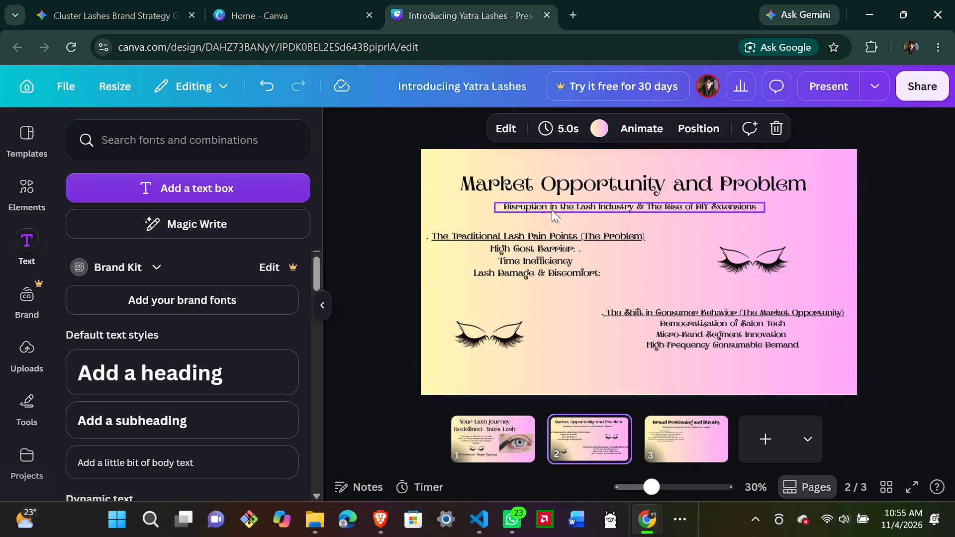
click(556, 193)
click(540, 131)
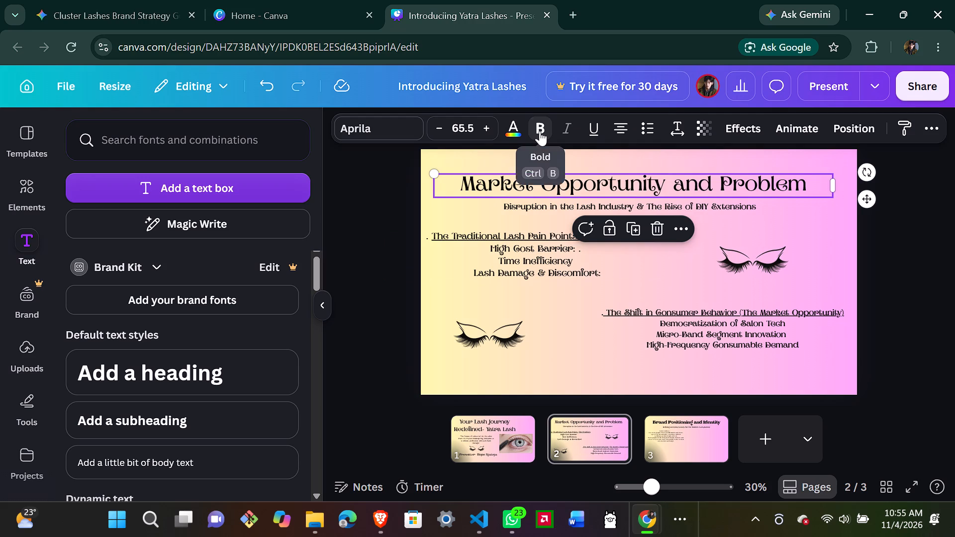
click(513, 432)
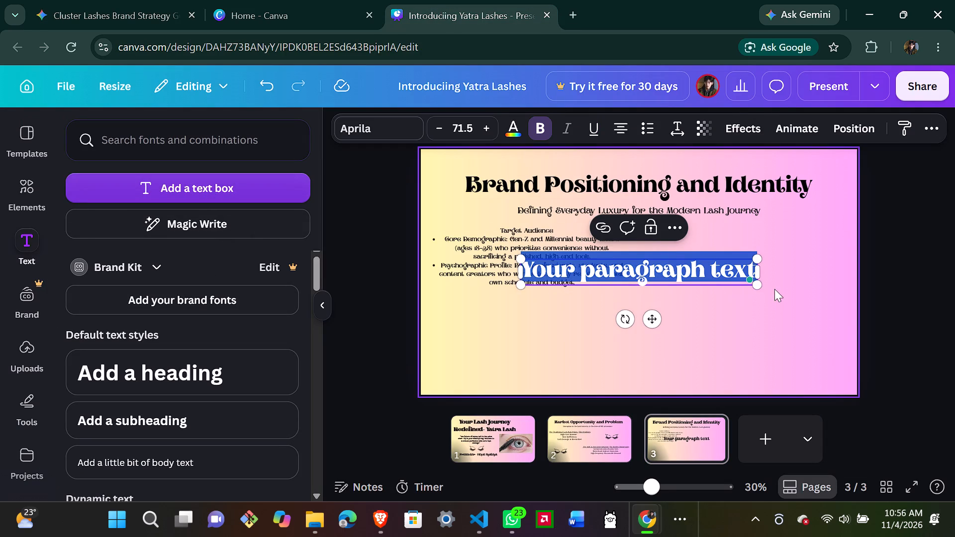
drag(760, 284, 601, 265)
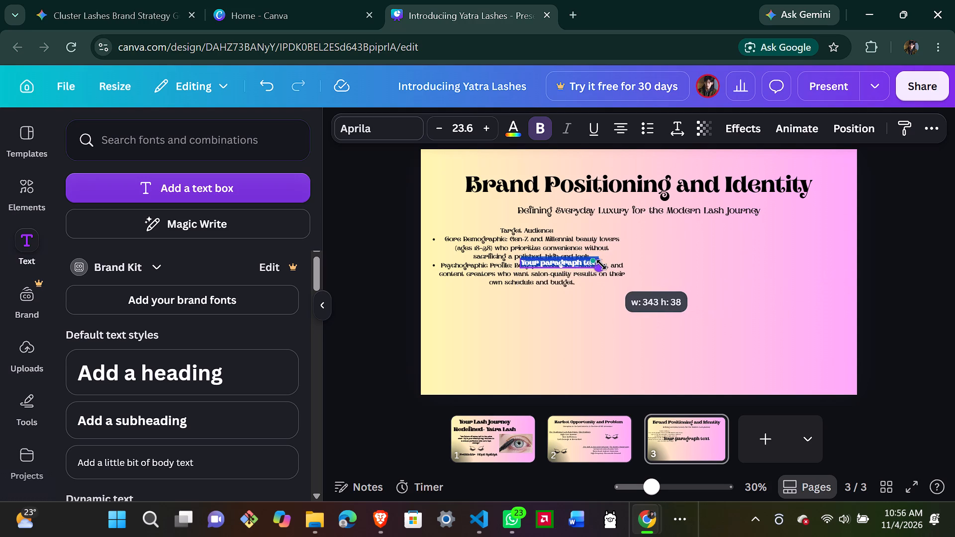
drag(590, 257, 747, 247)
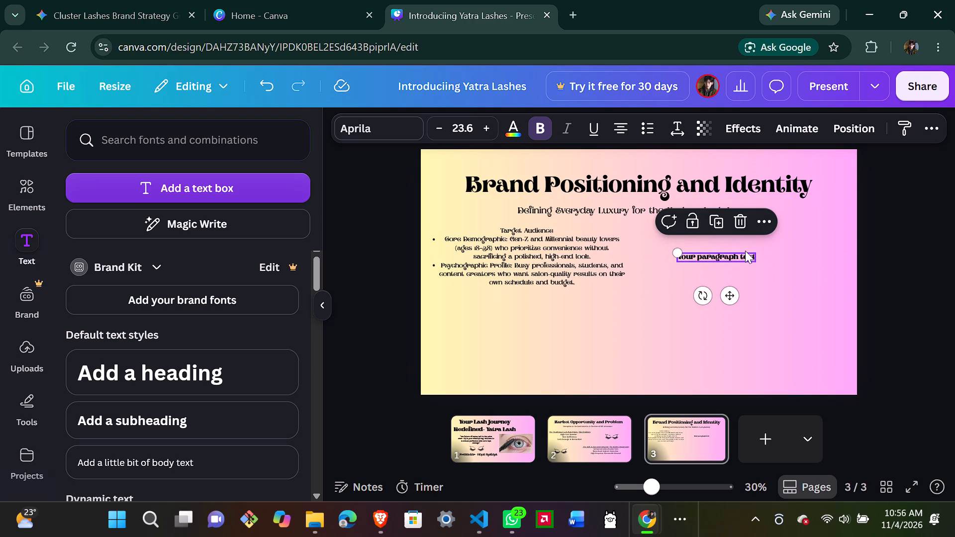
Replace the new text box's placeholder with the copied Brand Identity & Visual Aesthetic text.
click(746, 250)
click(746, 250)
double_click(746, 252)
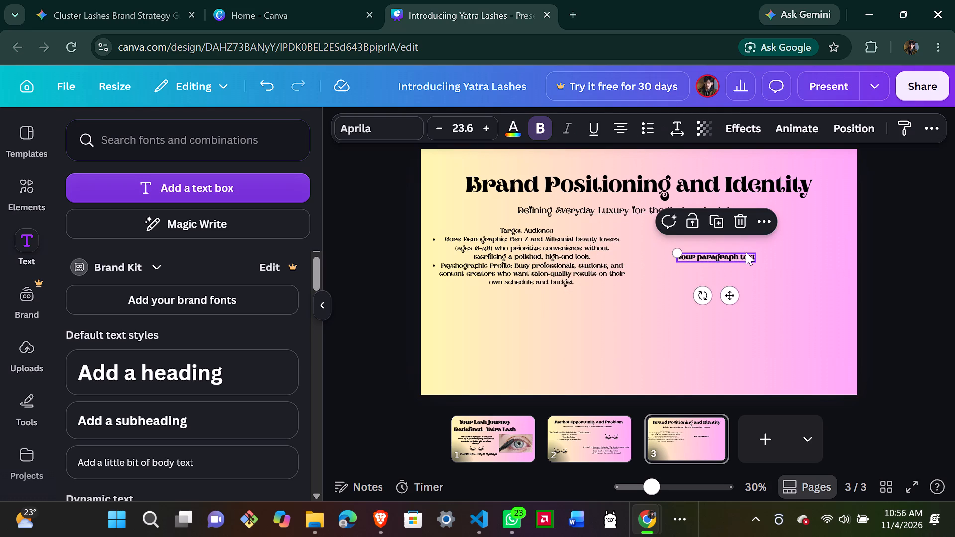
double_click(746, 252)
double_click(746, 252)
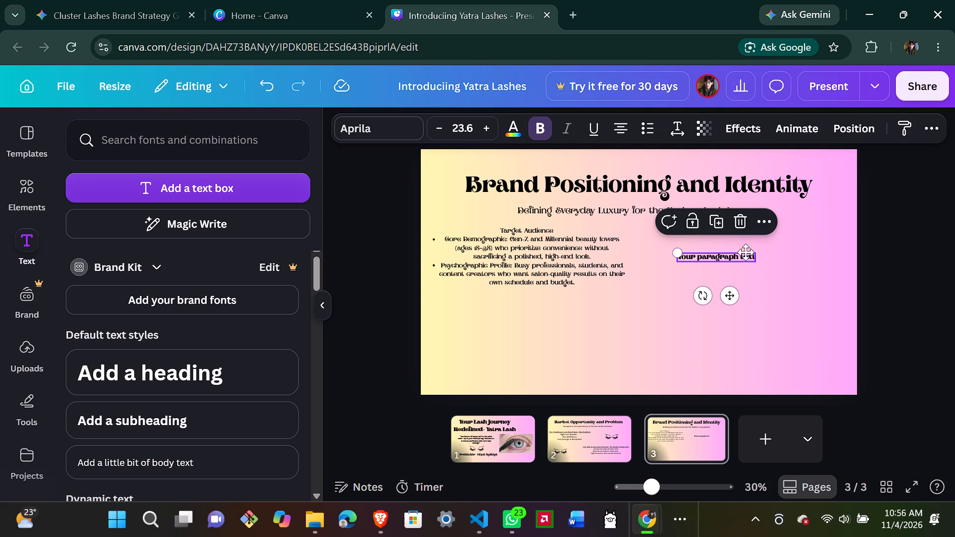
double_click(746, 252)
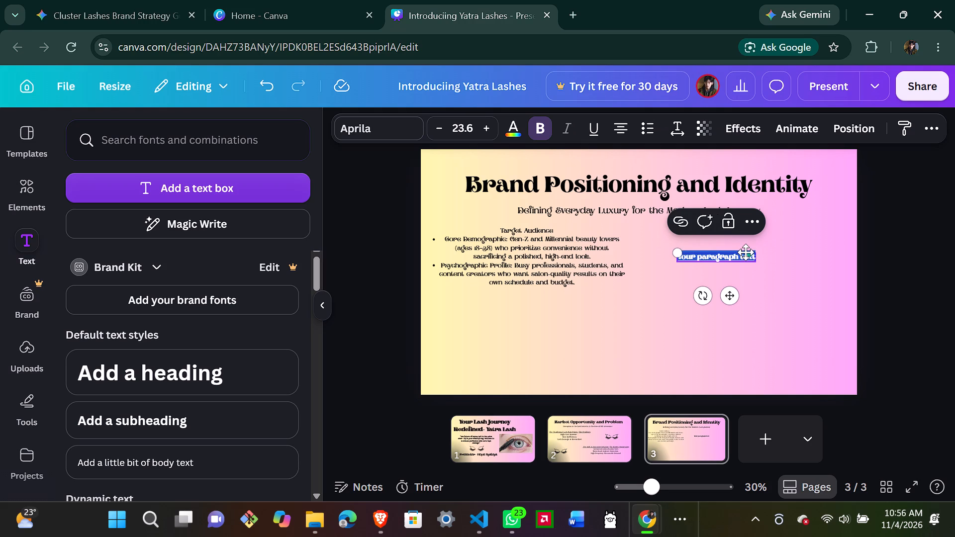
key(BackSpace)
key(ctrl+v)
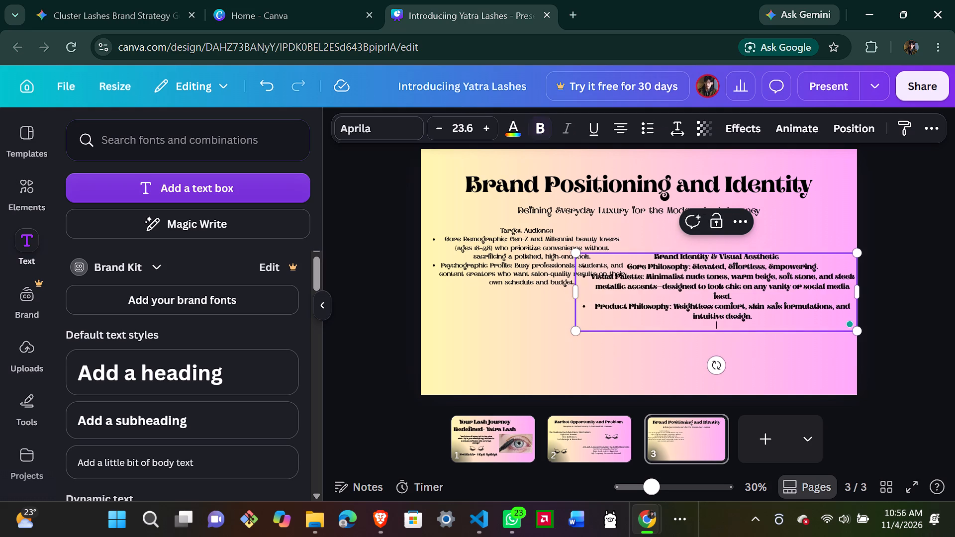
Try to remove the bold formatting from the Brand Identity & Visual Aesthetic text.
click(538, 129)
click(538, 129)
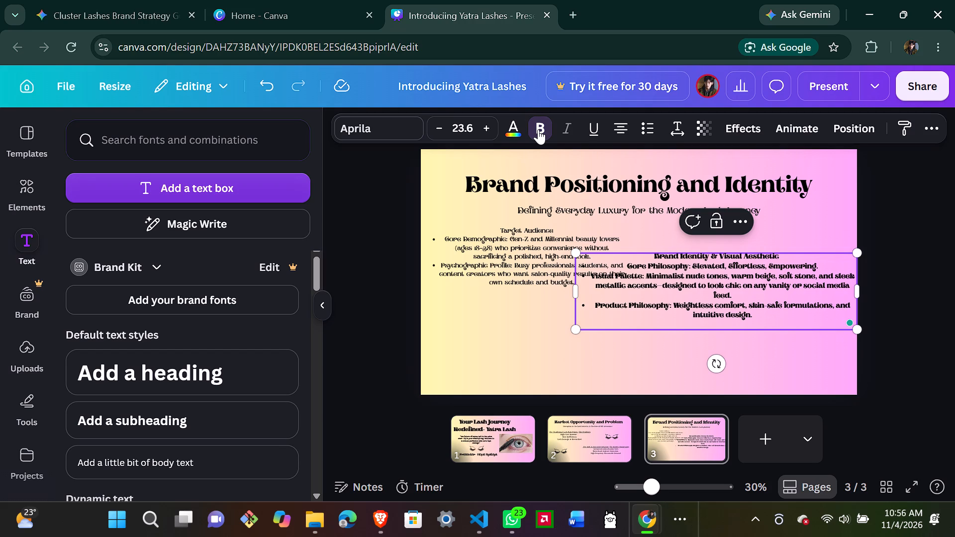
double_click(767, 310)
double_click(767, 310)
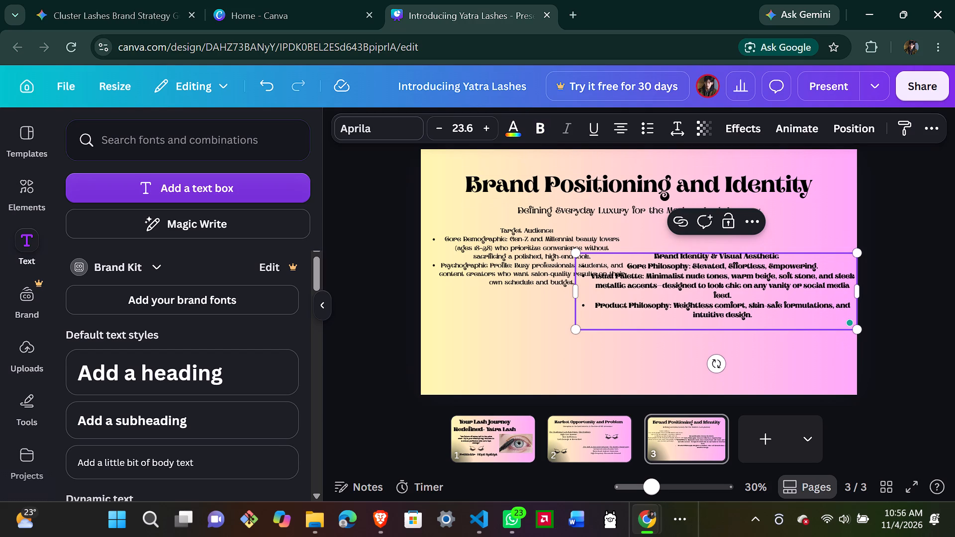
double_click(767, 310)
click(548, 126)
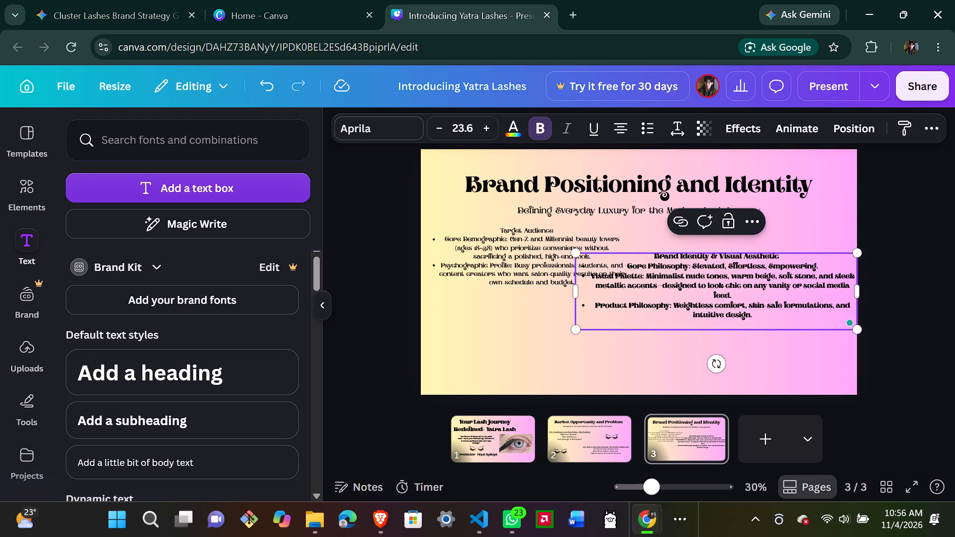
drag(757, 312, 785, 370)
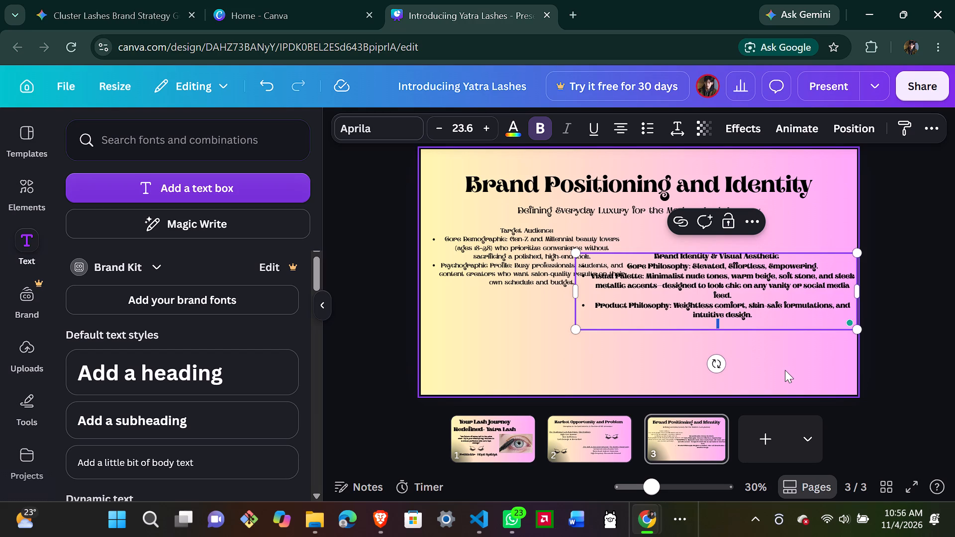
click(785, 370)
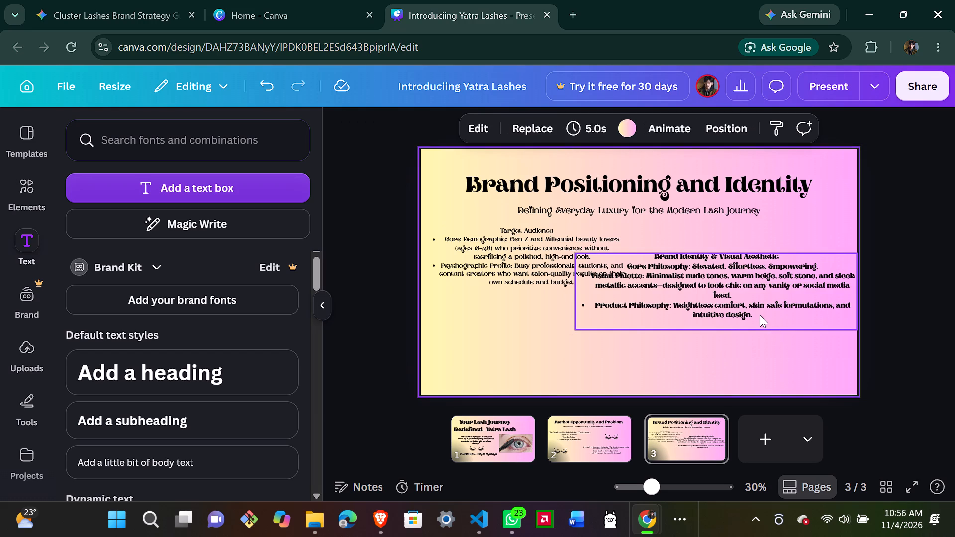
Move the Brand Identity & Visual Aesthetic box beneath the Target Audience text near the slide's left edge and narrow it slightly.
drag(760, 315, 745, 353)
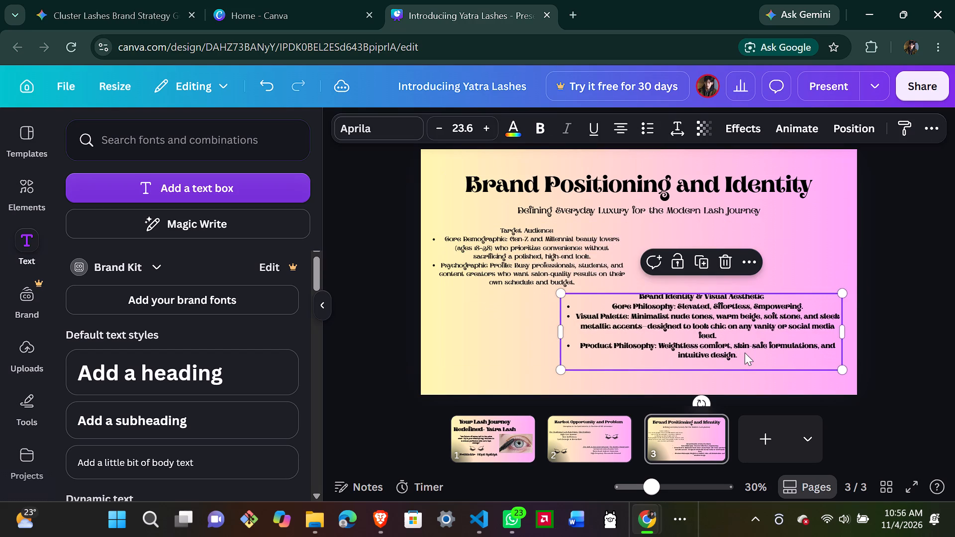
drag(841, 328, 763, 332)
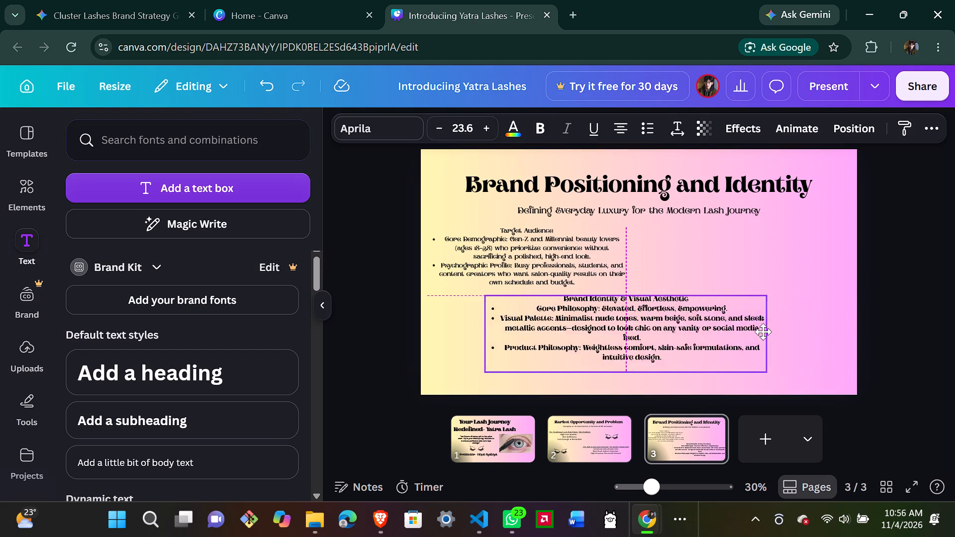
drag(763, 332, 748, 333)
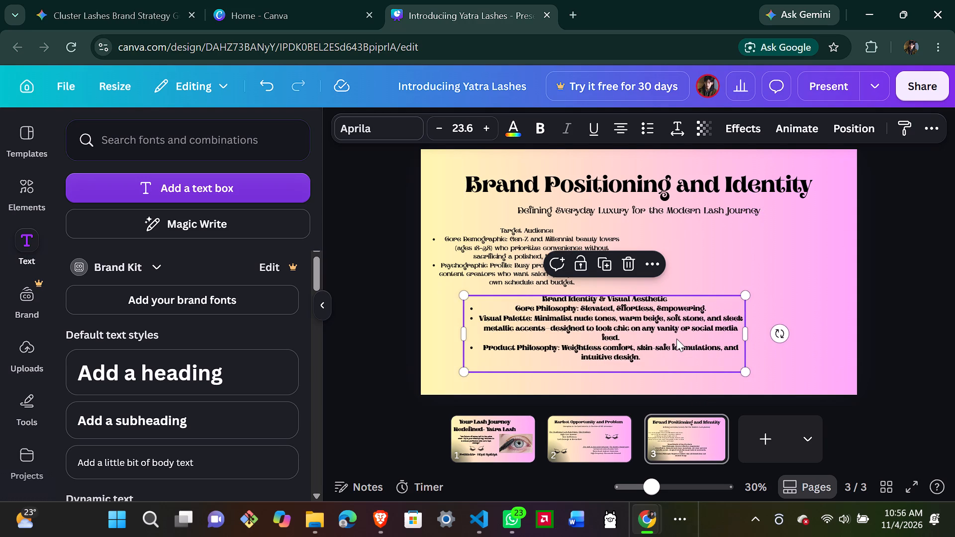
drag(676, 339, 643, 343)
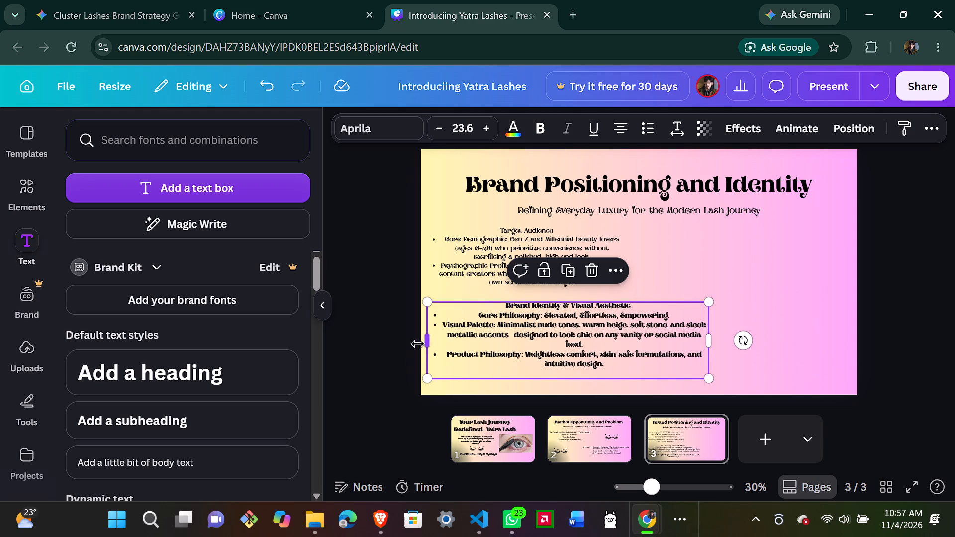
drag(423, 339, 462, 339)
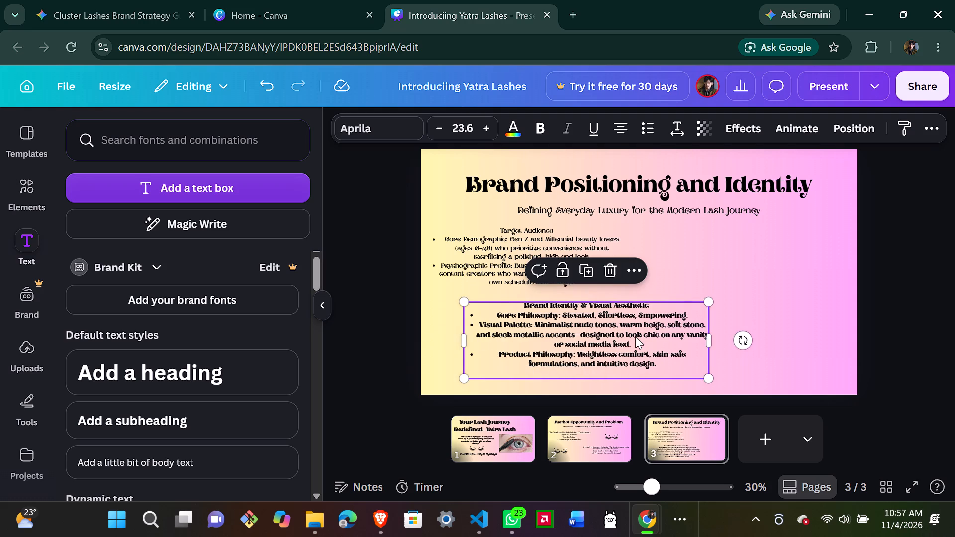
drag(635, 336, 604, 338)
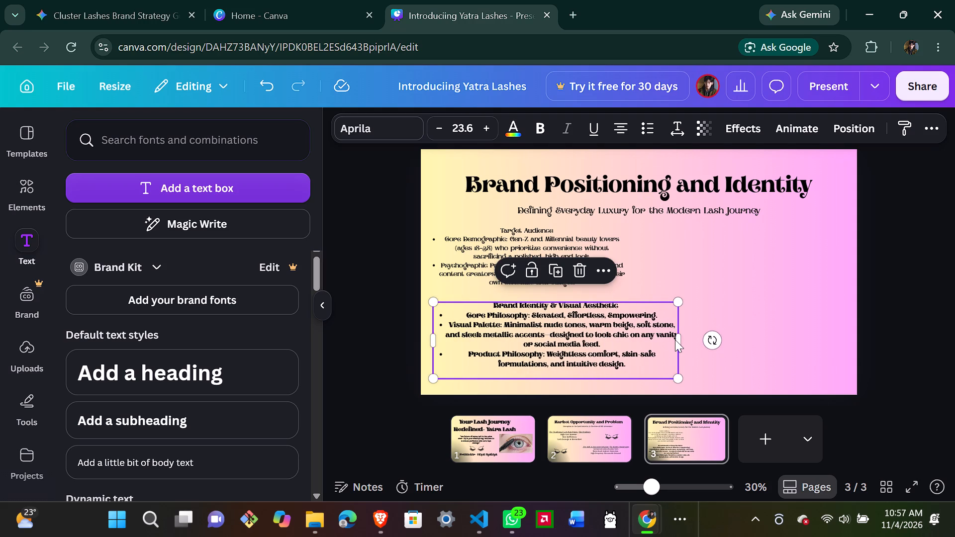
Narrow the Brand Identity & Visual Aesthetic text box on slide 3 from its outer side, keeping it beneath the Target Audience text.
drag(682, 335, 664, 337)
drag(664, 337, 649, 338)
click(704, 298)
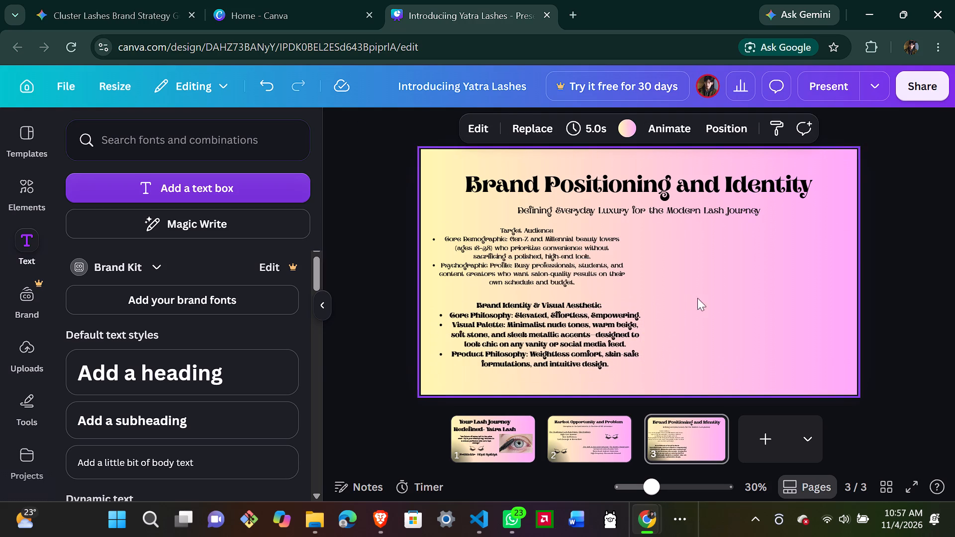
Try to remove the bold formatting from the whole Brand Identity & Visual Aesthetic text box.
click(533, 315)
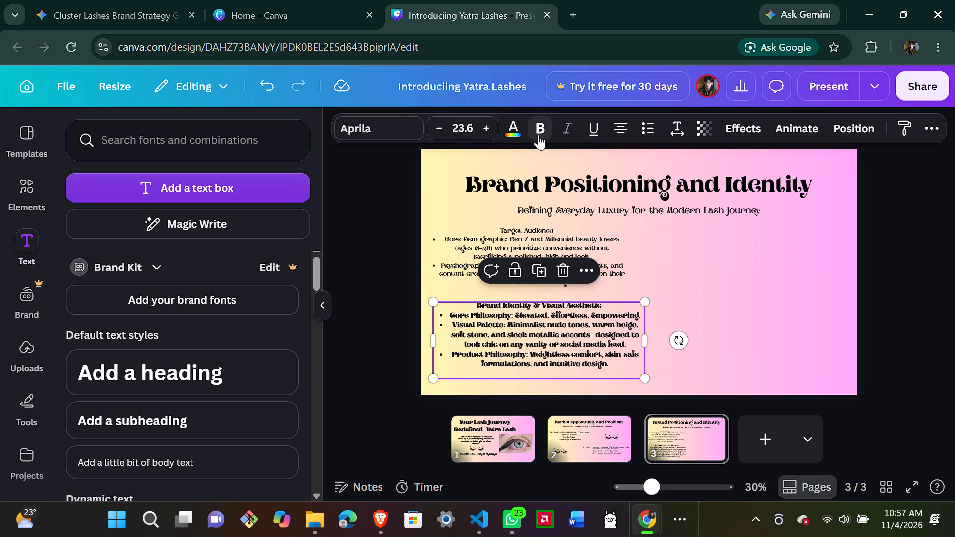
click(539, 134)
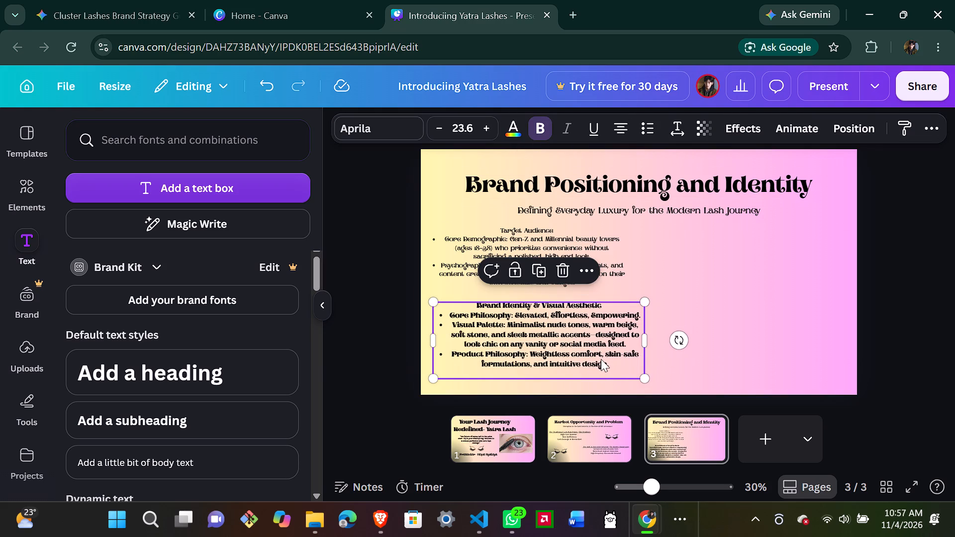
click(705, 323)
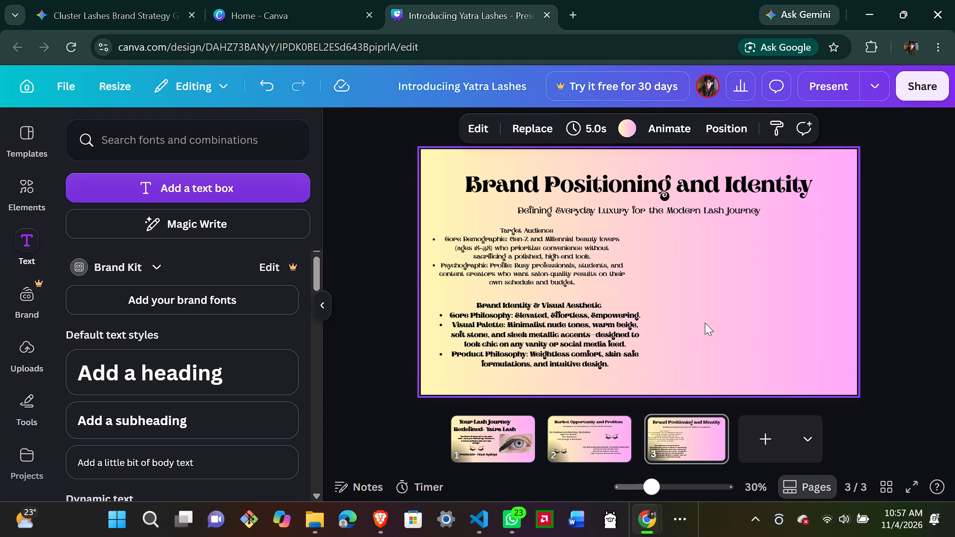
Move the Brand Identity & Visual Aesthetic box closer beneath the Target Audience box, align their edges and narrow it to the same width.
drag(609, 365, 618, 359)
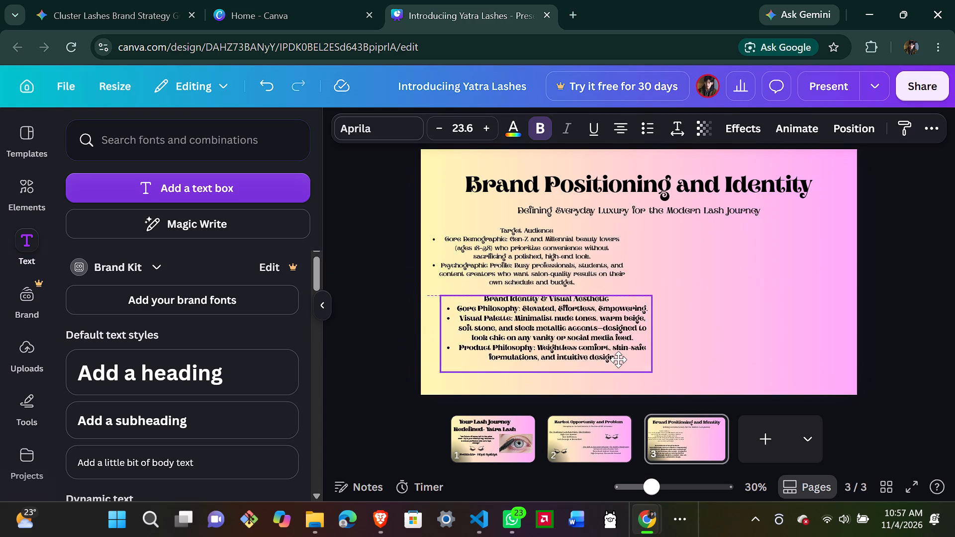
drag(618, 359, 619, 359)
drag(623, 347, 605, 349)
drag(644, 333, 634, 334)
click(717, 305)
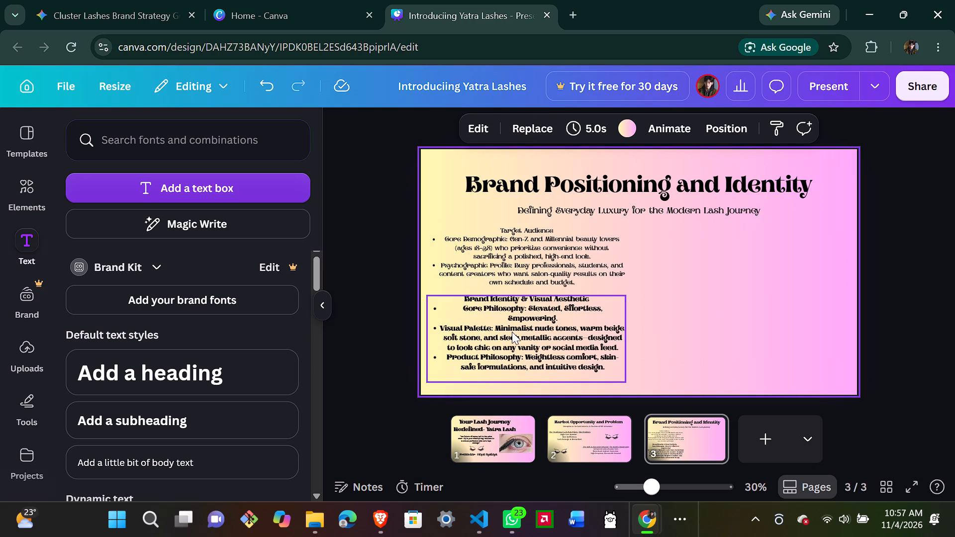
Remove the bold formatting from all the text inside the Brand Identity & Visual Aesthetic box.
double_click(578, 358)
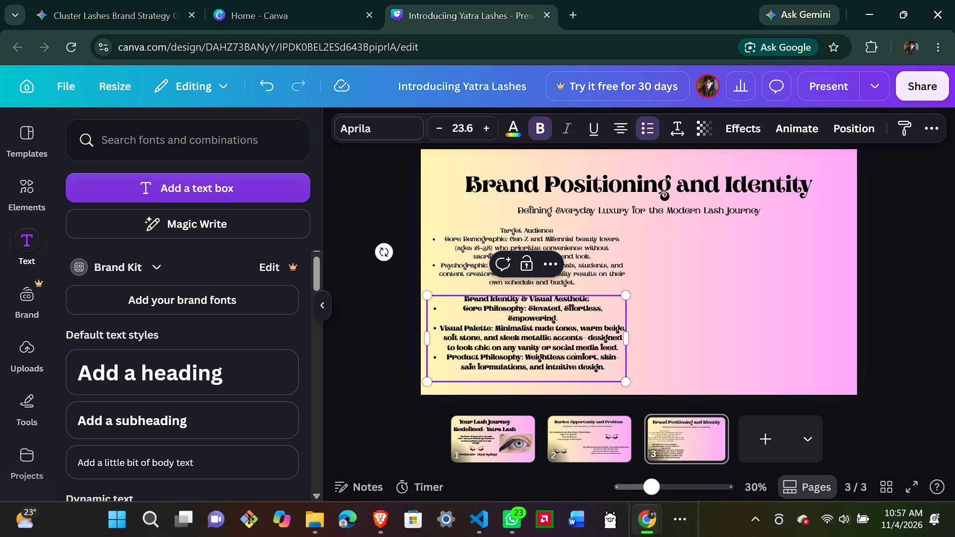
drag(603, 368, 568, 359)
drag(568, 359, 454, 300)
click(543, 119)
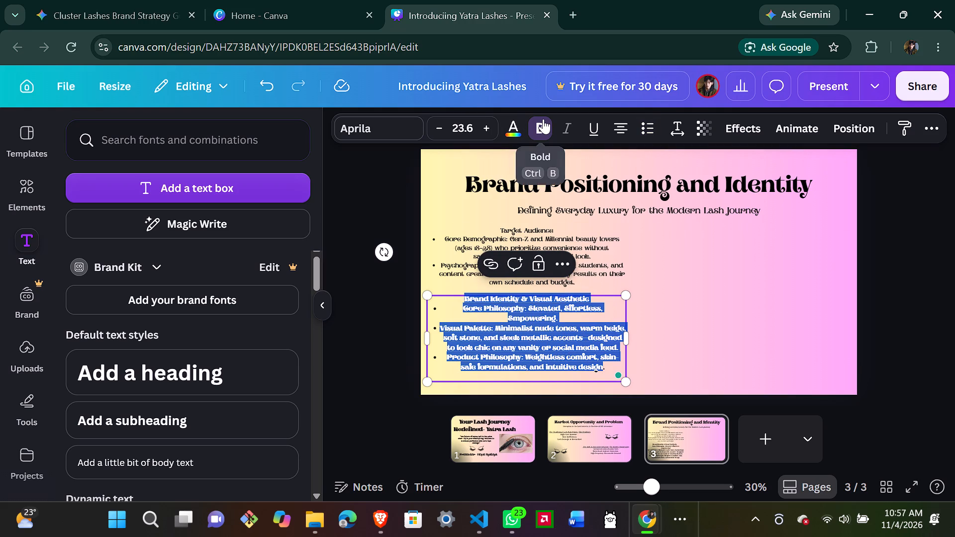
click(705, 271)
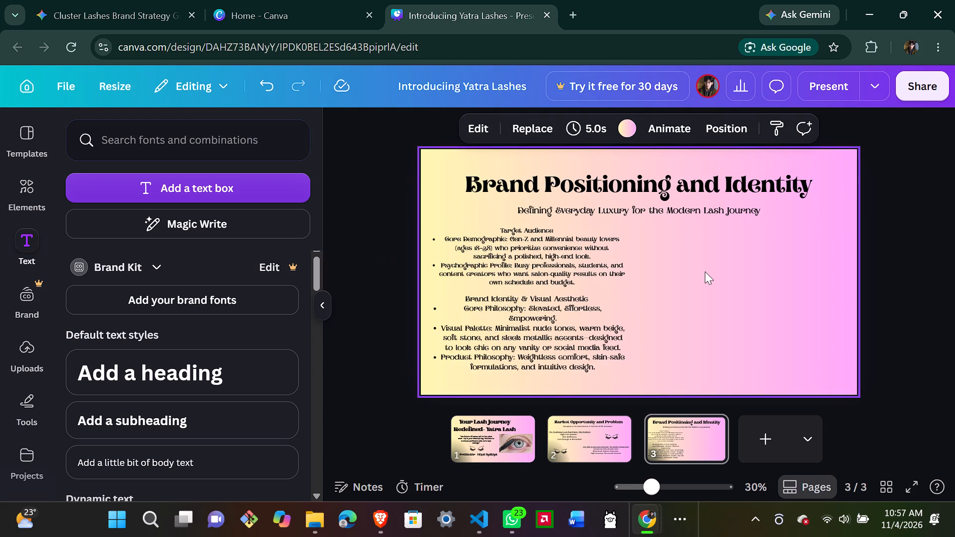
Move the Brand Identity & Visual Aesthetic box slightly down to leave a gap below the Target Audience text.
click(569, 317)
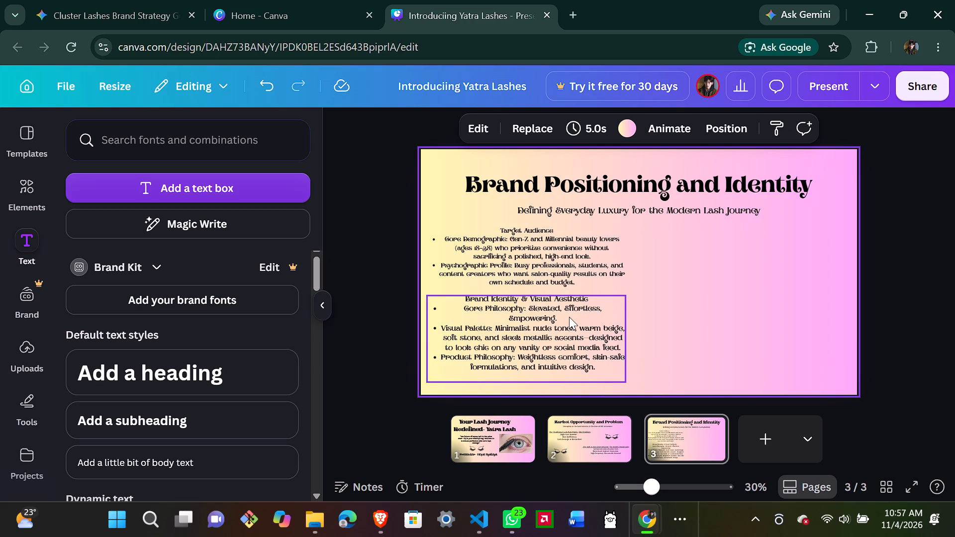
drag(569, 317, 571, 323)
click(664, 315)
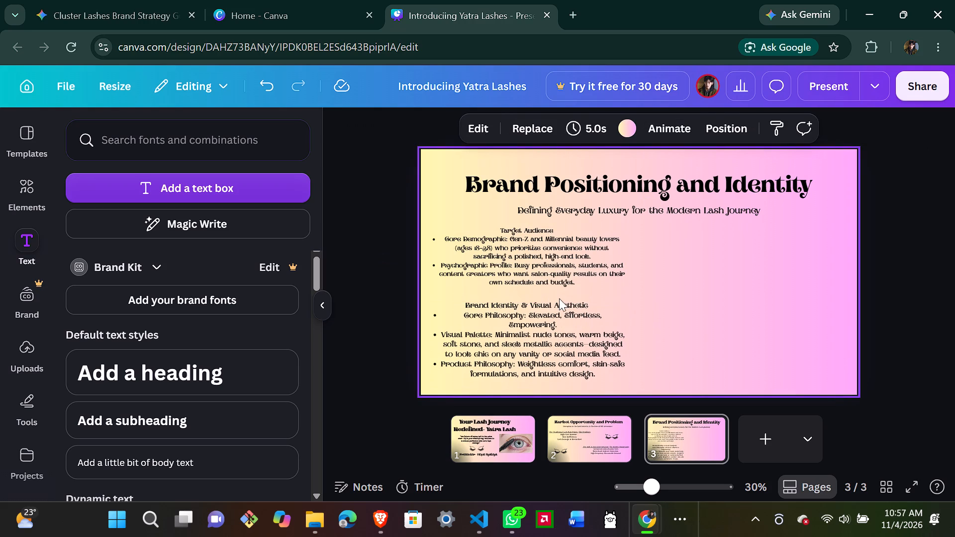
Underline the "Brand Identity & Visual Aesthetic" heading line in its text box.
double_click(564, 303)
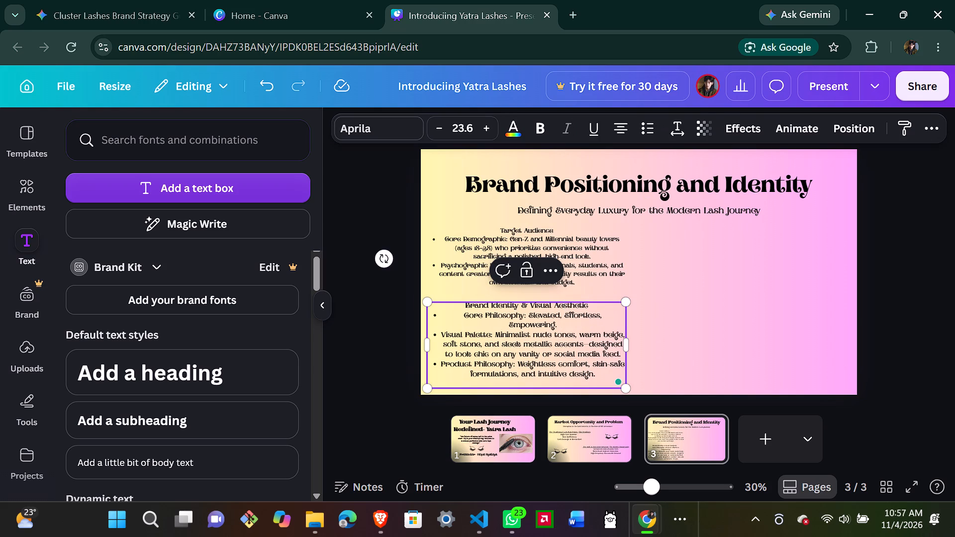
drag(592, 304, 493, 313)
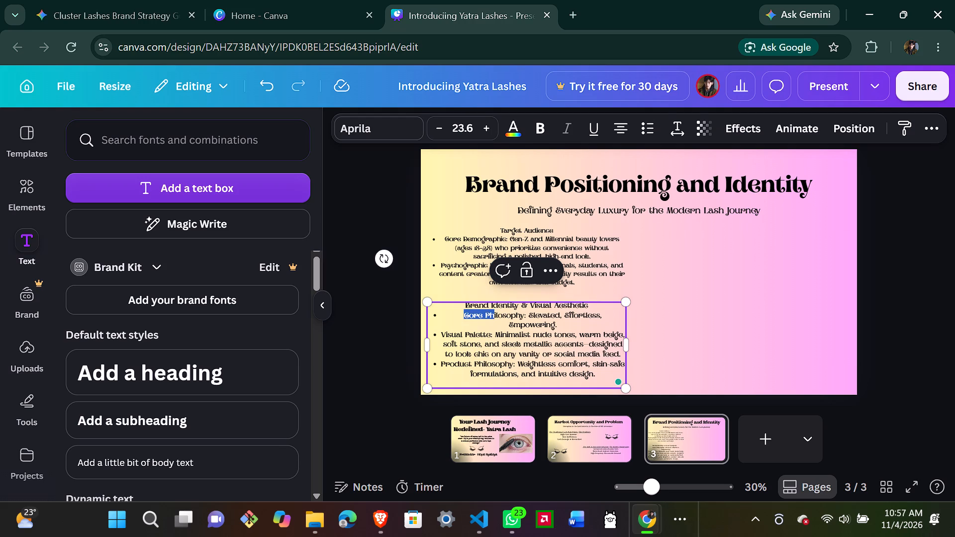
drag(493, 313, 466, 307)
click(589, 122)
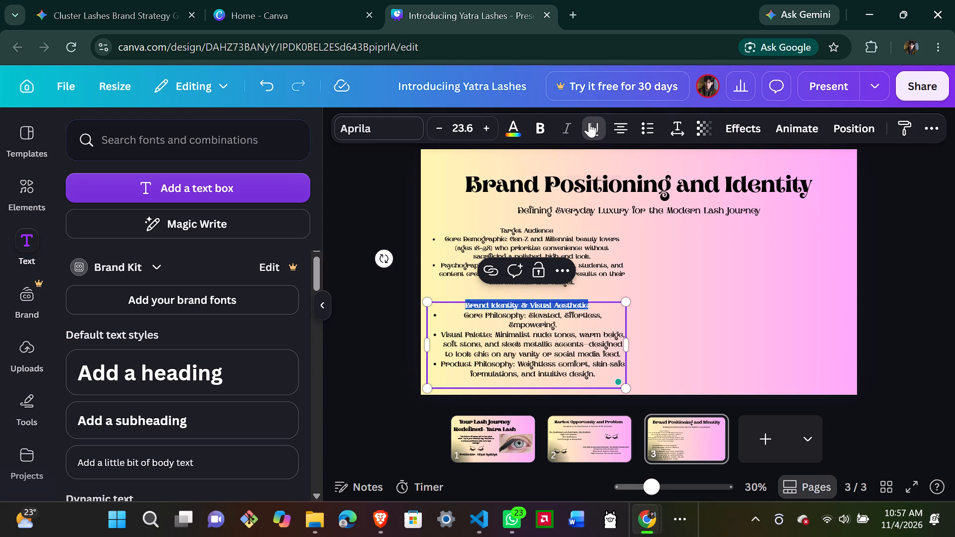
click(718, 318)
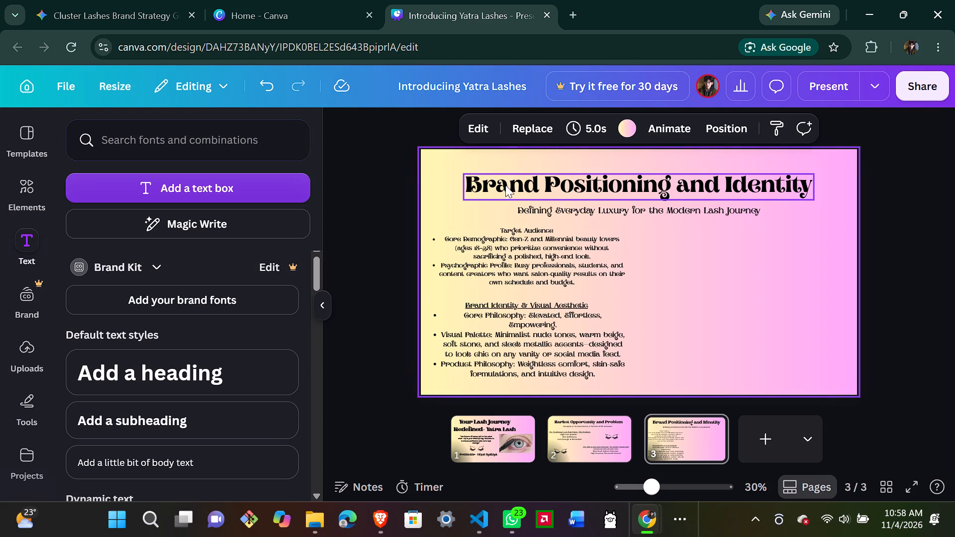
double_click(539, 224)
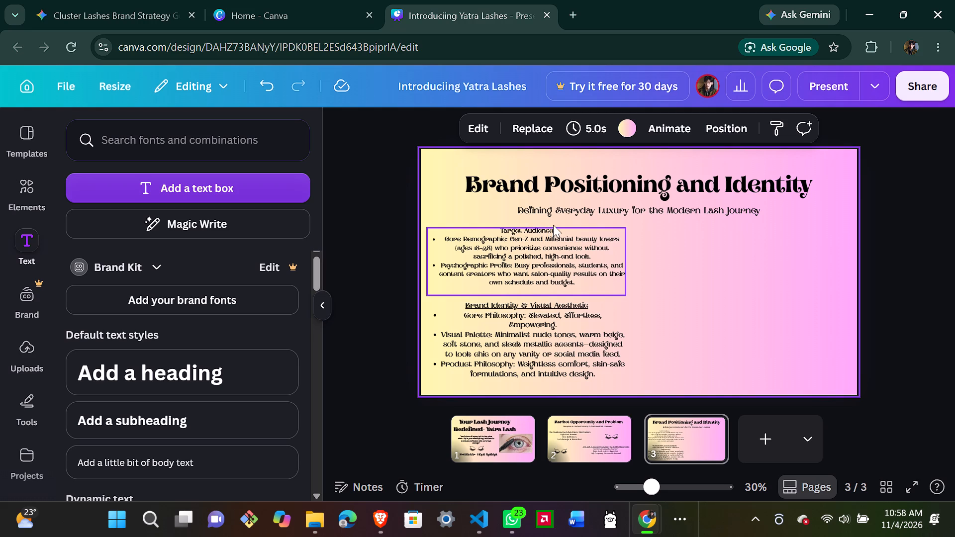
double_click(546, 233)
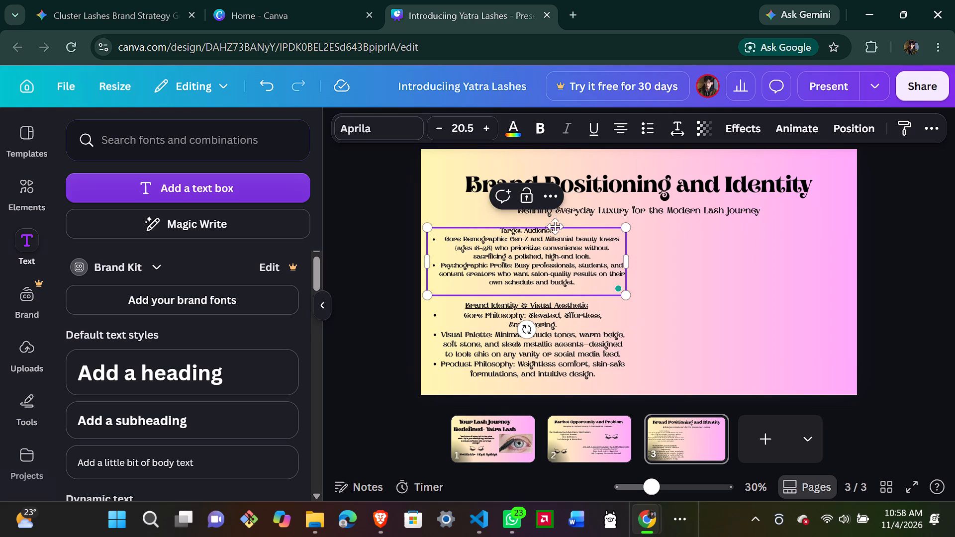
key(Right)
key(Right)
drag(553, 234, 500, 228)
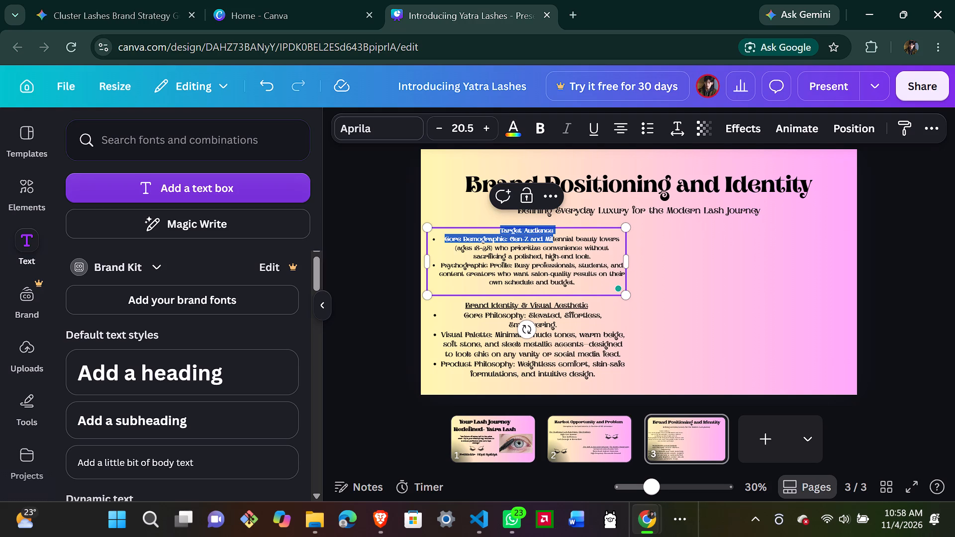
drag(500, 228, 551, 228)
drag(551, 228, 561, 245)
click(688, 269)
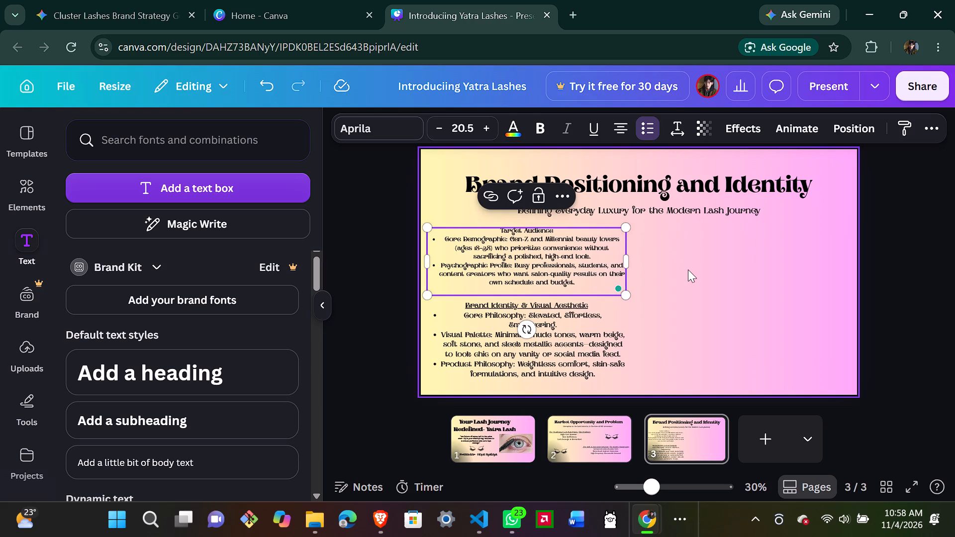
Nudge the Target Audience text box slightly up toward the slide's subtitle, keeping it aligned with the box below.
click(495, 227)
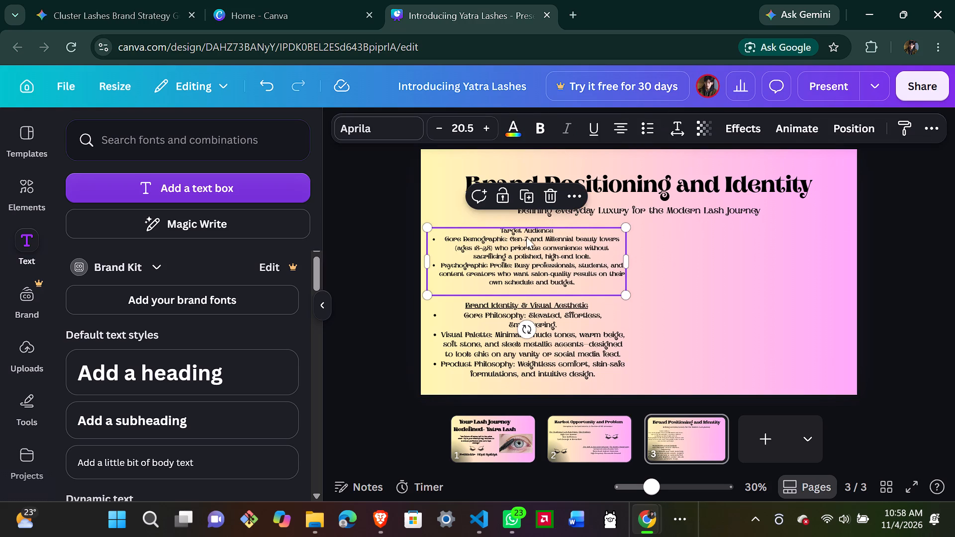
click(550, 226)
click(554, 228)
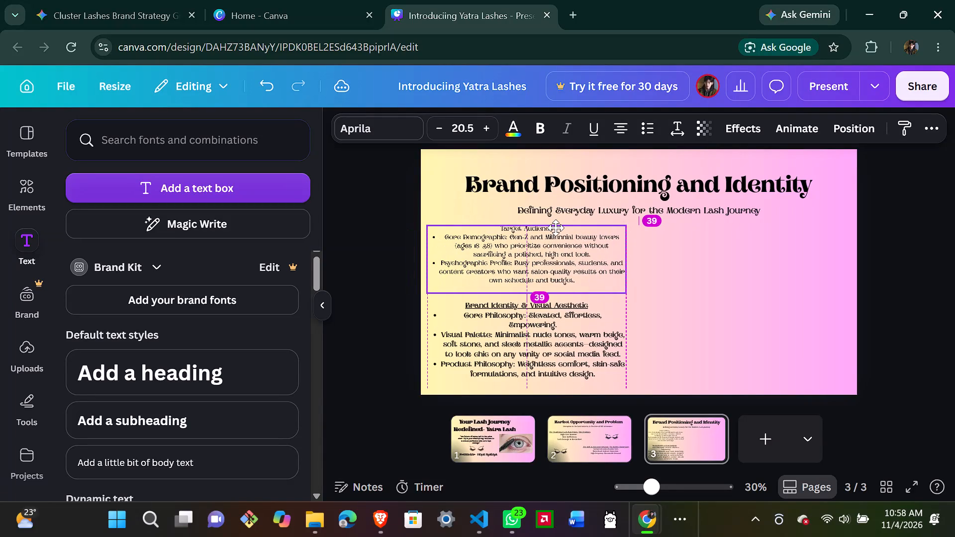
click(704, 301)
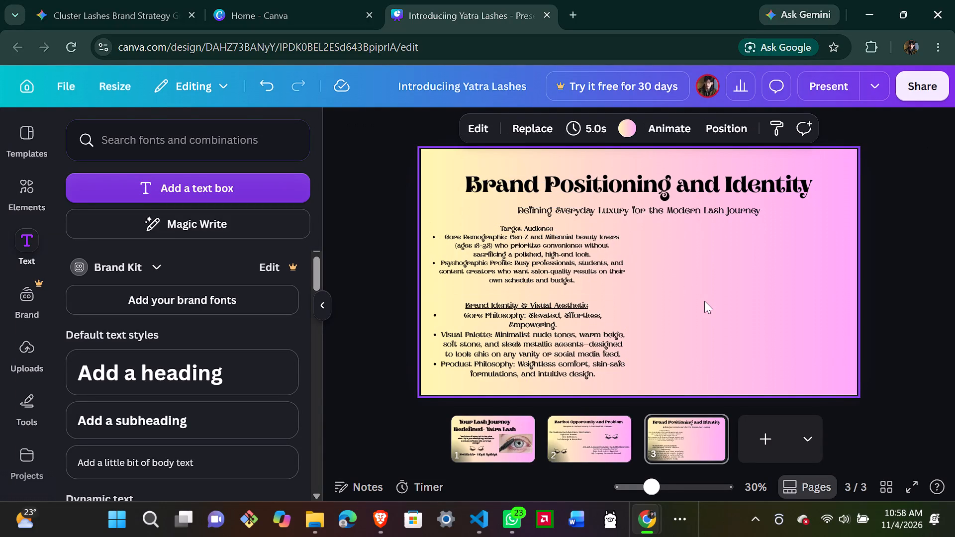
Underline the "Target Audience" heading line in its text box.
double_click(533, 226)
double_click(533, 226)
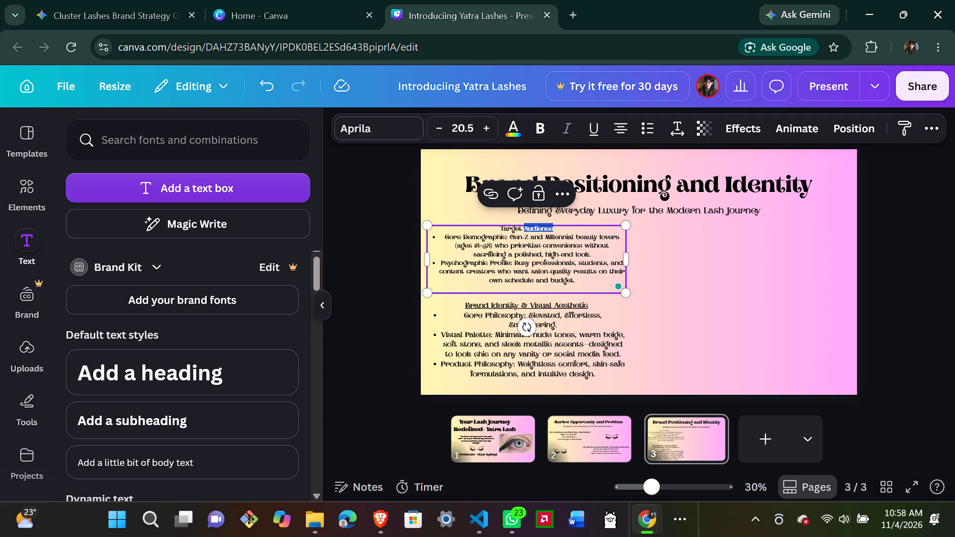
drag(526, 228, 503, 230)
drag(503, 230, 503, 230)
drag(500, 230, 532, 228)
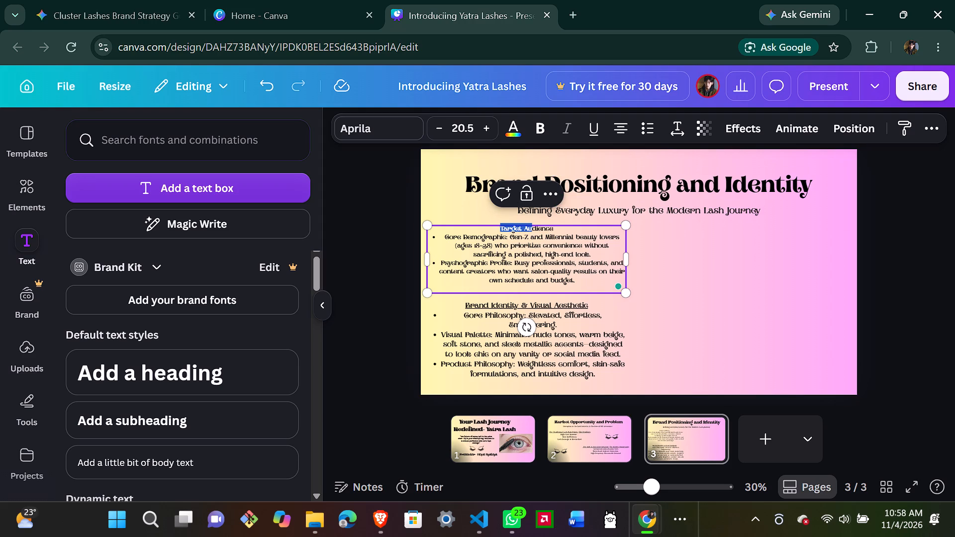
drag(532, 228, 559, 225)
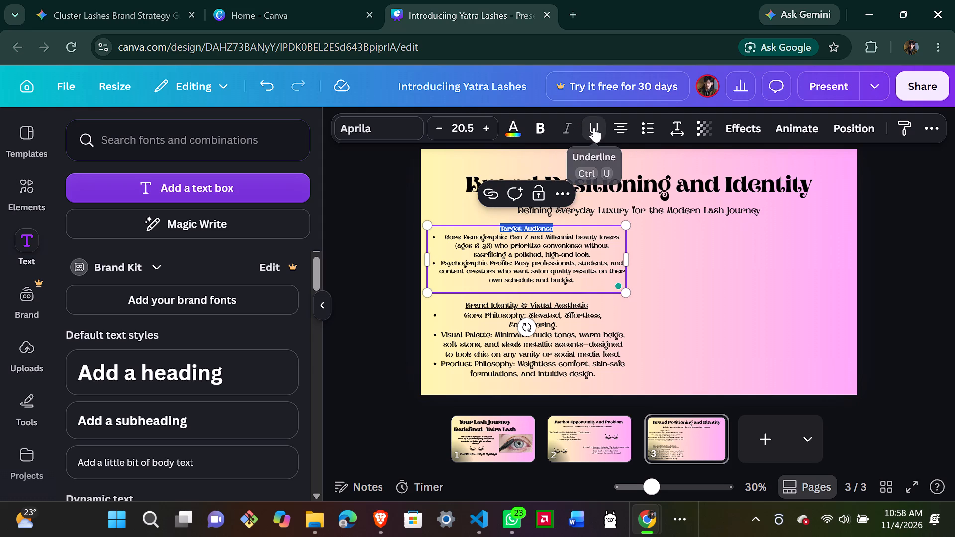
click(594, 127)
click(777, 291)
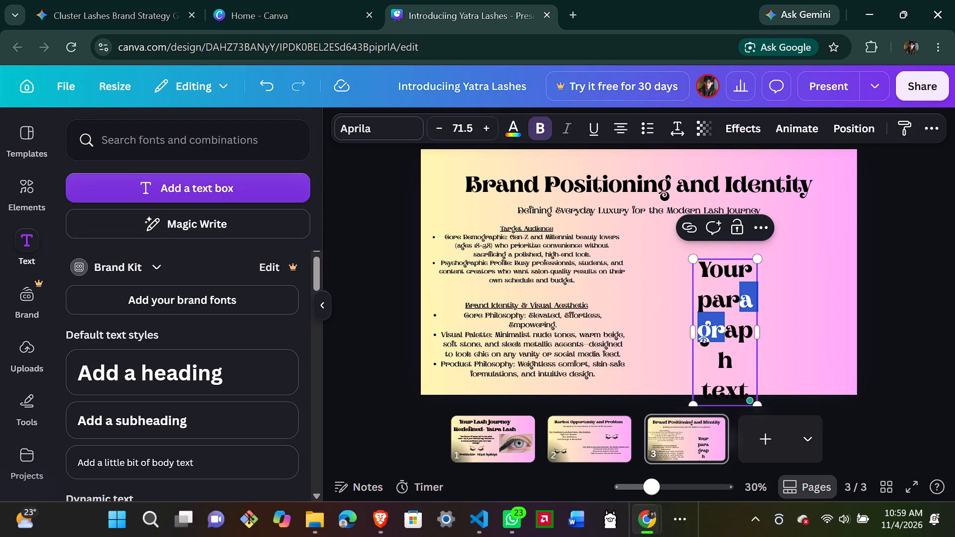
drag(743, 296, 836, 313)
click(836, 313)
drag(731, 316, 740, 300)
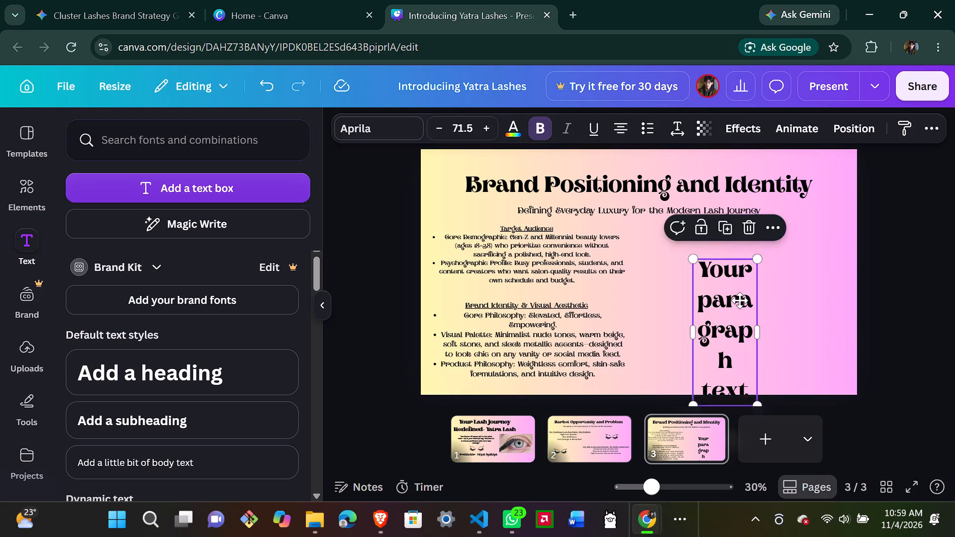
drag(740, 300, 749, 288)
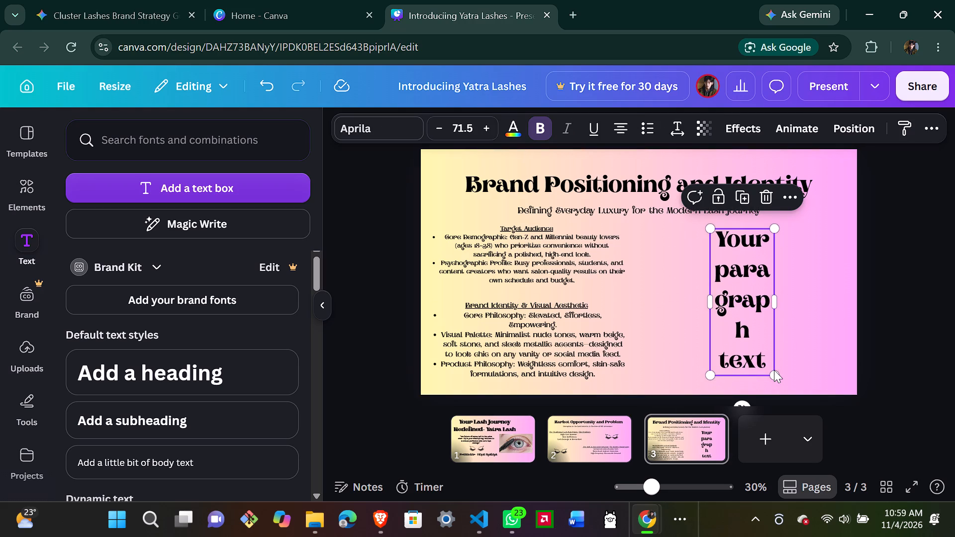
drag(774, 370, 795, 361)
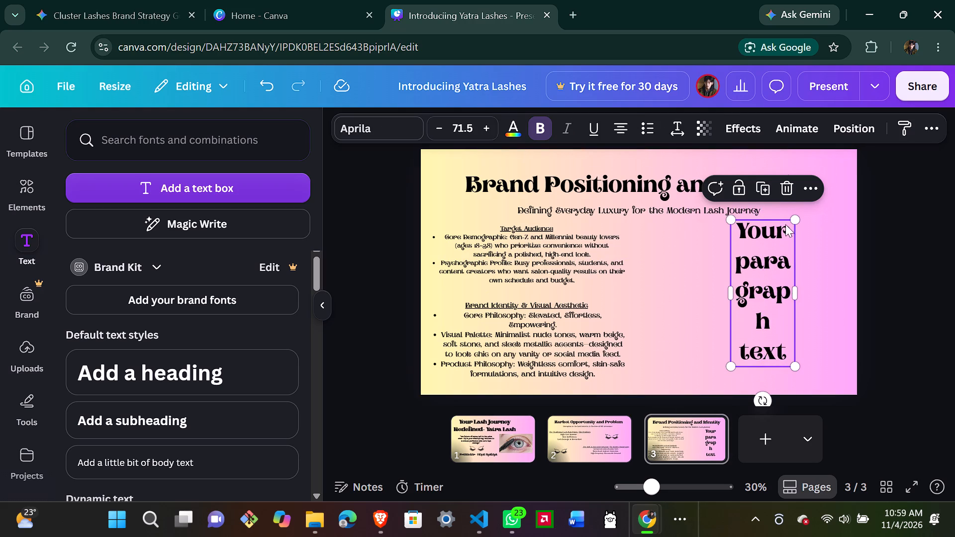
drag(794, 216, 769, 291)
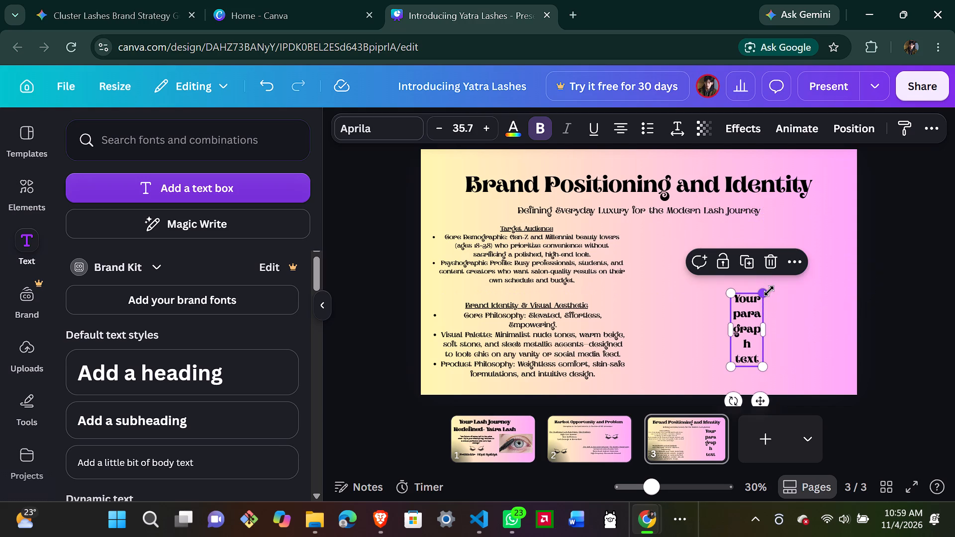
Replace the new text box's placeholder with the copied Core Brand Promises section.
double_click(751, 350)
key(BackSpace)
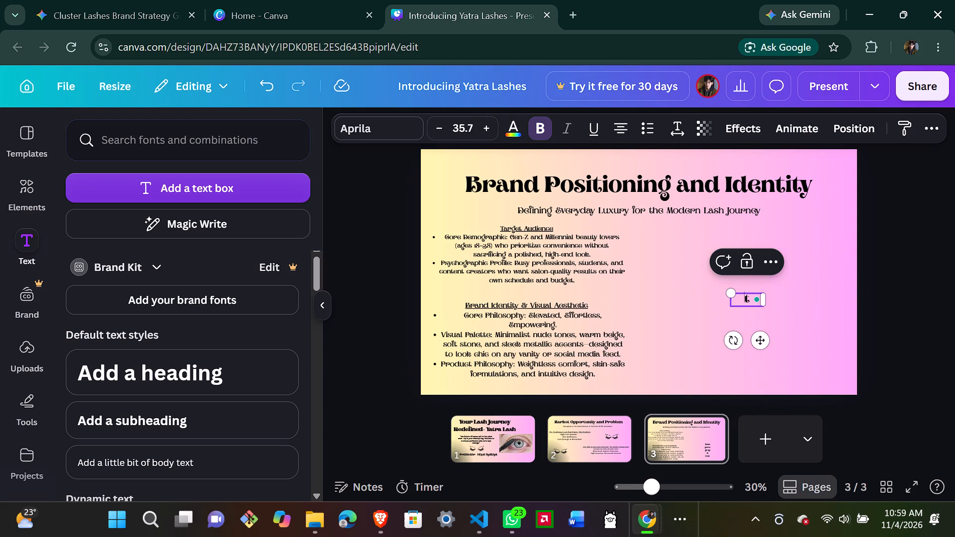
key(Right)
key(BackSpace)
key(ctrl+v)
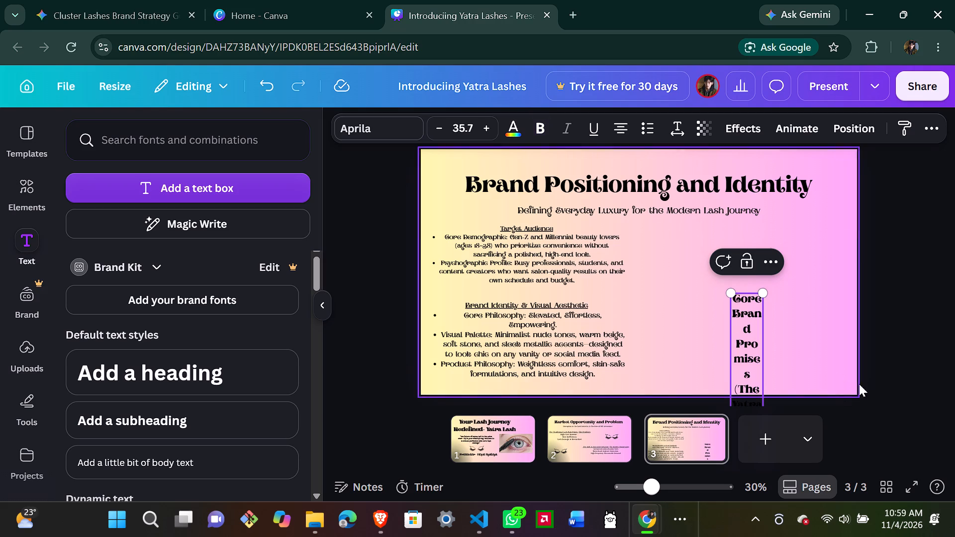
Raise the Core Brand Promises box below the subtitle, scale its text to size 29, and widen it within the slide's right half.
drag(740, 359, 809, 334)
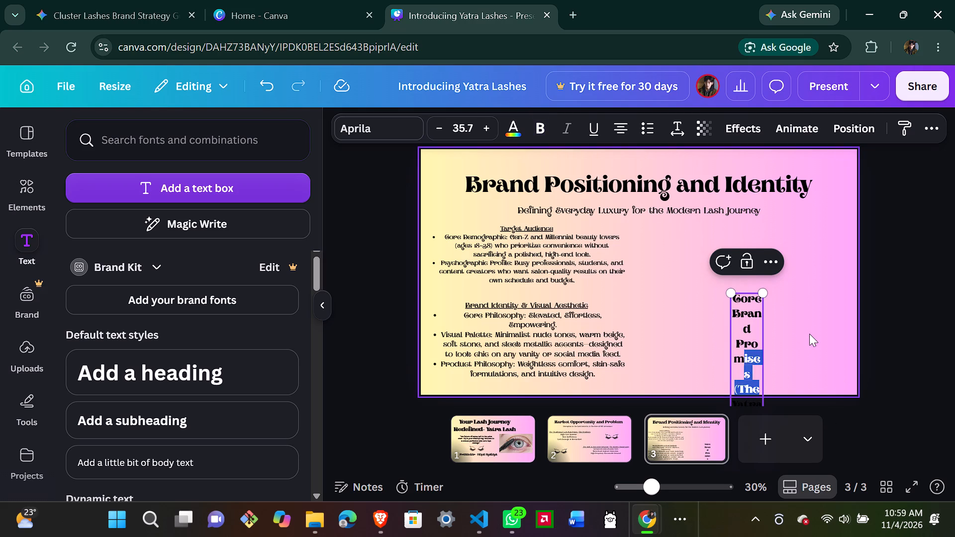
drag(809, 334, 810, 334)
click(810, 334)
drag(748, 315, 757, 234)
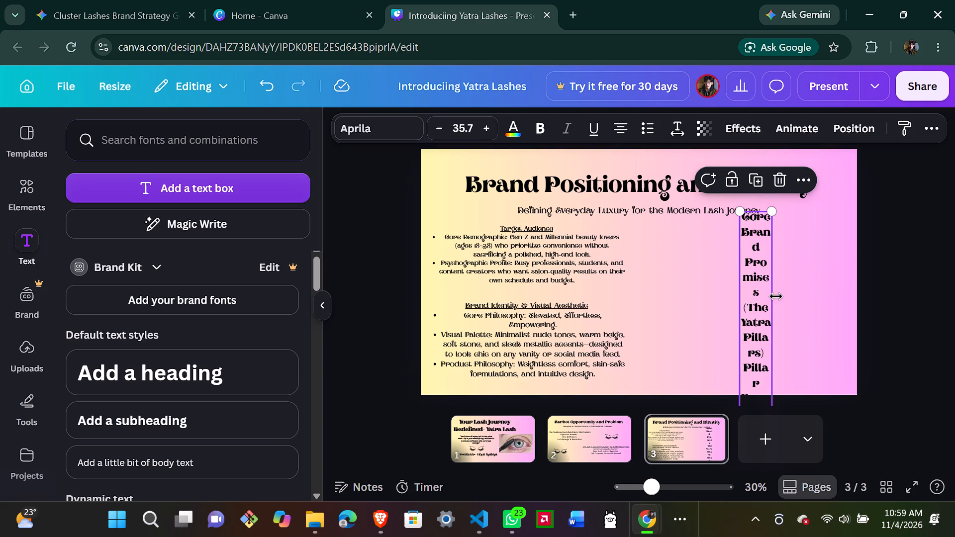
drag(773, 296, 855, 283)
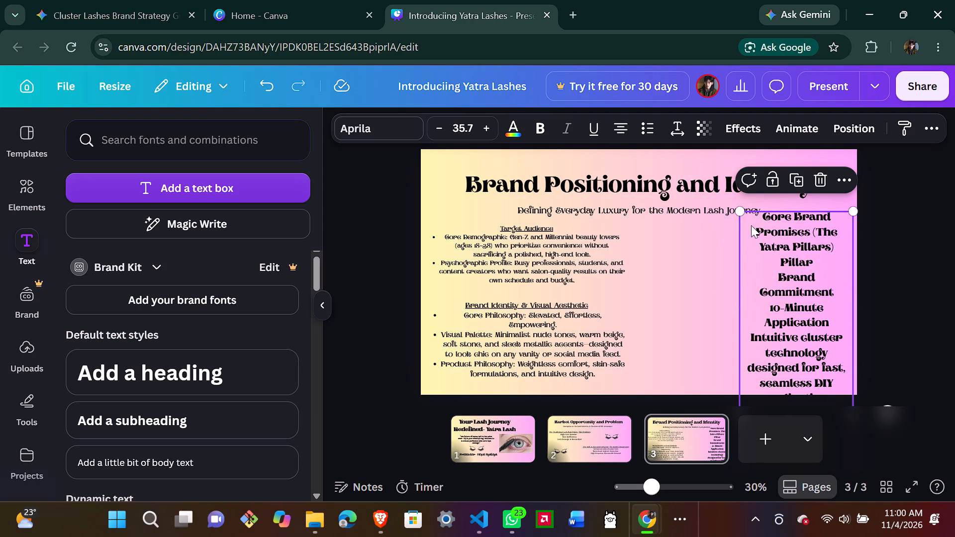
drag(737, 209, 809, 271)
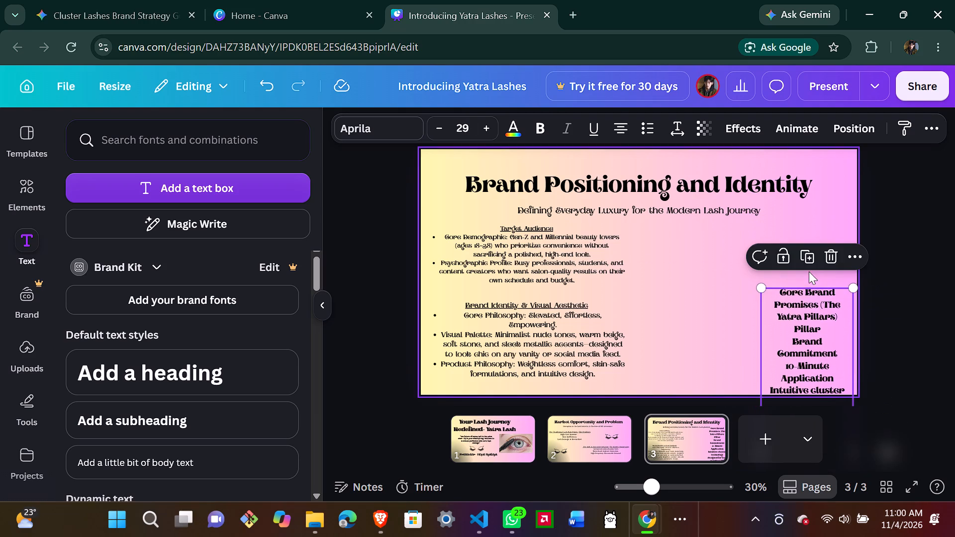
drag(796, 318, 771, 253)
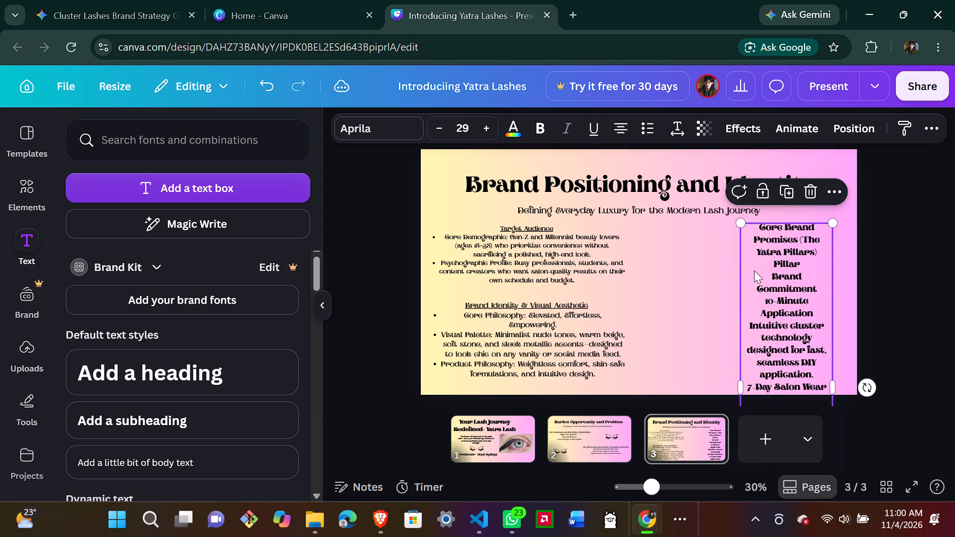
drag(737, 293, 665, 296)
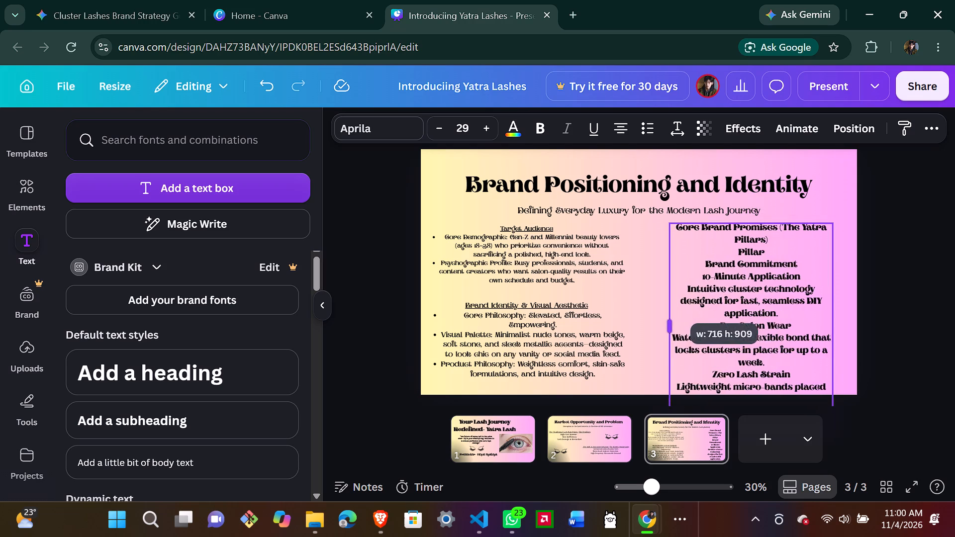
drag(665, 296, 650, 293)
drag(734, 320, 742, 313)
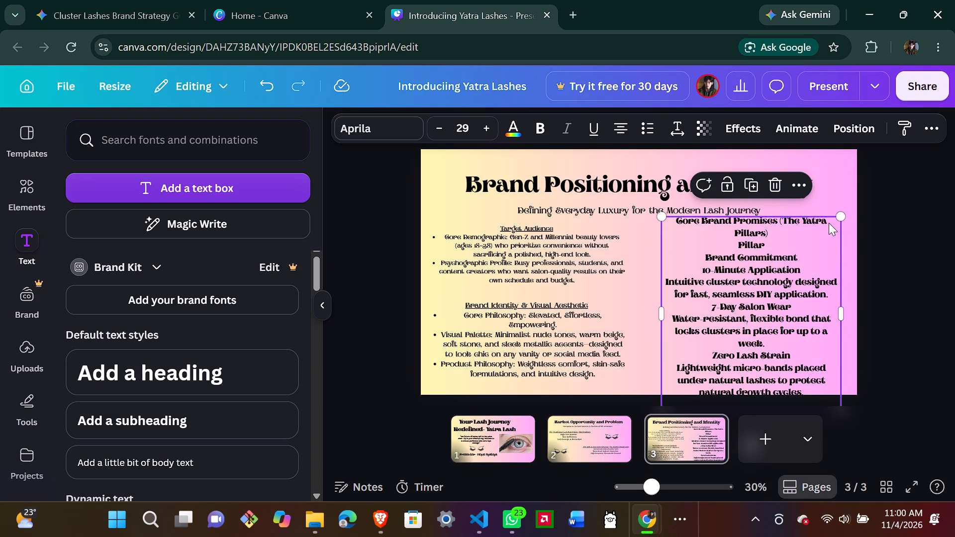
Scale the Core Brand Promises text to size 20.7 and widen its box to span the slide's right half beside the left column.
drag(839, 214, 810, 262)
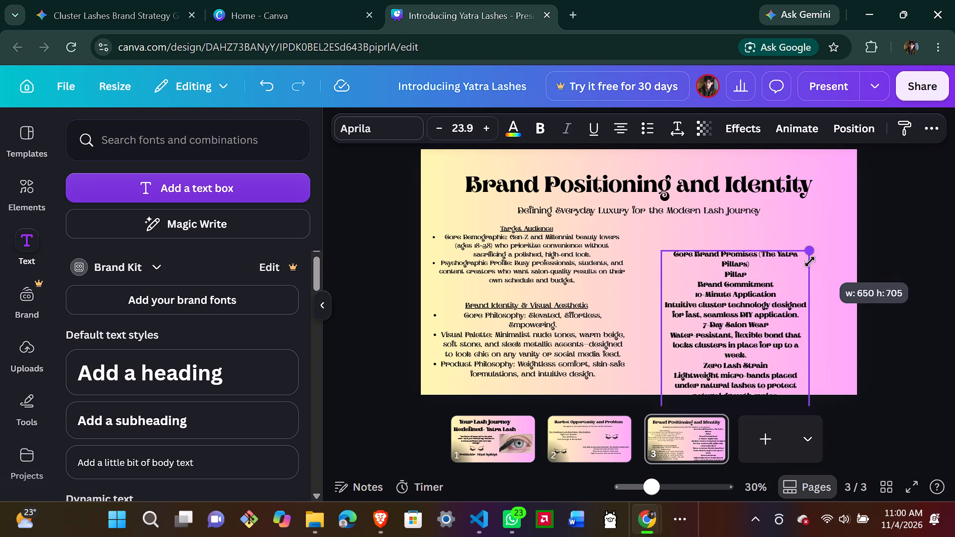
drag(810, 262, 799, 274)
drag(747, 316, 772, 270)
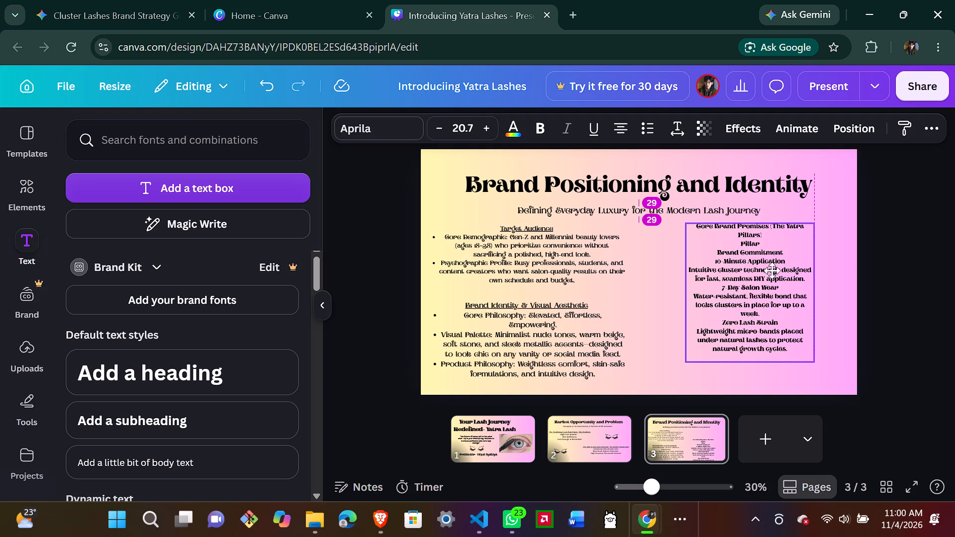
drag(772, 270, 769, 276)
drag(815, 297, 849, 297)
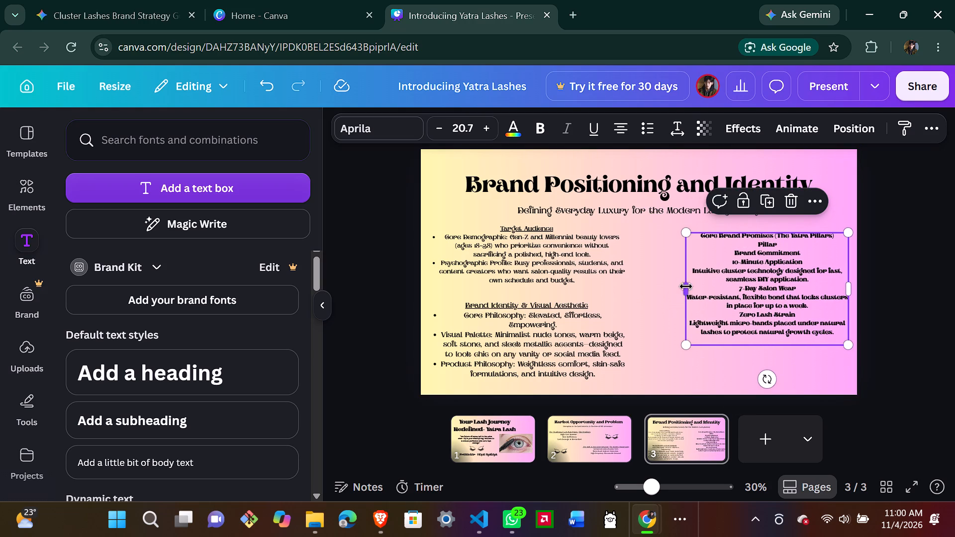
drag(685, 285, 667, 286)
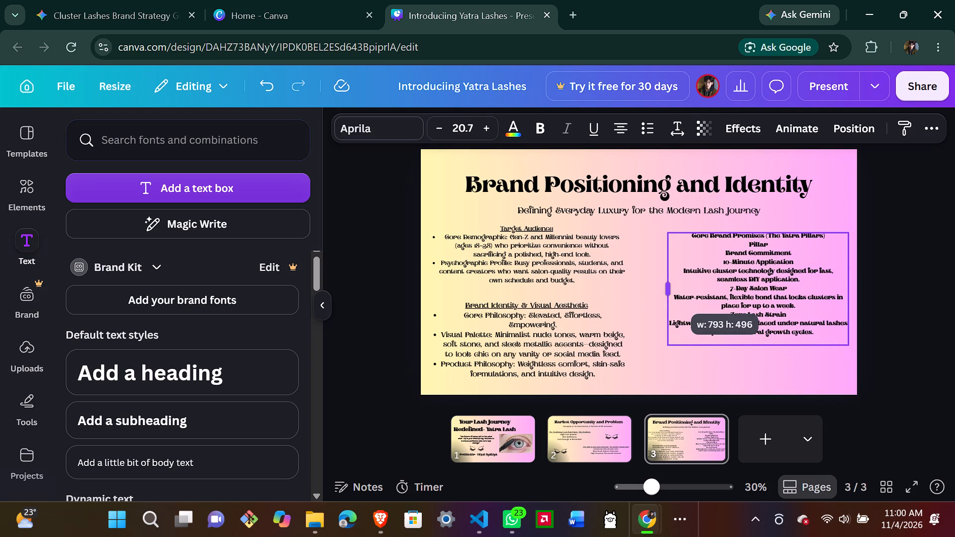
drag(667, 286, 643, 285)
click(902, 204)
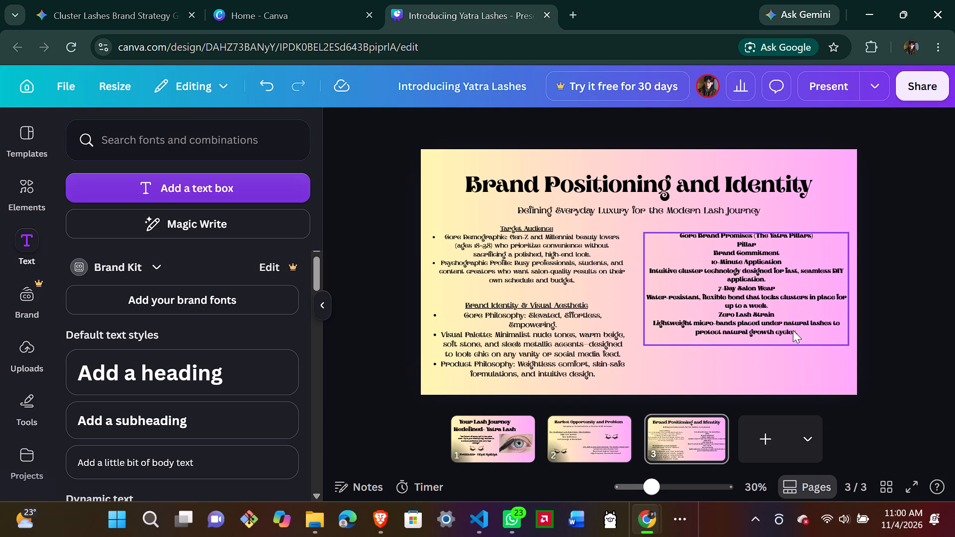
Move the Core Brand Promises box slightly down, aligning its left edge with the slide's vertical centre line.
drag(776, 322, 770, 335)
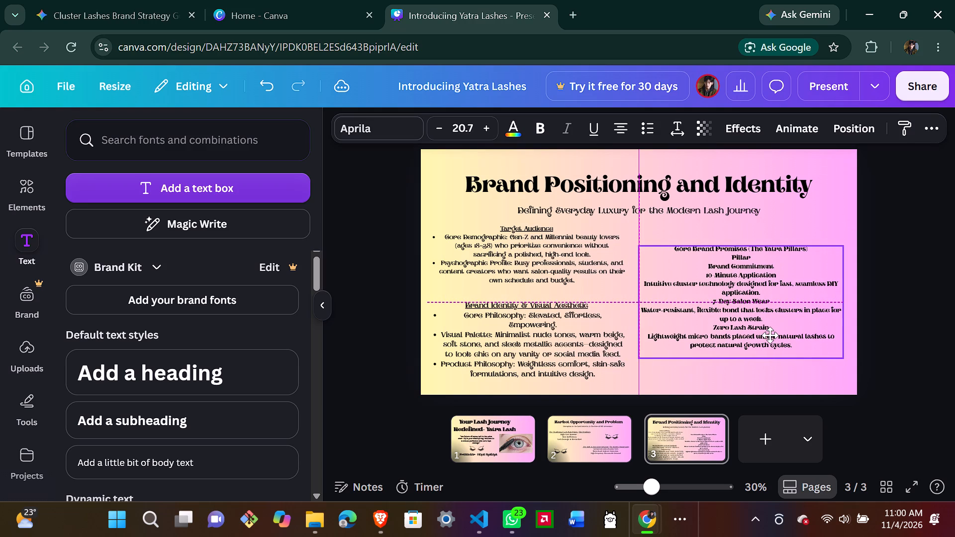
drag(770, 335, 767, 335)
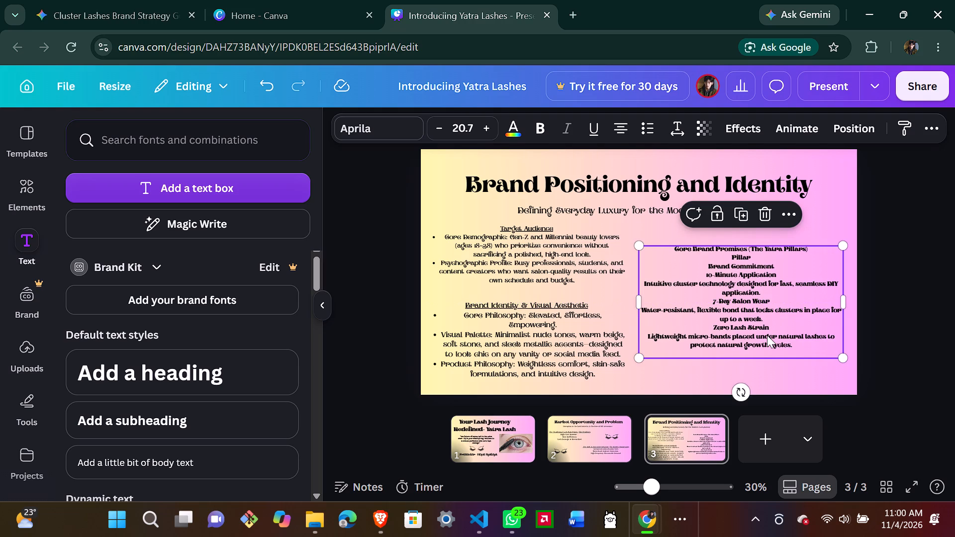
Apply bold to all the text in the Core Brand Promises box.
click(538, 129)
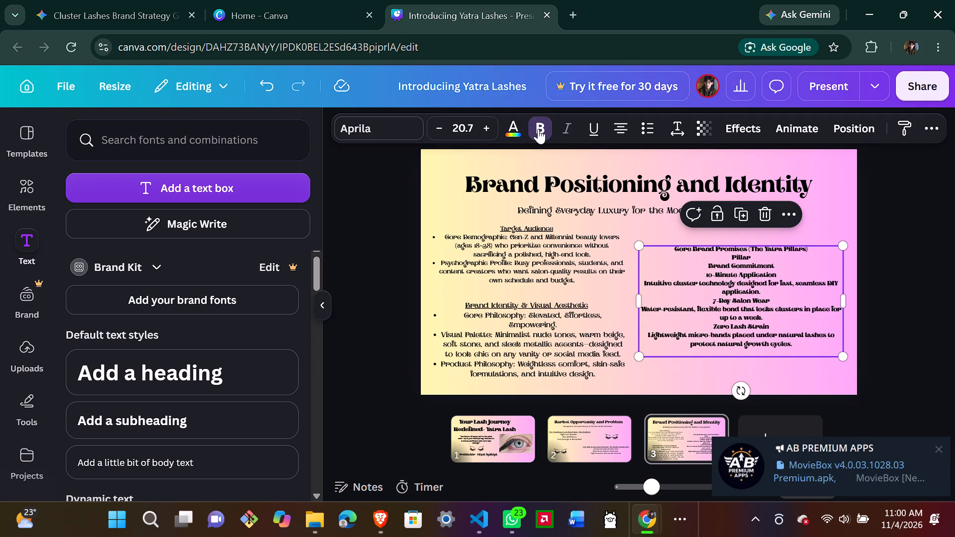
Nudge the Core Brand Promises box slightly up, keeping it in the slide's right half beside the left column.
drag(798, 345, 788, 326)
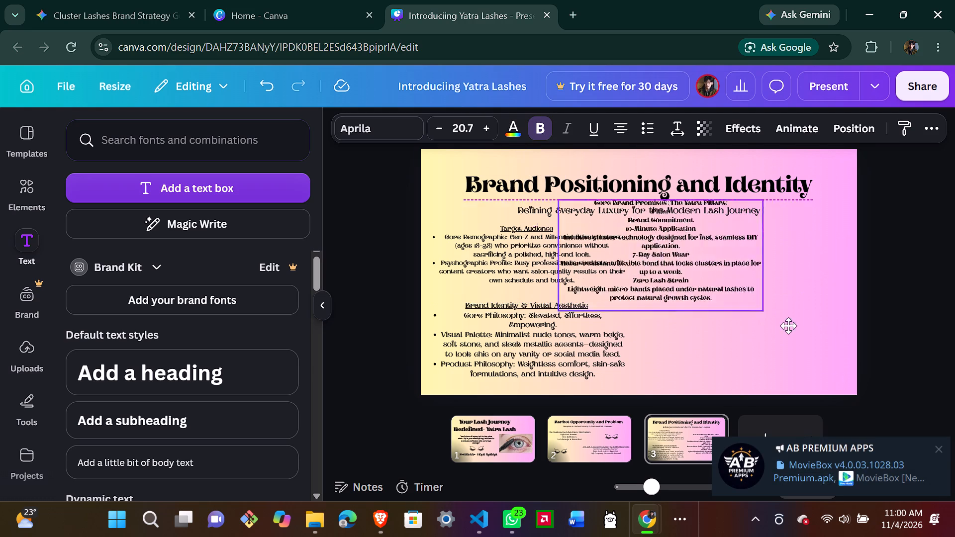
drag(788, 326, 797, 340)
click(910, 311)
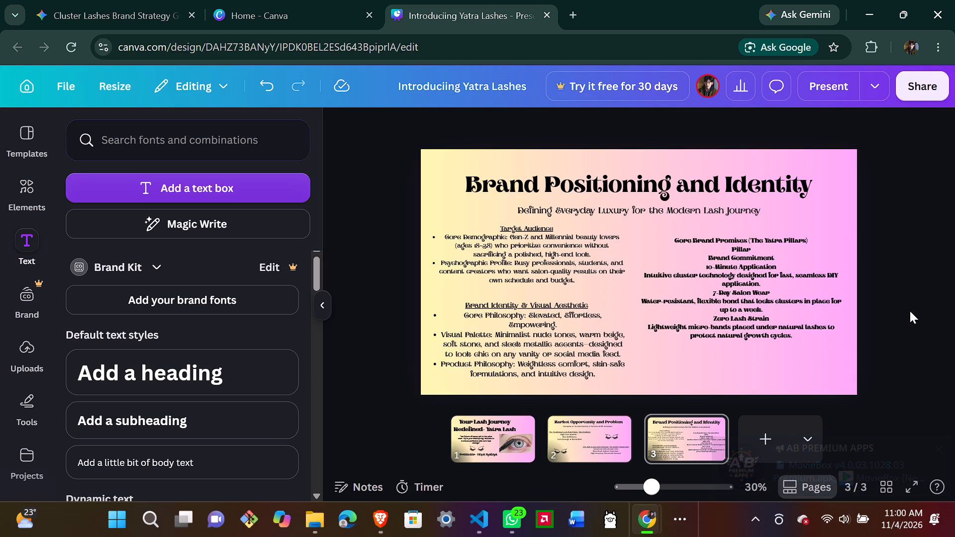
Delete the Core Brand Promises text box from slide 3.
click(786, 281)
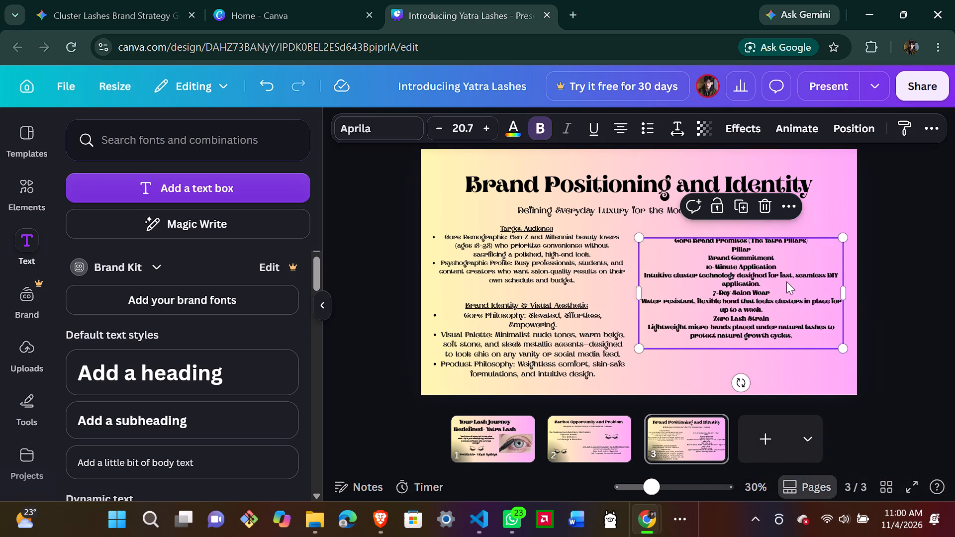
click(763, 211)
Move the Brand Identity & Visual Aesthetic box to the slide's lower middle, centring it on the right edge of the Target Audience box.
drag(573, 341, 700, 340)
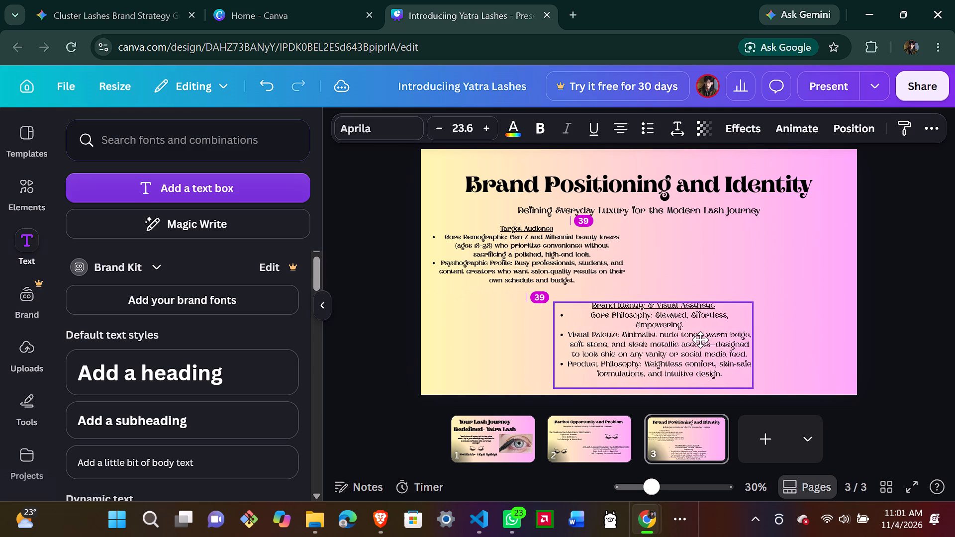
drag(700, 340, 716, 334)
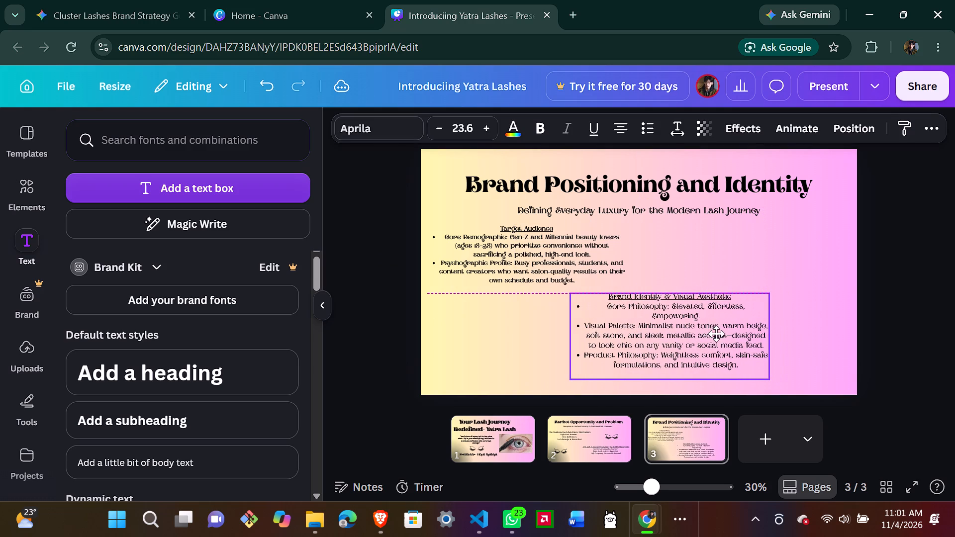
drag(716, 334, 695, 338)
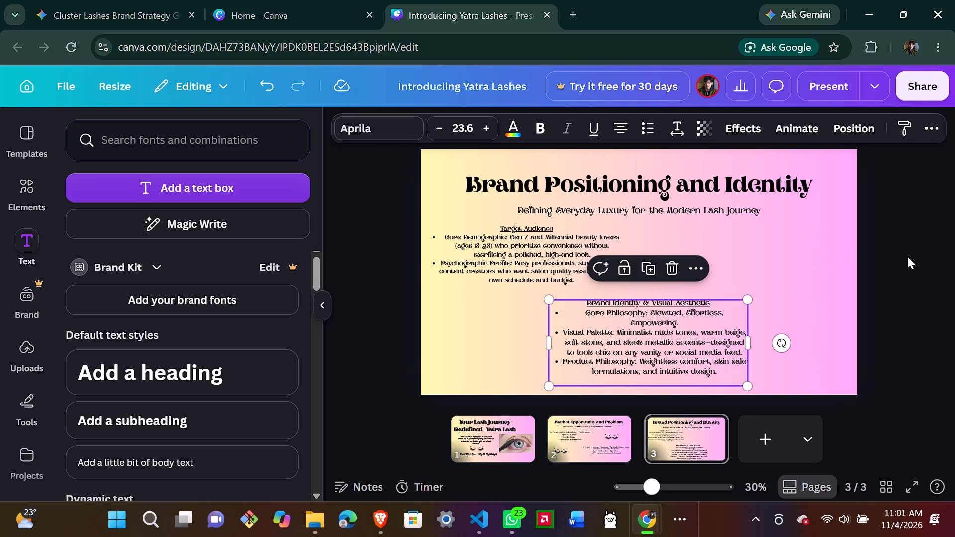
click(910, 256)
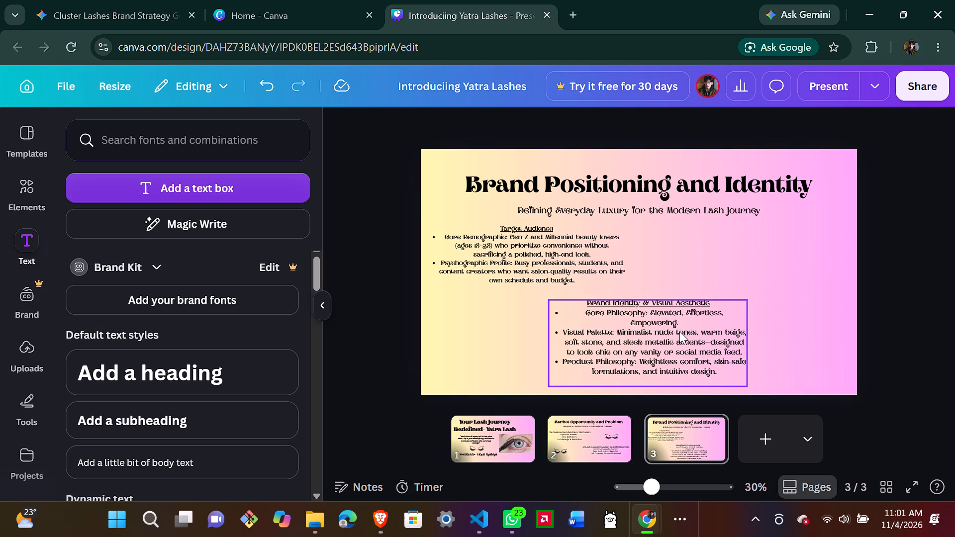
drag(679, 331, 641, 334)
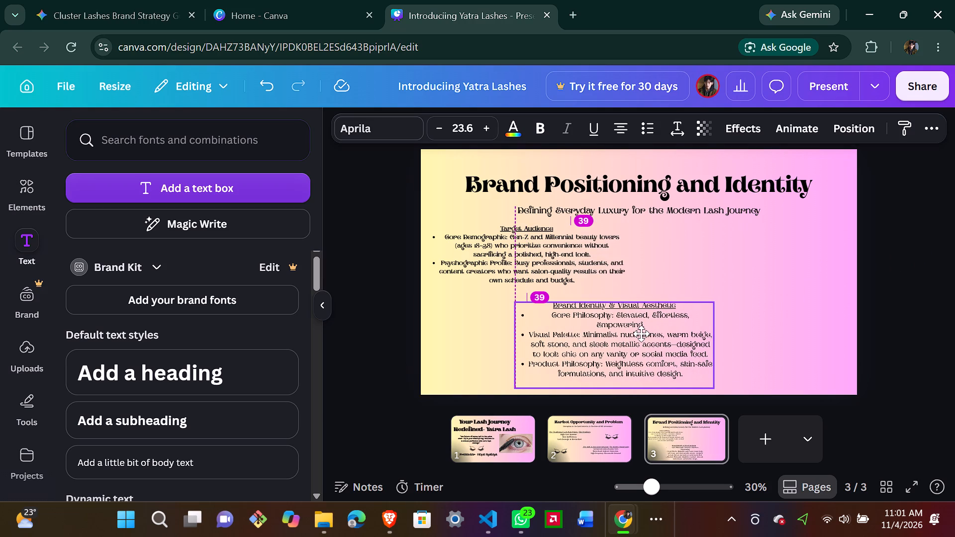
drag(641, 334, 640, 334)
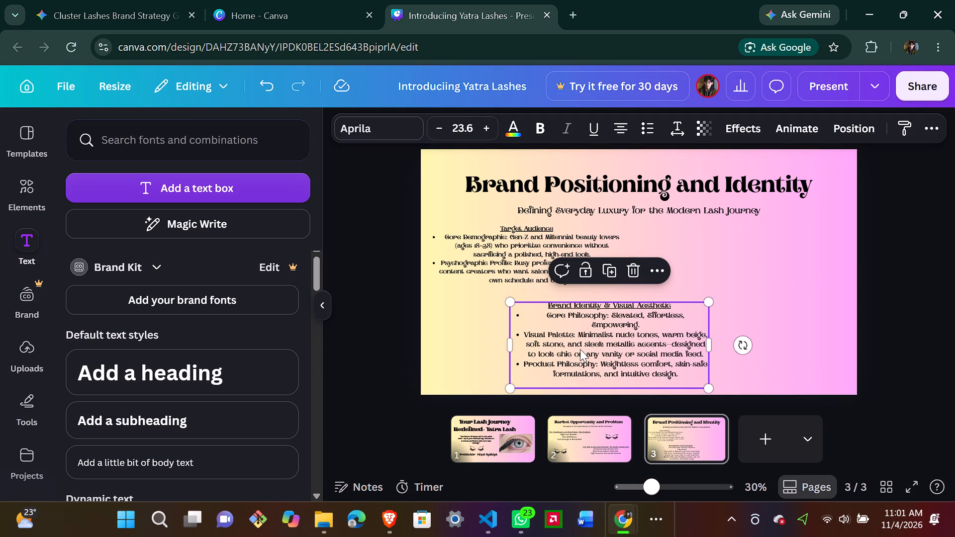
drag(579, 349, 599, 347)
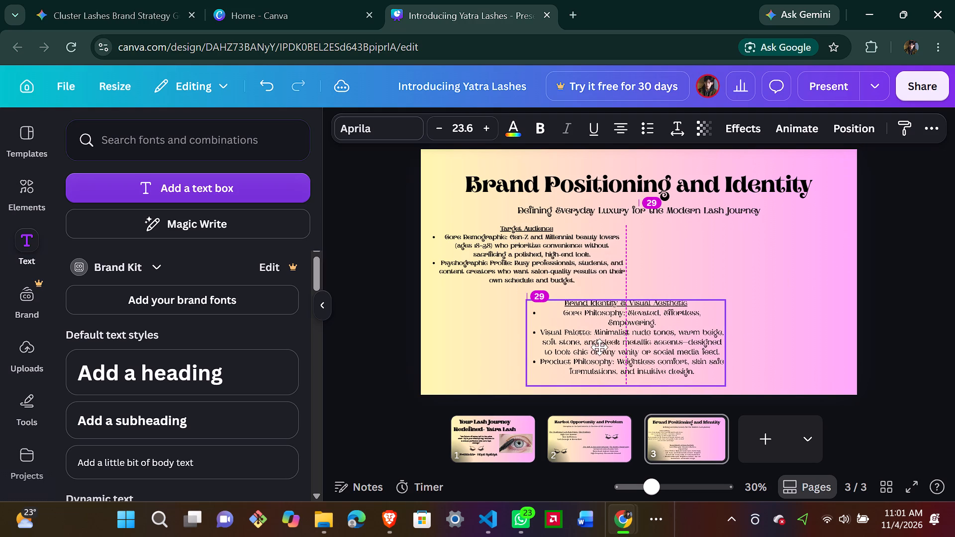
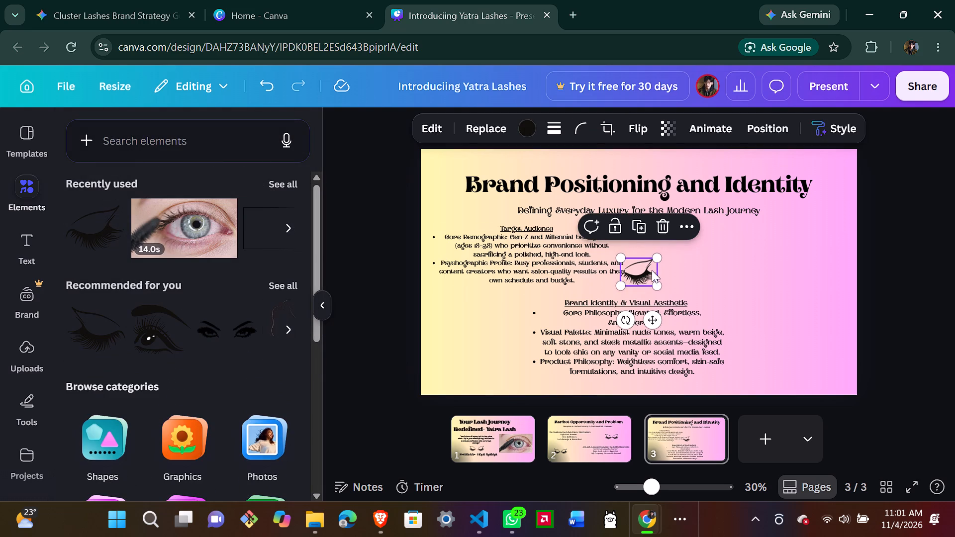
drag(646, 272, 769, 261)
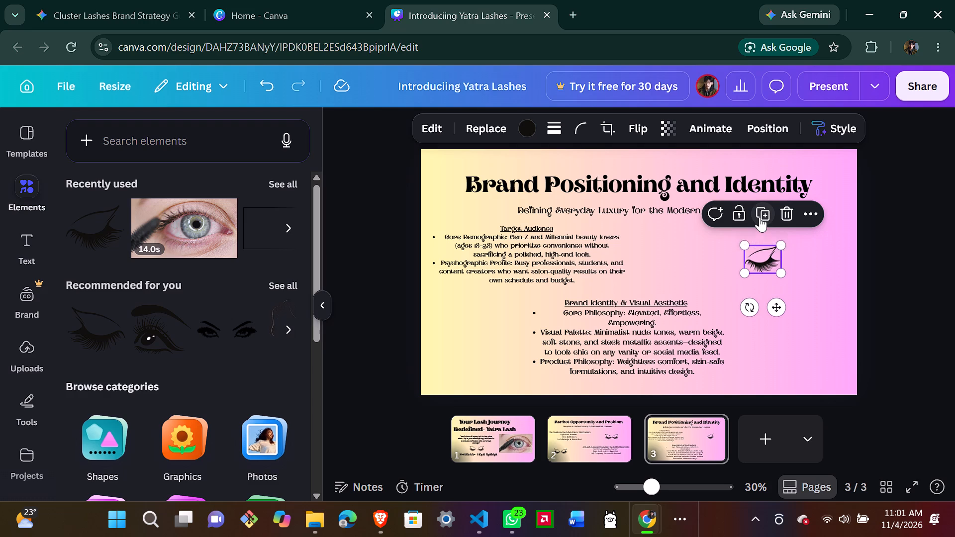
Duplicate the eyelash graphic, align the copy directly left of the original, and flip the copy horizontally to make a mirrored pair.
click(760, 217)
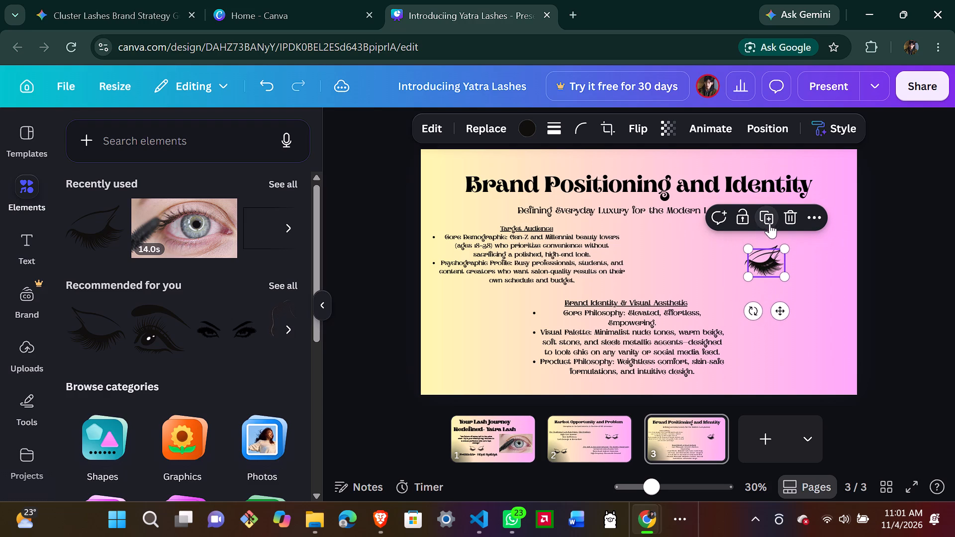
drag(763, 252, 727, 255)
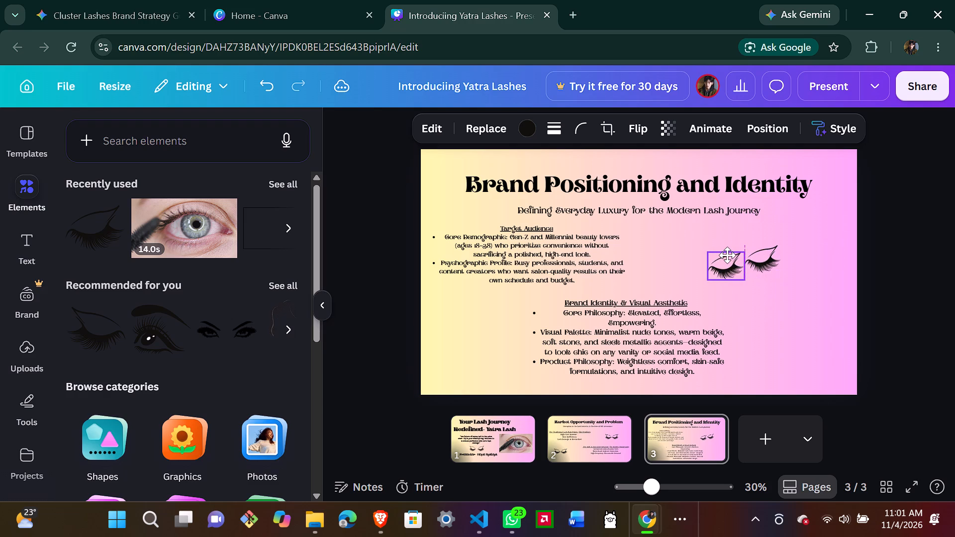
drag(727, 255, 726, 251)
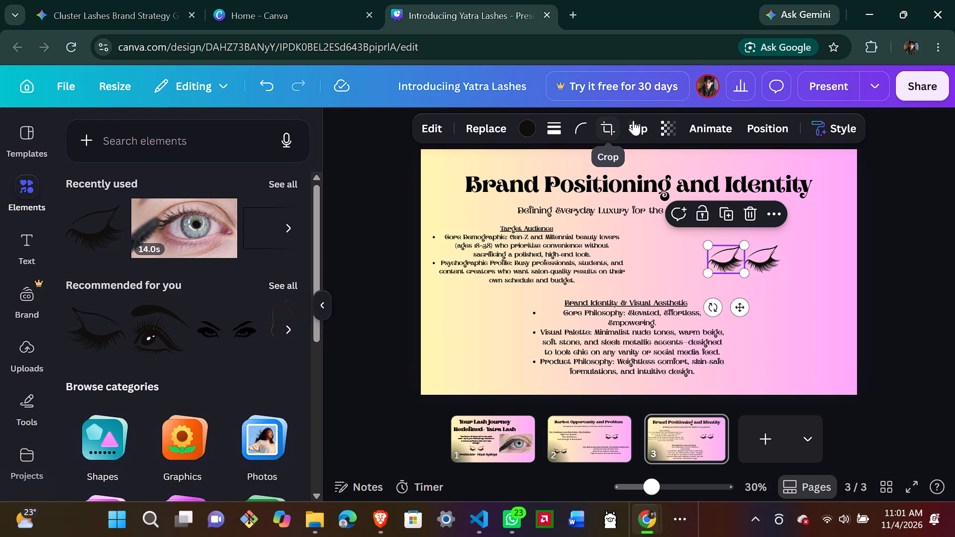
click(642, 120)
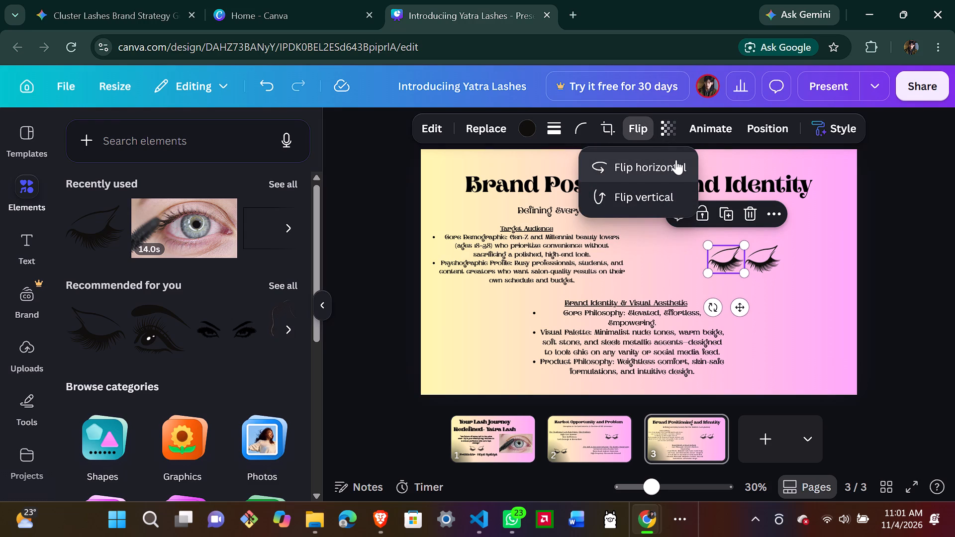
click(676, 160)
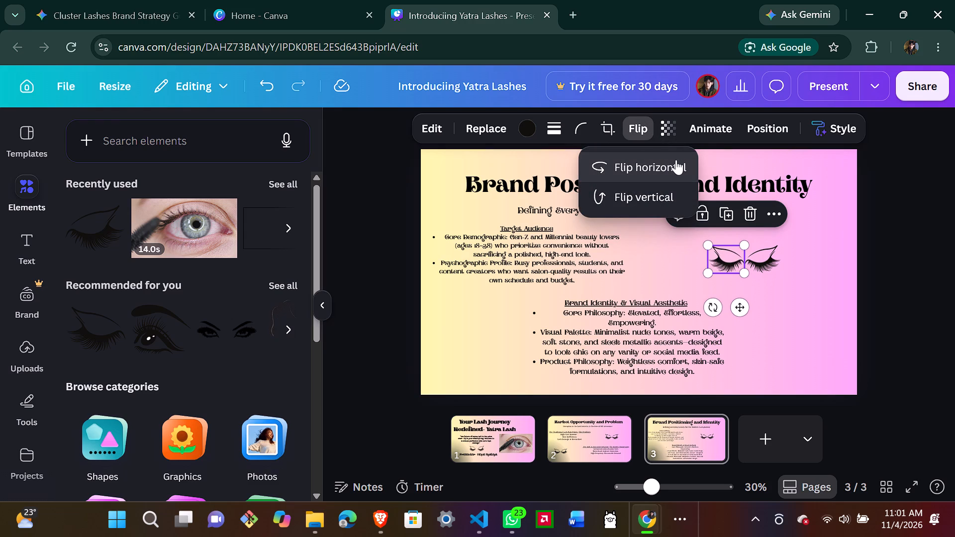
click(806, 322)
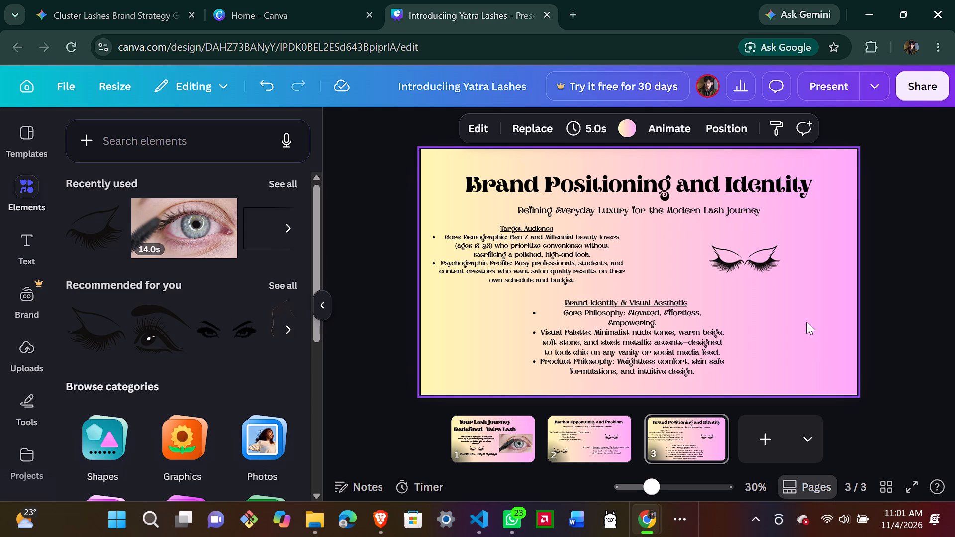
Move both eyelashes slightly higher on the slide, level with each other and with a small gap between them.
drag(757, 259, 767, 256)
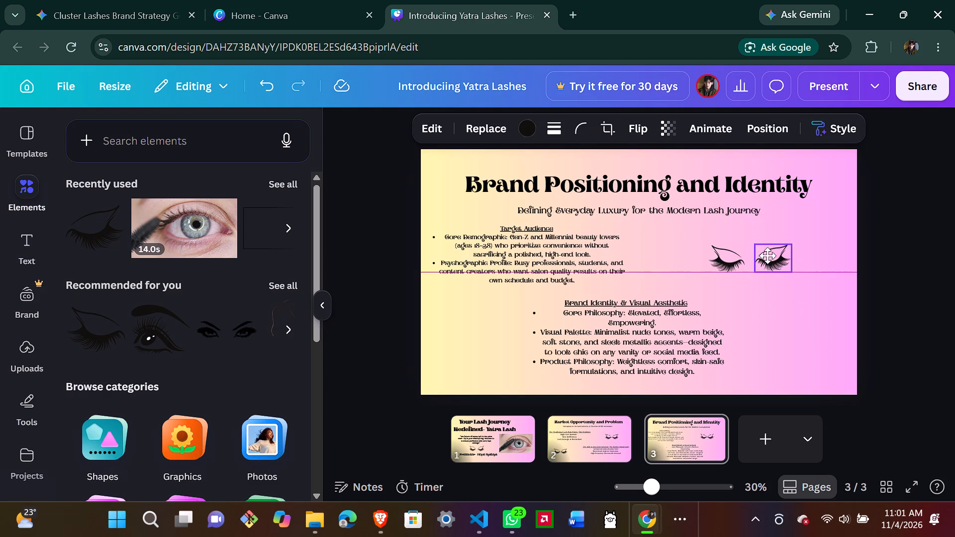
drag(767, 256, 767, 251)
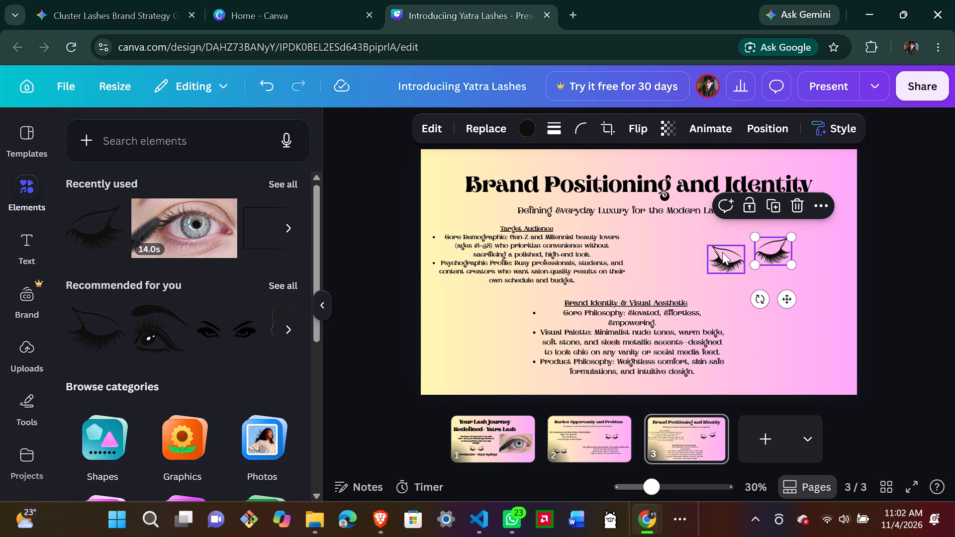
drag(722, 252, 728, 244)
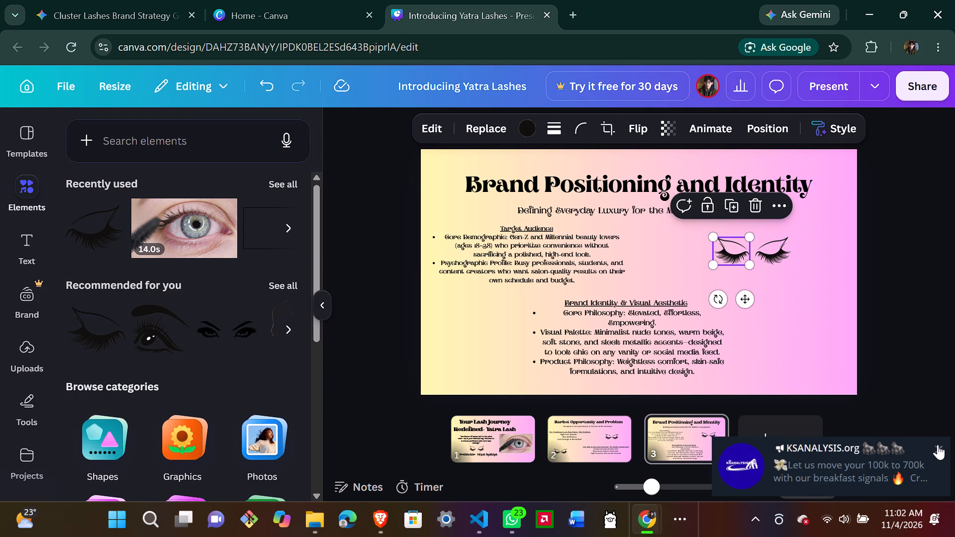
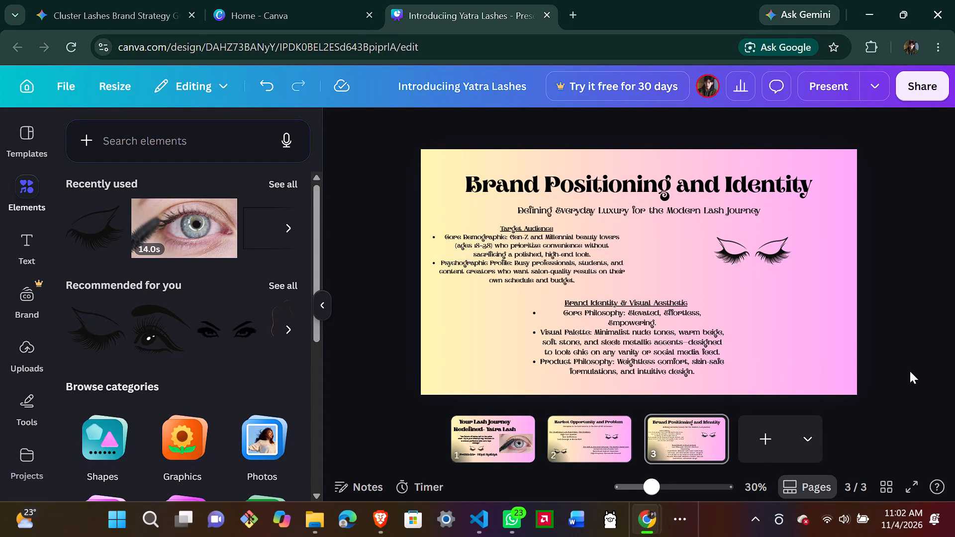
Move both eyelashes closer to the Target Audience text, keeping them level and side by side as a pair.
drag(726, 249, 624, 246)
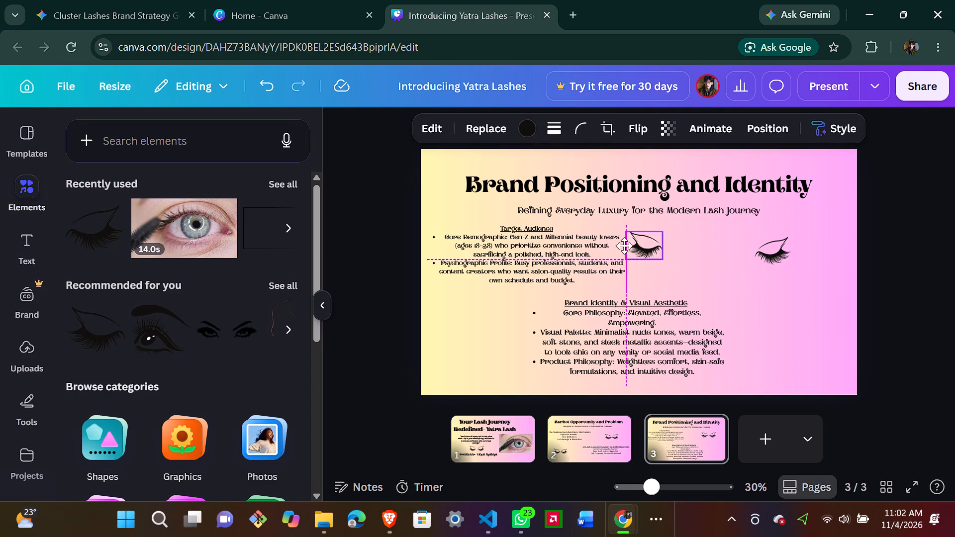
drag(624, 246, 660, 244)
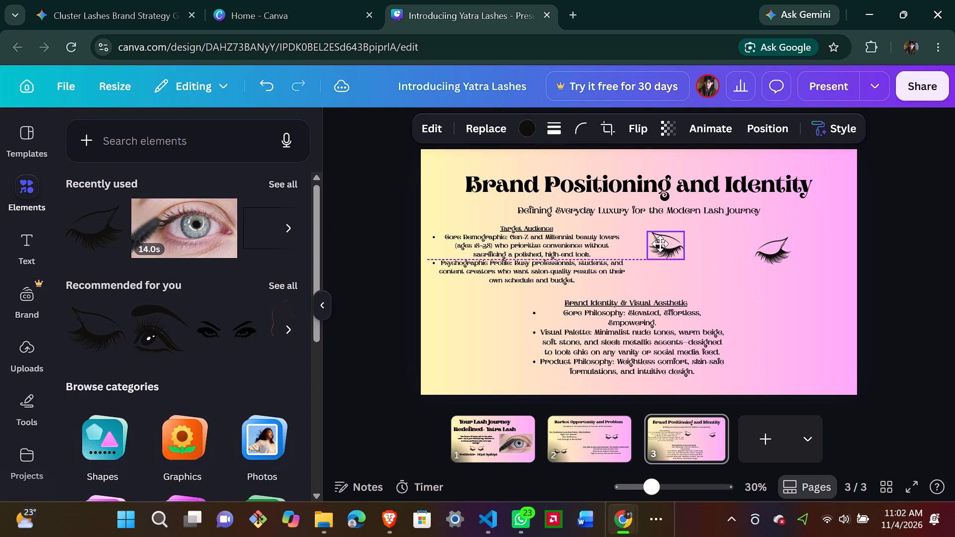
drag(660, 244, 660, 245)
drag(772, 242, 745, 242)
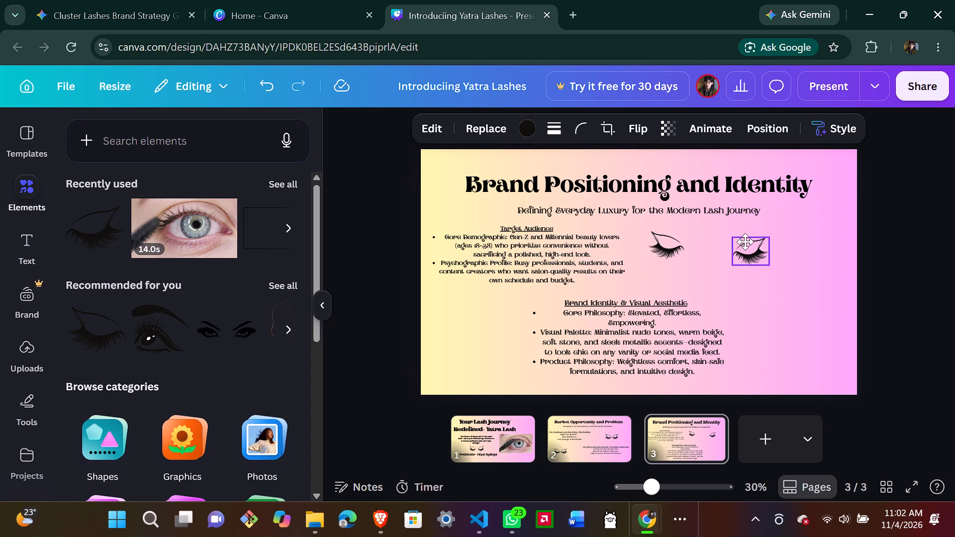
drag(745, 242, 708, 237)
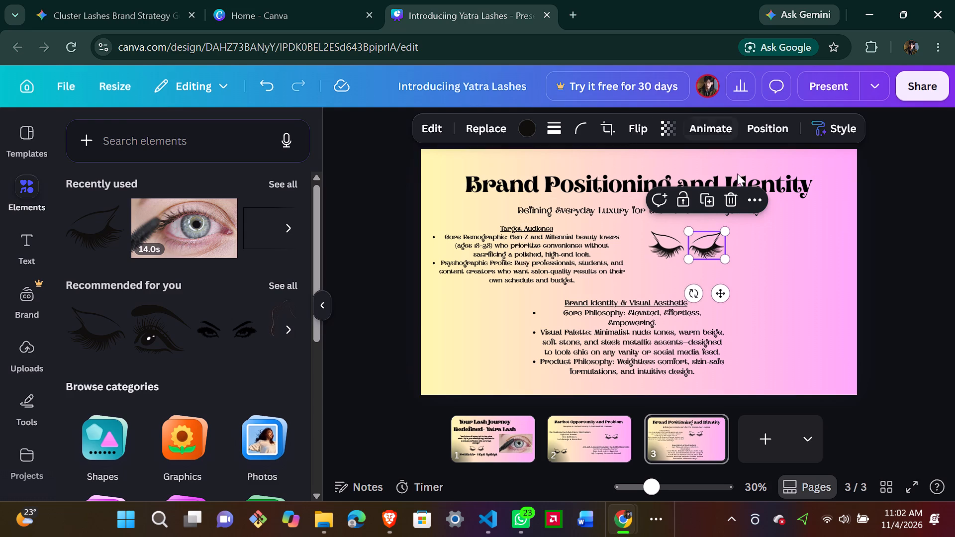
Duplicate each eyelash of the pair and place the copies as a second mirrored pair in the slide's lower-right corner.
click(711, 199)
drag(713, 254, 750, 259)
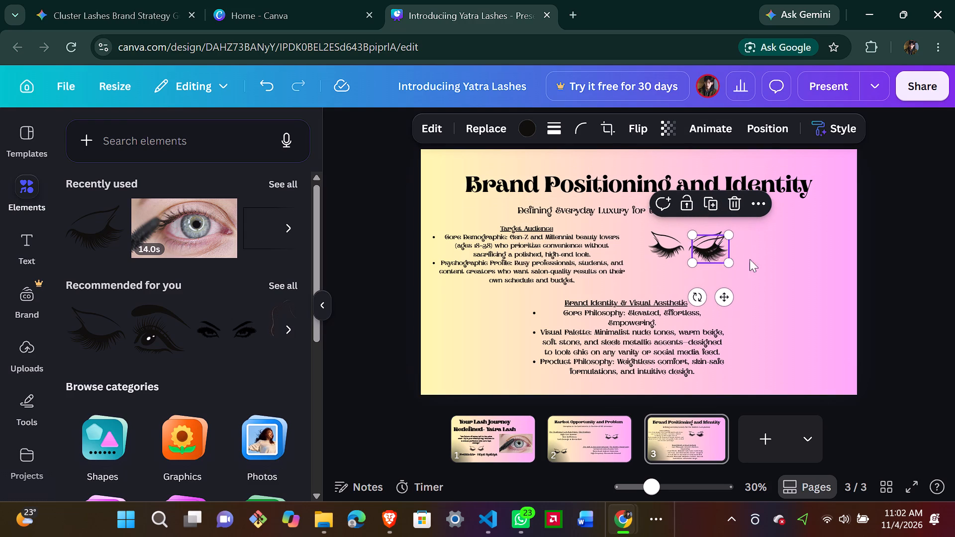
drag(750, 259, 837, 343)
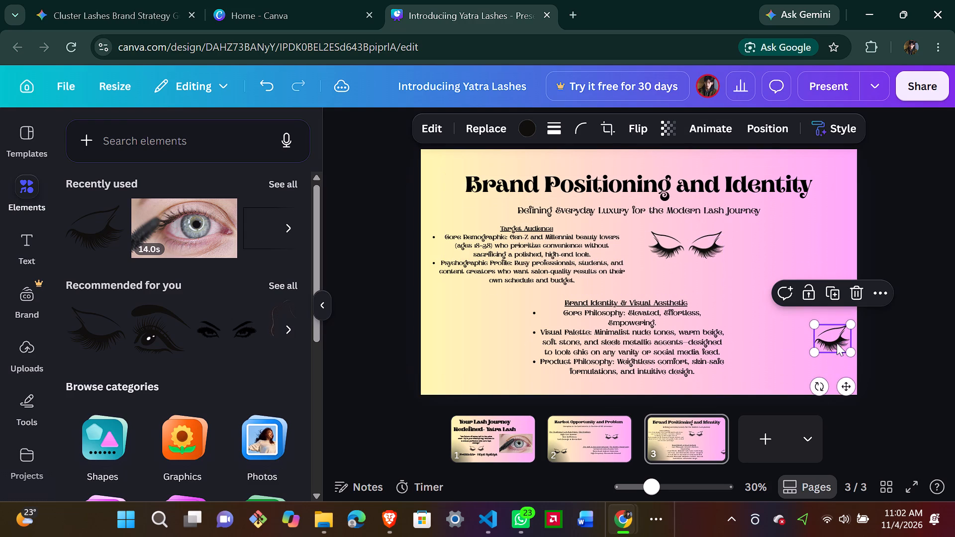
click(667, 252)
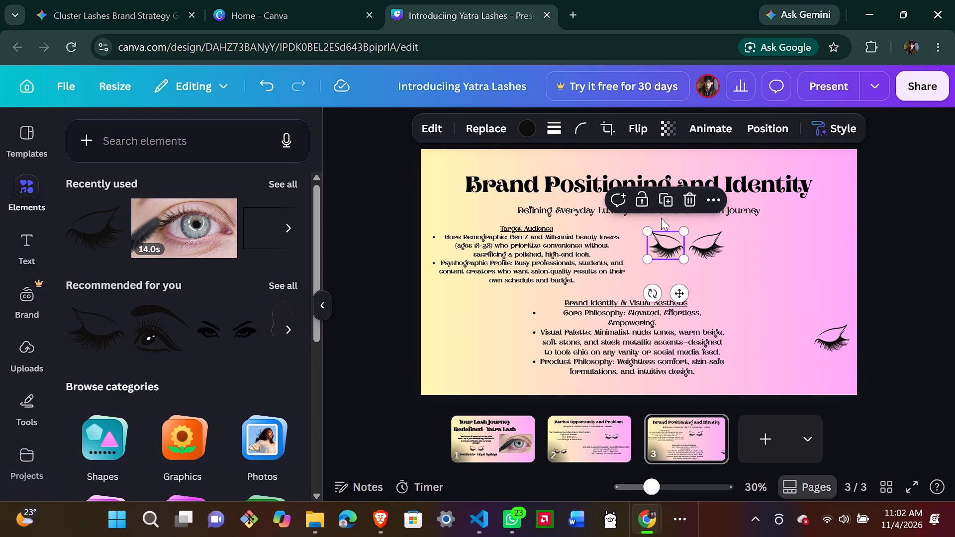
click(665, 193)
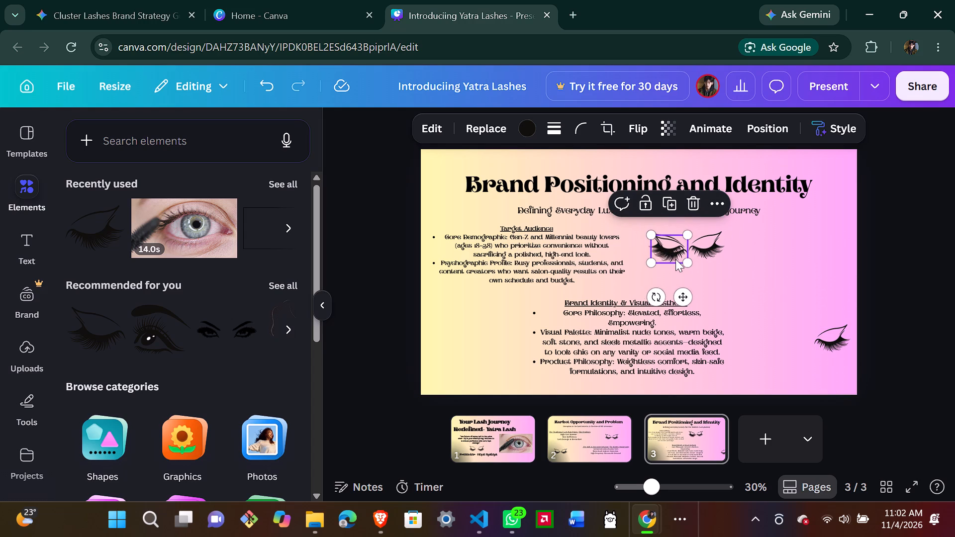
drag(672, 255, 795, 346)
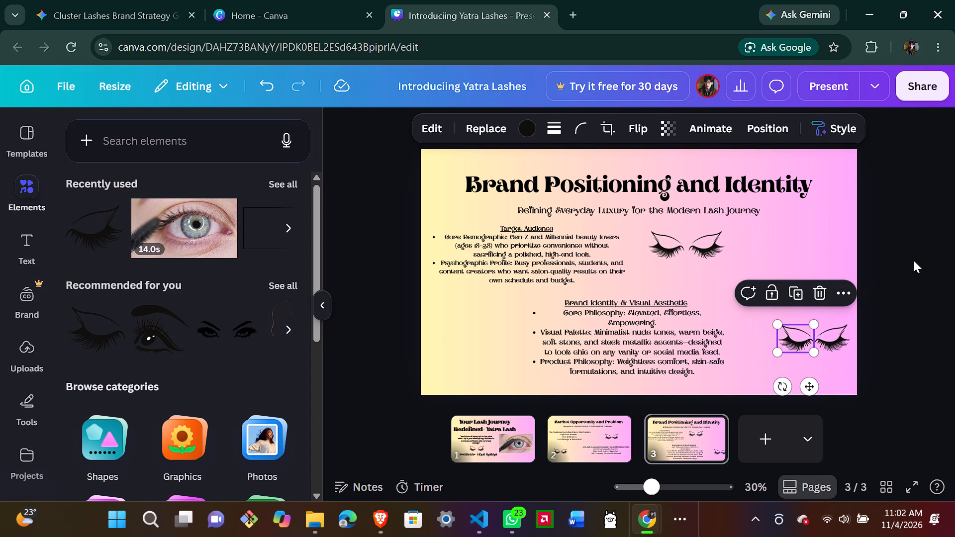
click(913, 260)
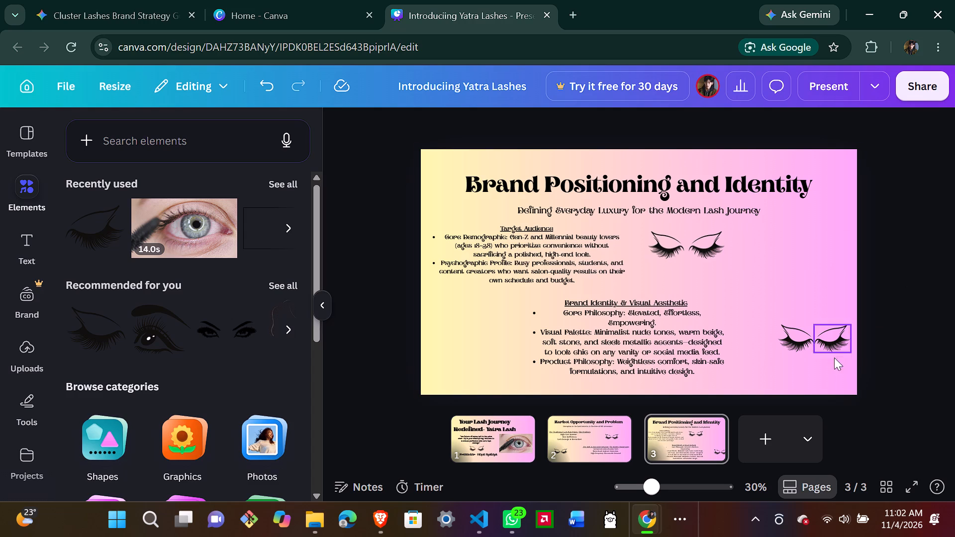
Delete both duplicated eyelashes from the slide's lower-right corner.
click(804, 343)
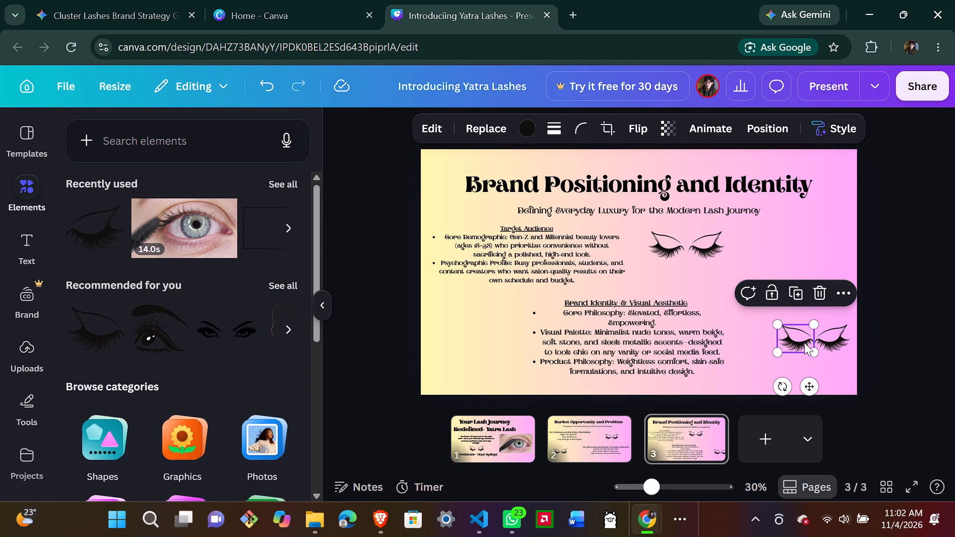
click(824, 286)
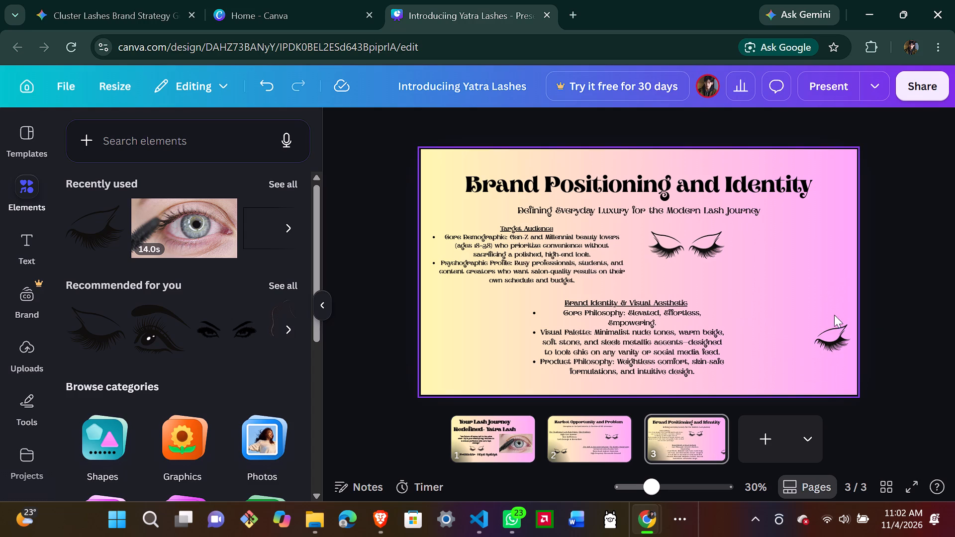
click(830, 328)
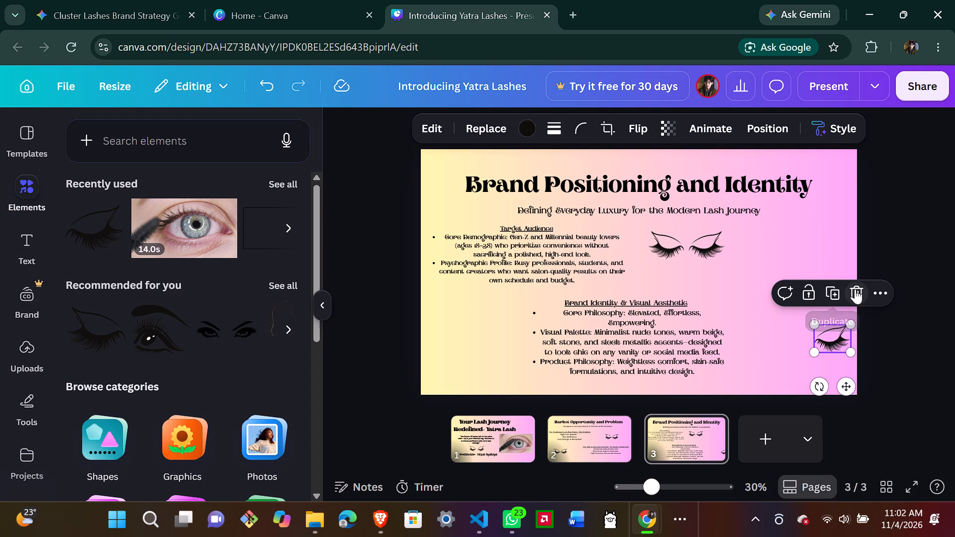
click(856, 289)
Move the remaining two eyelashes further right, below the end of the subtitle, level with each other and directly side by side.
drag(702, 250, 781, 256)
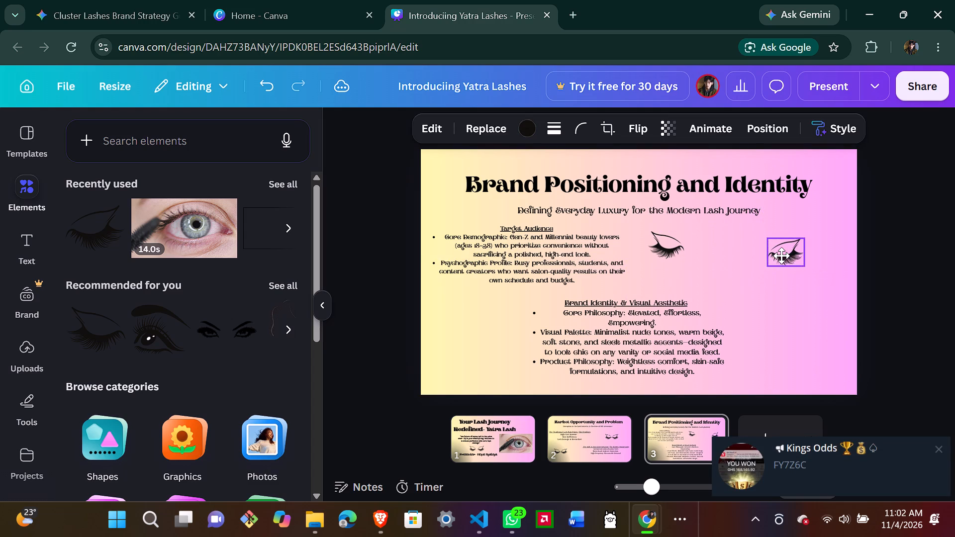
drag(781, 256, 782, 256)
drag(665, 246, 735, 253)
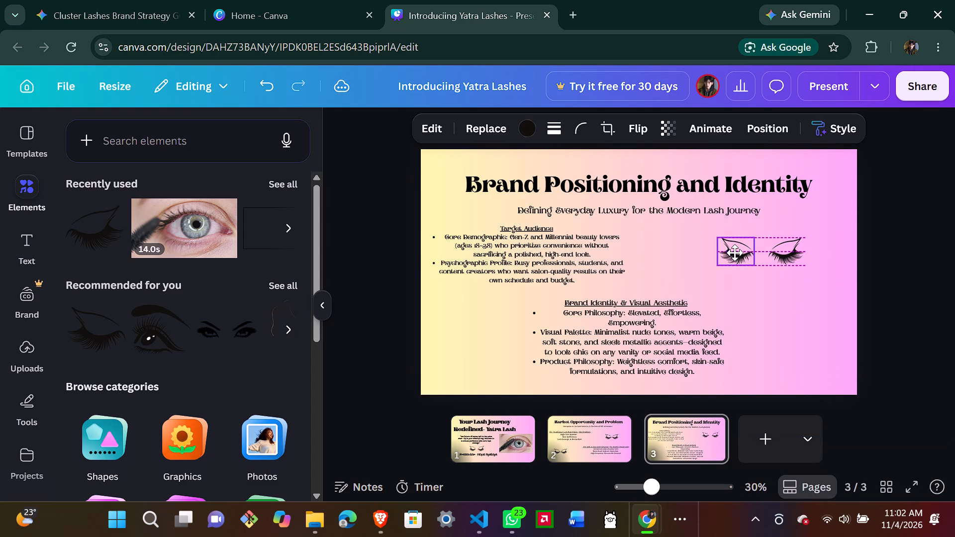
drag(735, 253, 743, 253)
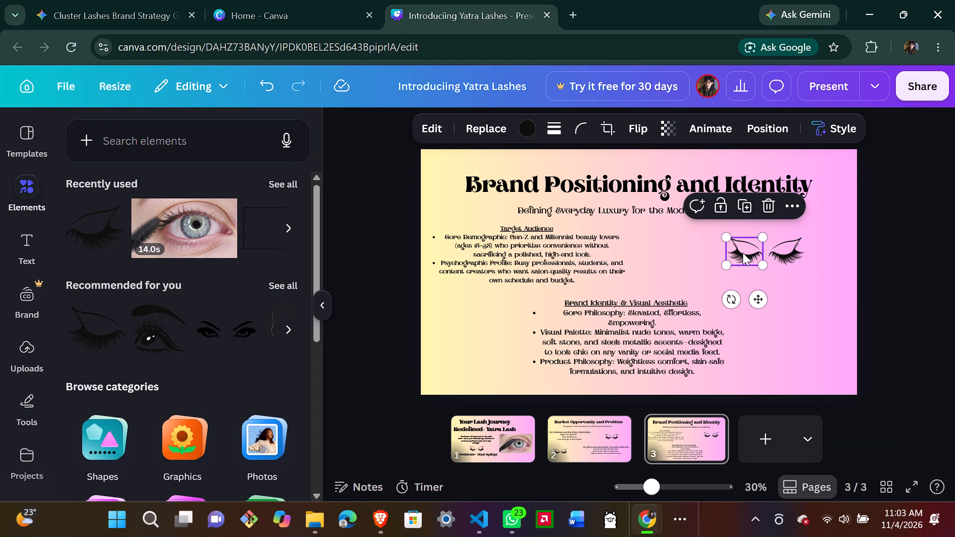
click(921, 267)
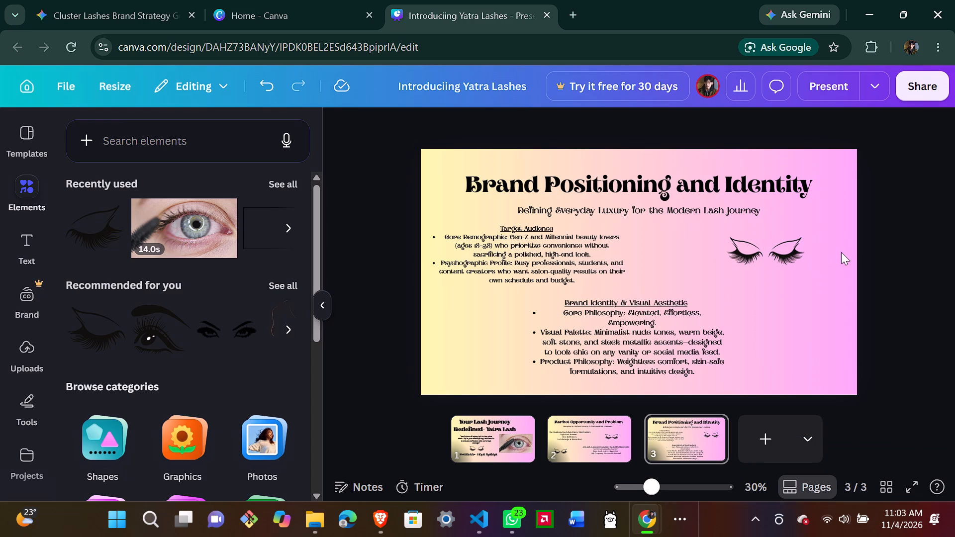
click(791, 246)
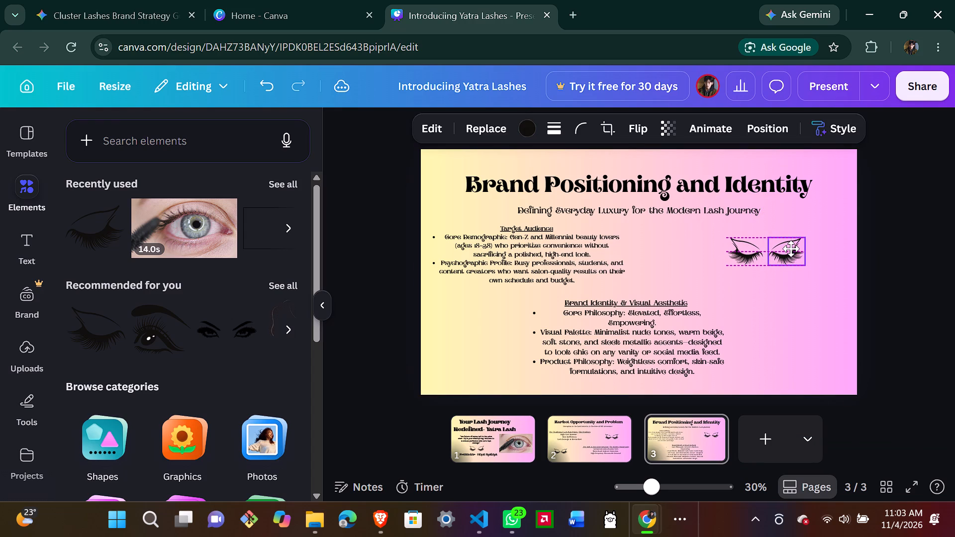
drag(790, 249, 783, 249)
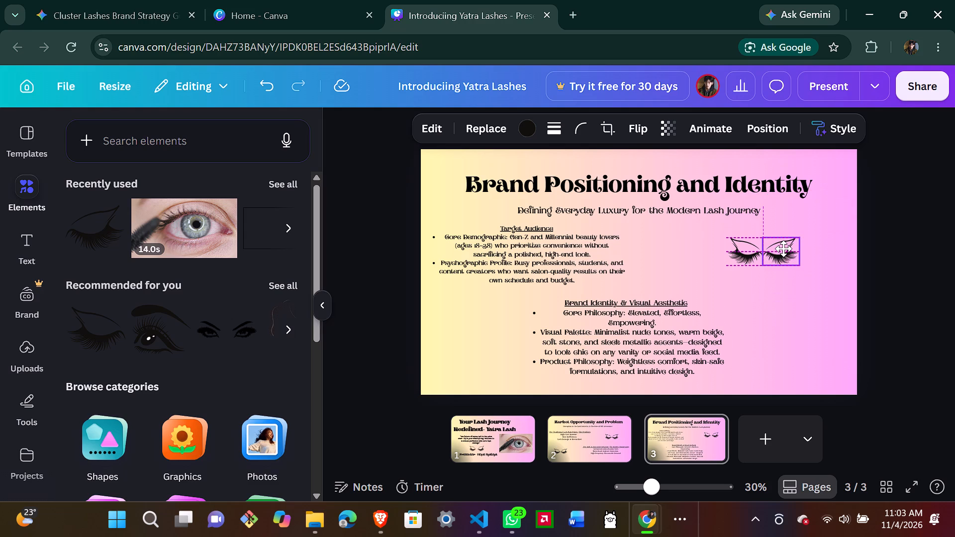
drag(783, 249, 783, 249)
click(840, 248)
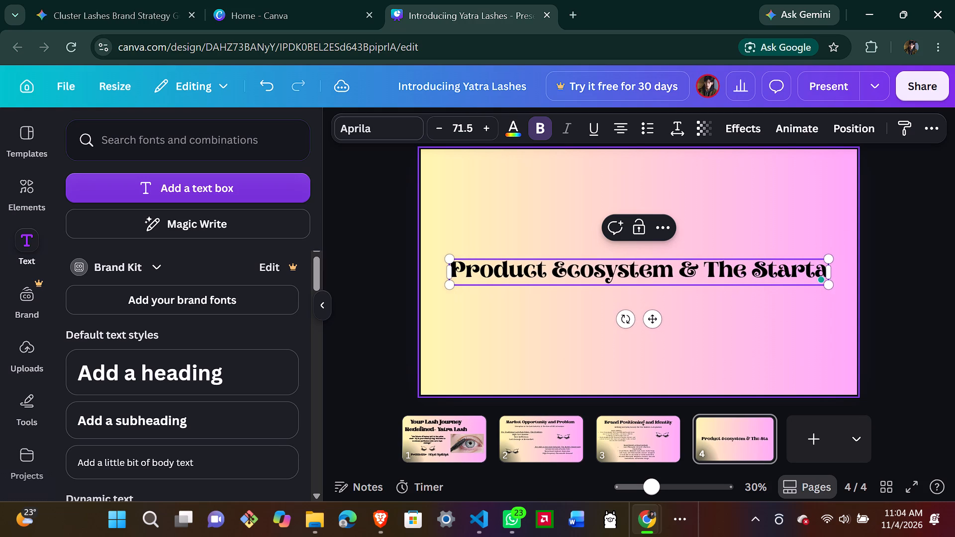
key(BackSpace)
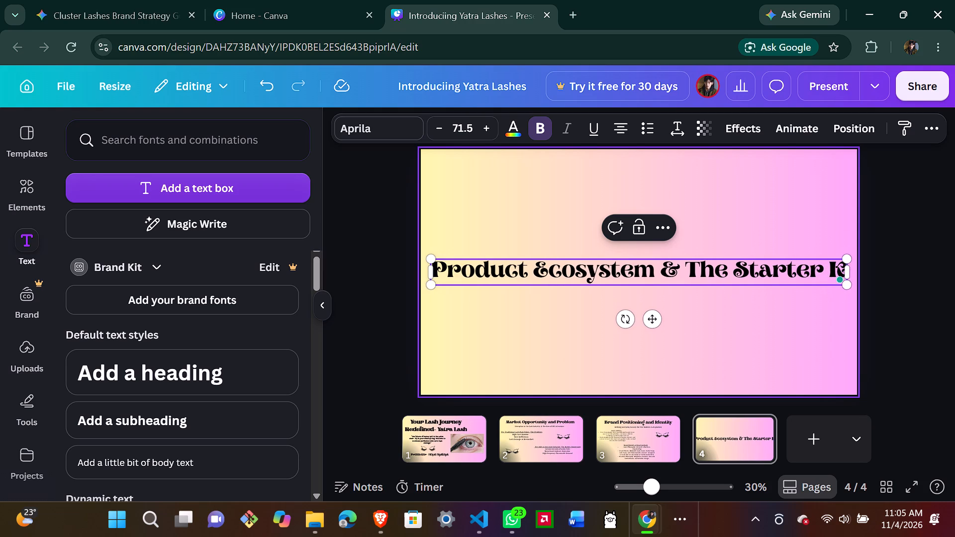
click(547, 349)
Scale the slide 4 title down to font size 60 and centre it horizontally near the top of the slide.
click(744, 281)
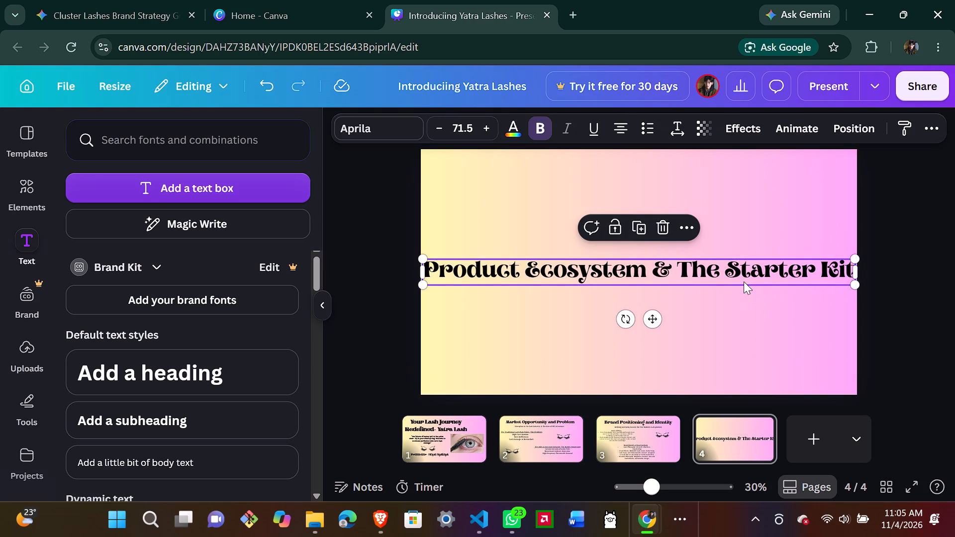
drag(853, 255, 788, 254)
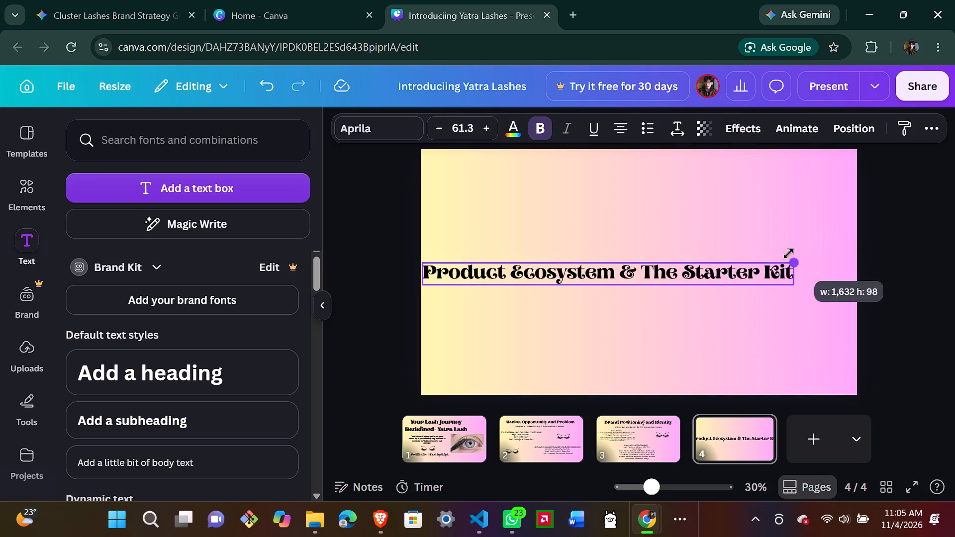
drag(788, 254, 760, 262)
drag(644, 274, 688, 223)
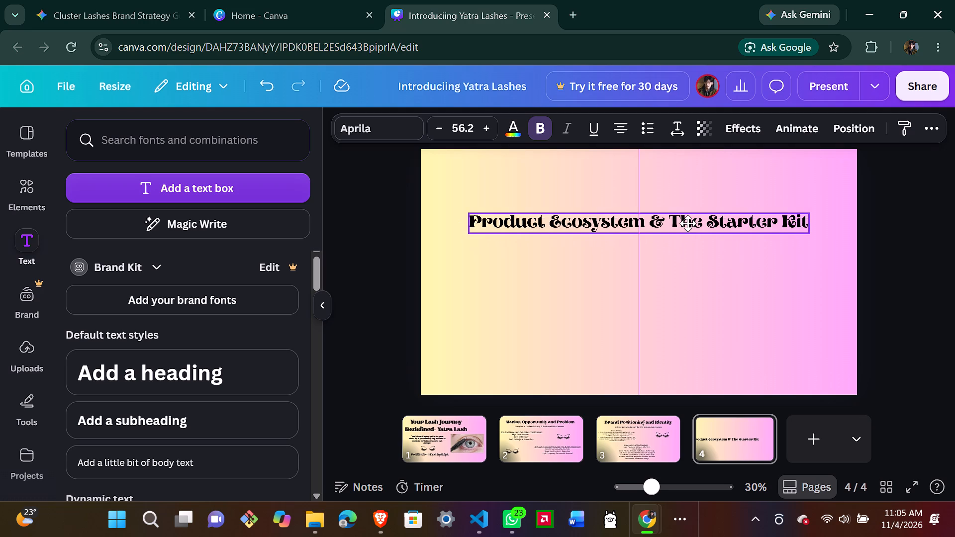
drag(688, 223, 700, 185)
drag(480, 177, 457, 175)
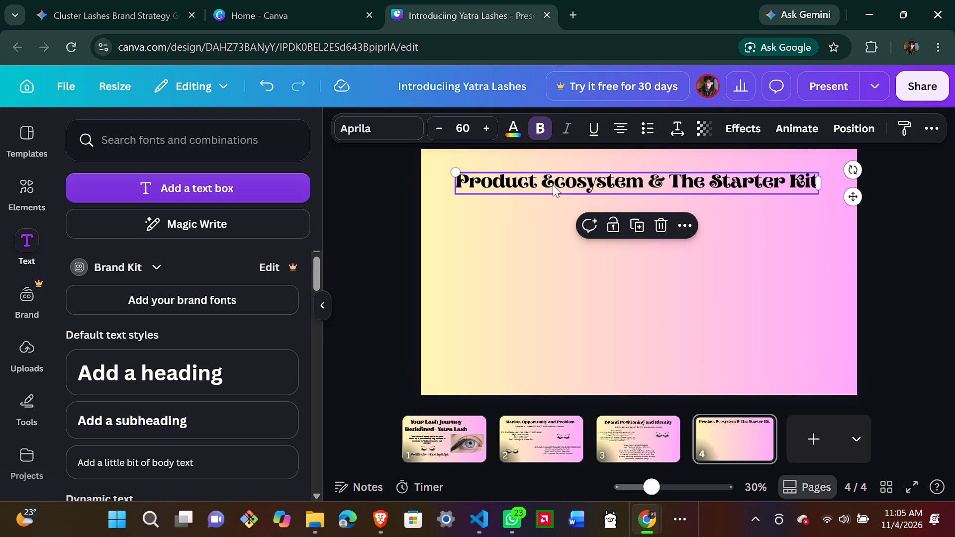
click(553, 184)
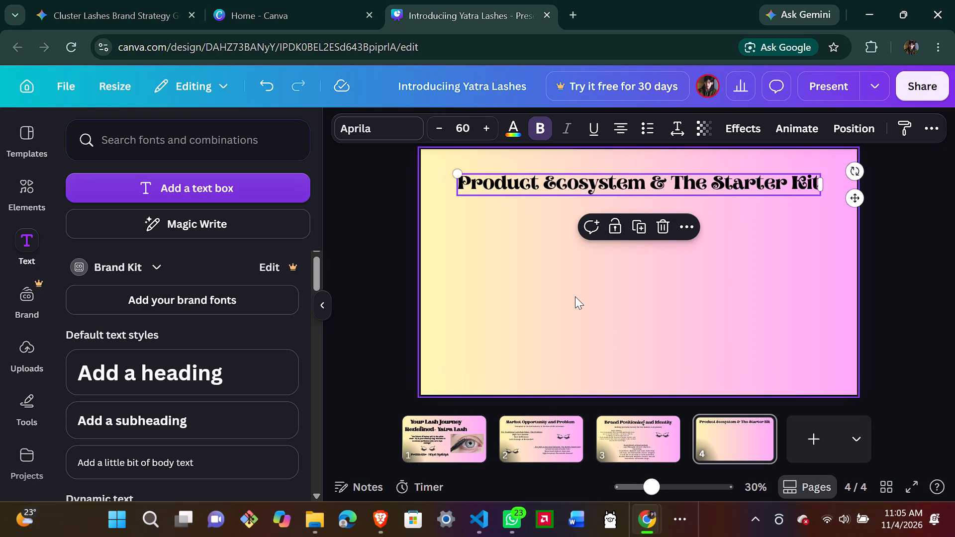
click(545, 266)
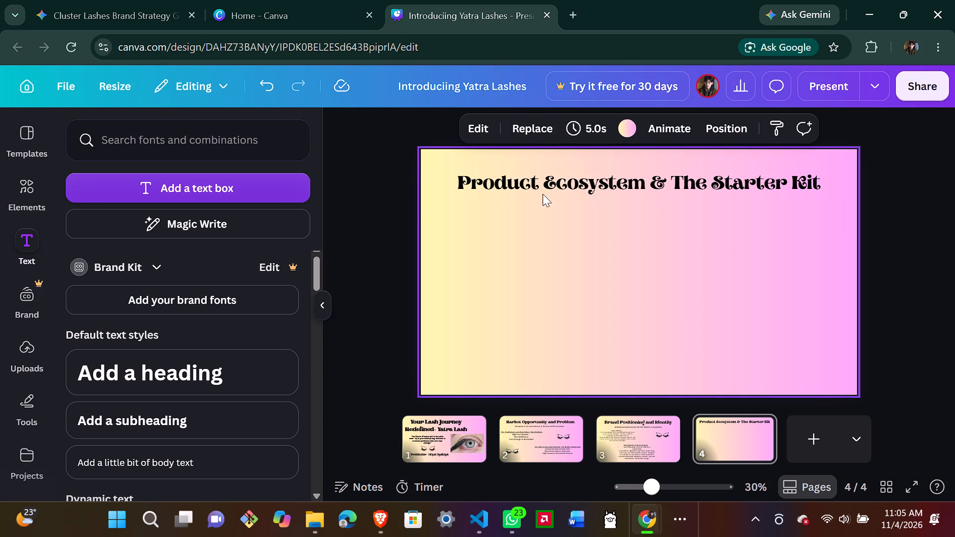
drag(545, 189, 547, 194)
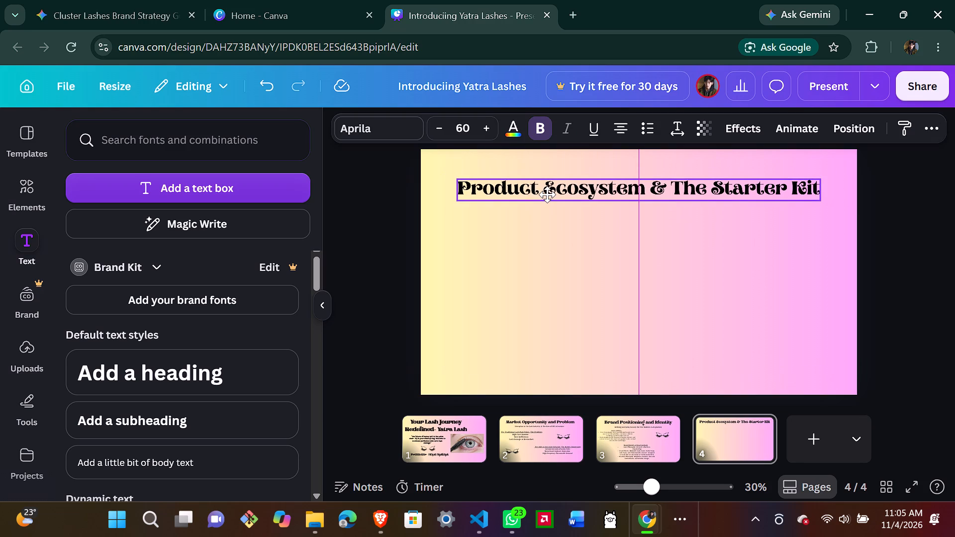
drag(547, 194, 548, 195)
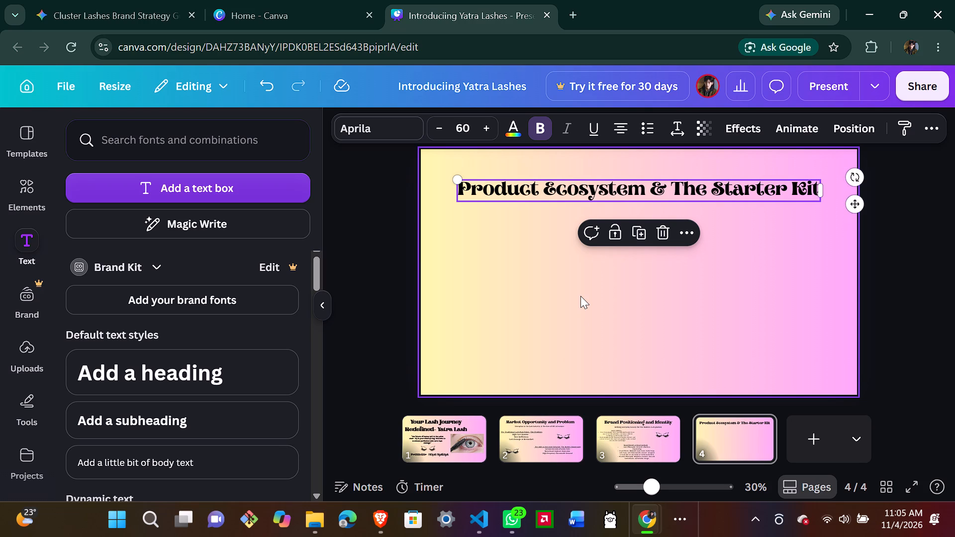
click(951, 275)
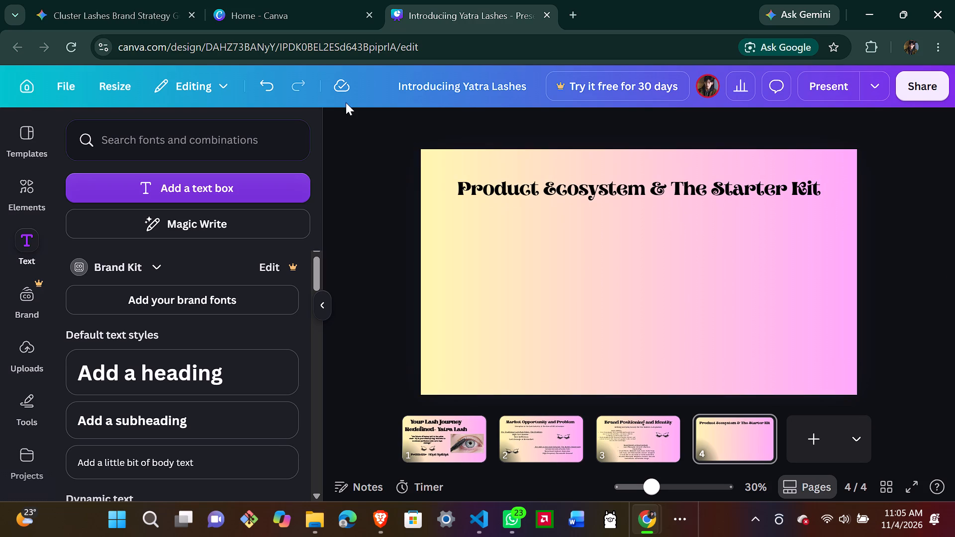
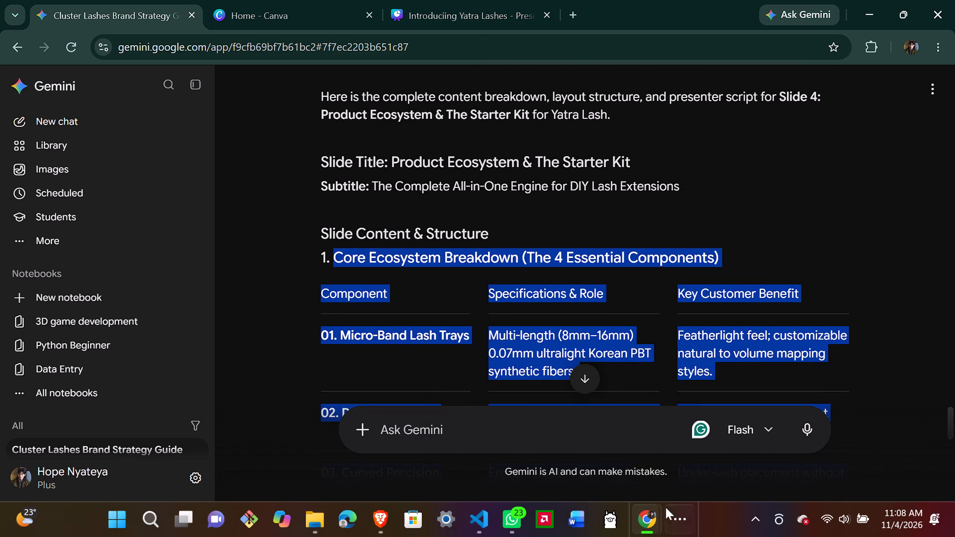
Switch to the Canva presentation and add a text box on slide 4 containing the copied Core Ecosystem Breakdown text at font size 38.9.
click(456, 2)
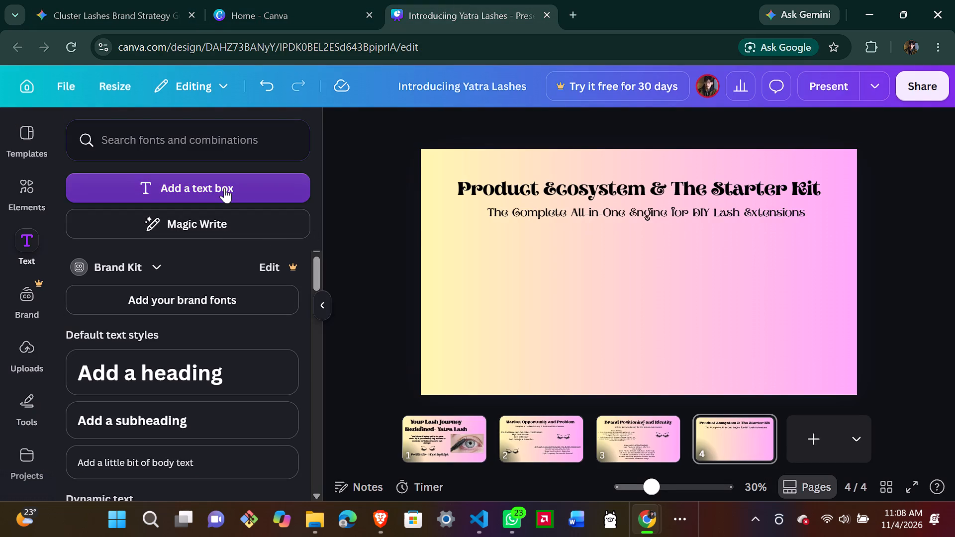
click(224, 188)
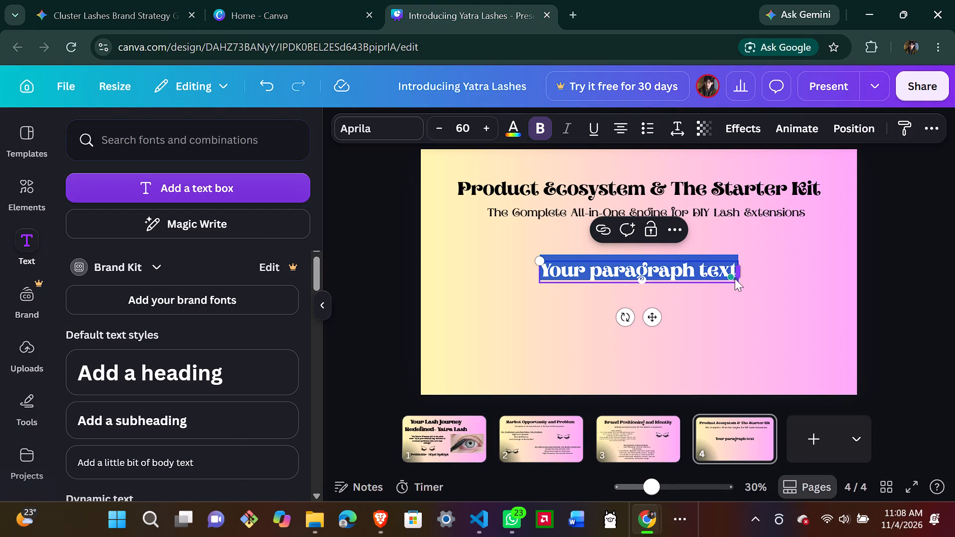
drag(739, 268, 665, 274)
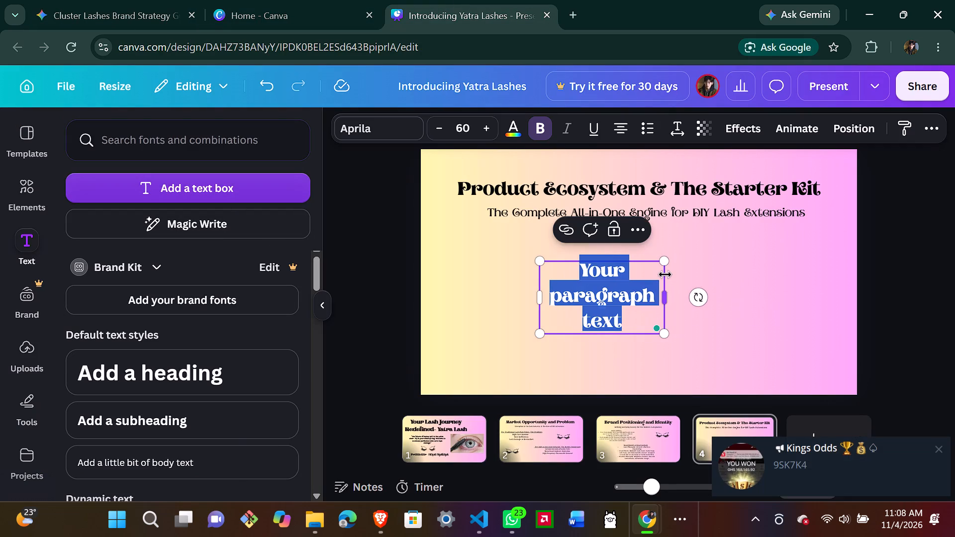
drag(662, 336, 631, 302)
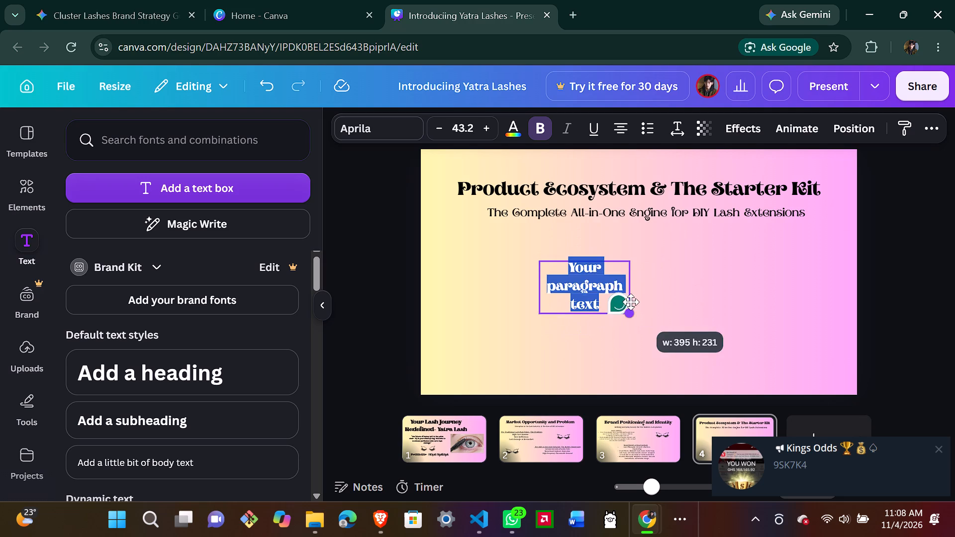
drag(631, 302, 624, 299)
drag(623, 286, 732, 261)
key(BackSpace)
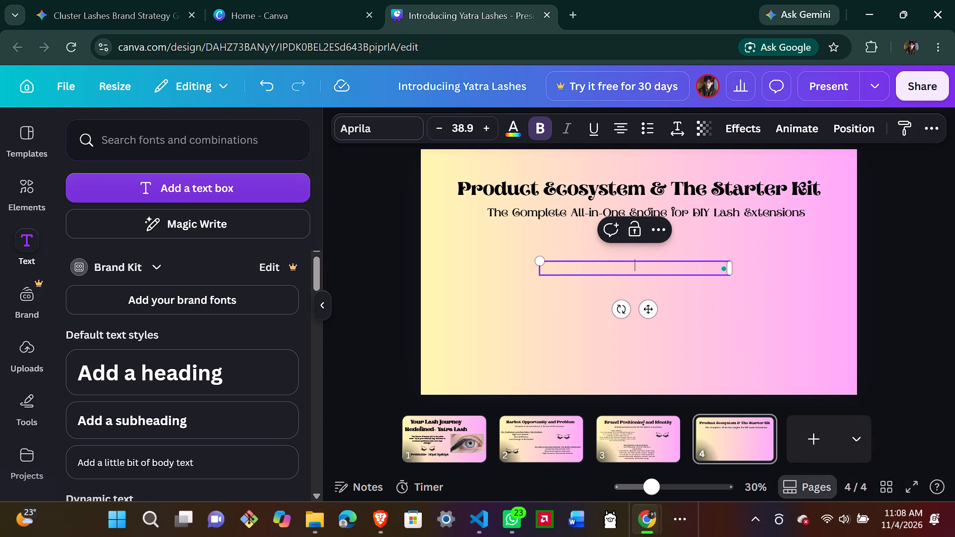
key(ctrl+v)
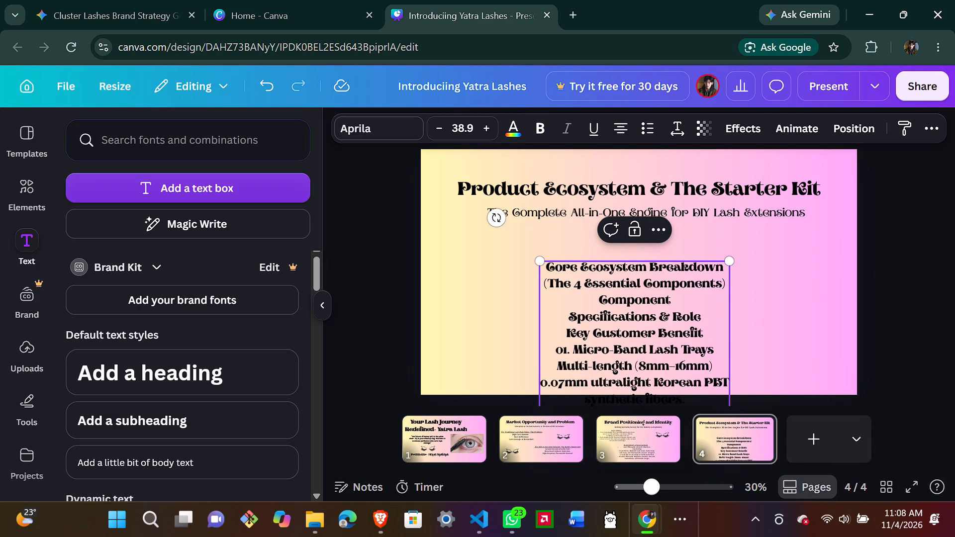
Widen the breakdown text box across most of slide 4 and scale its text down to size 28.4.
scroll(667, 309, down, 2)
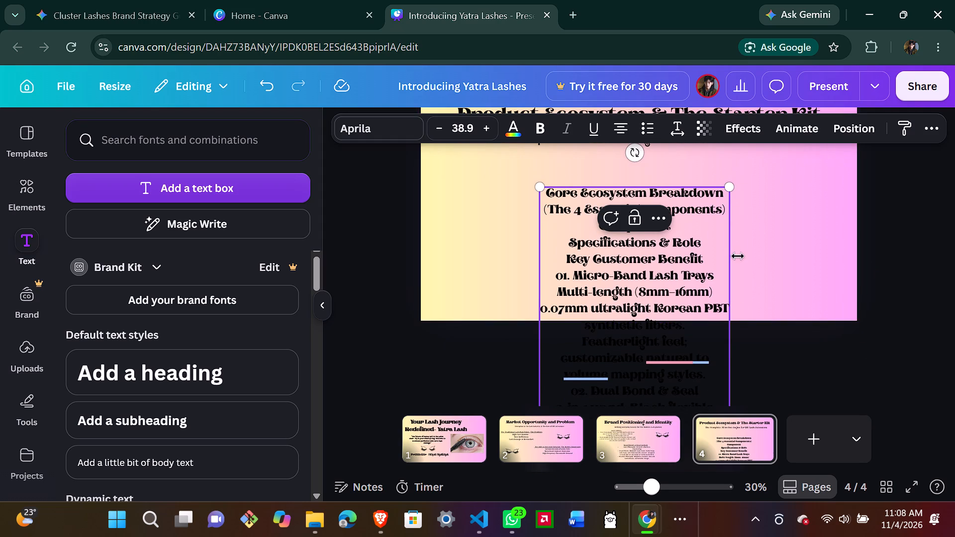
drag(730, 278, 798, 266)
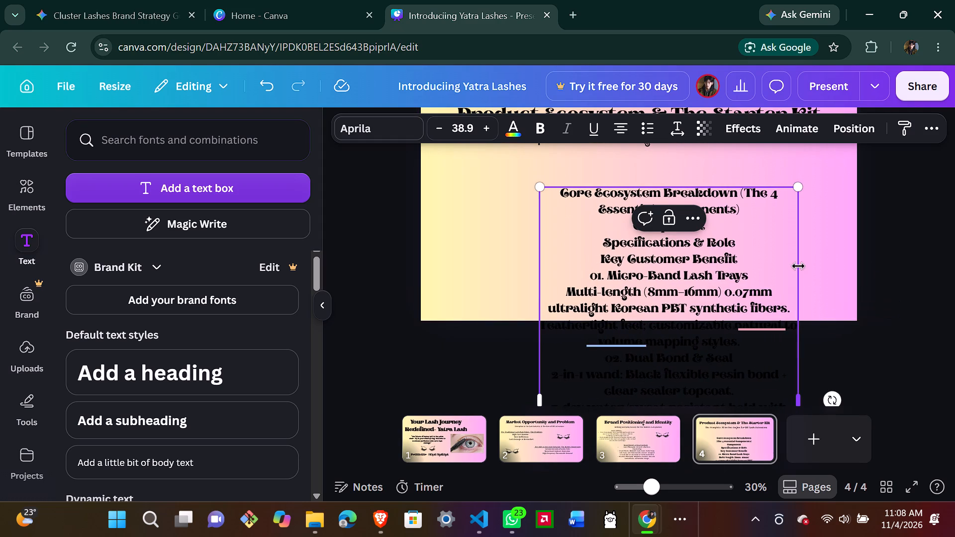
scroll(689, 281, down, 1)
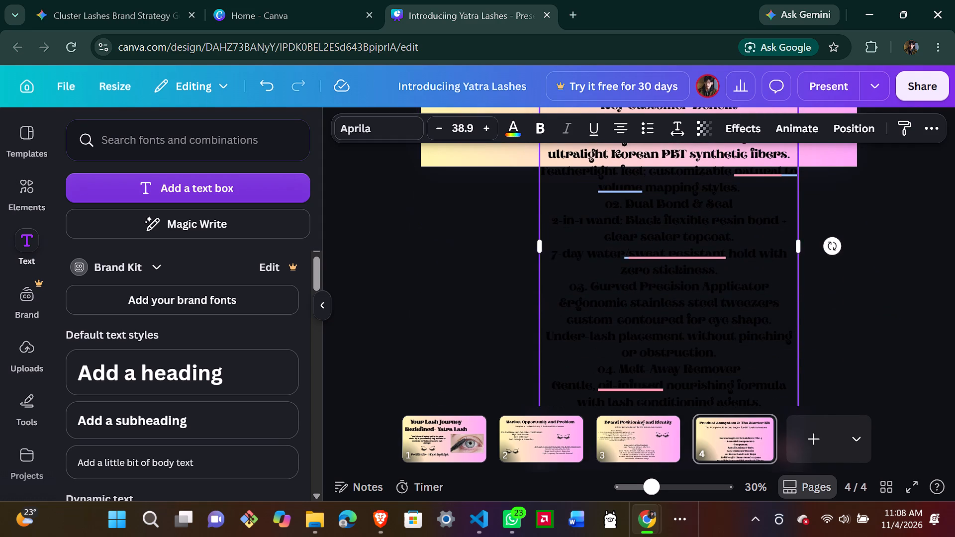
scroll(614, 331, down, 1)
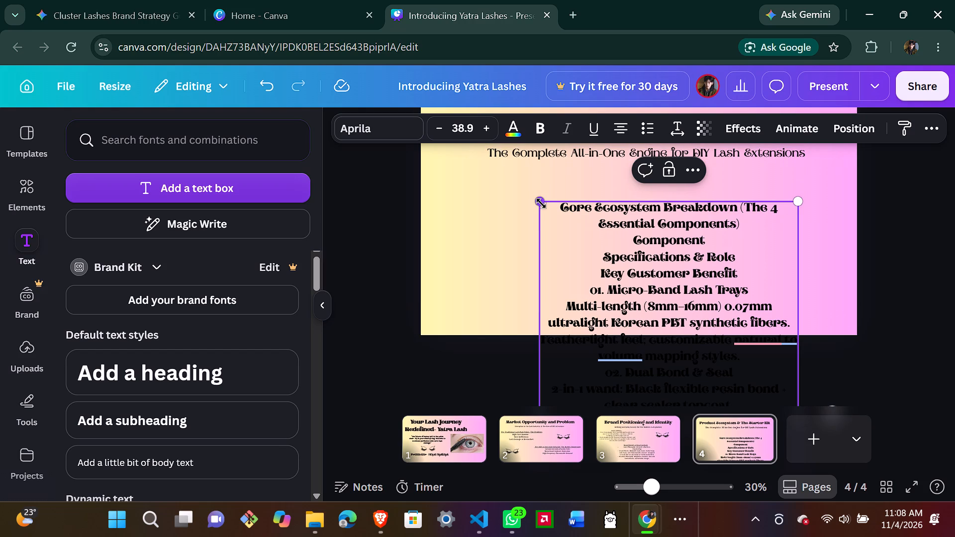
drag(541, 203, 603, 224)
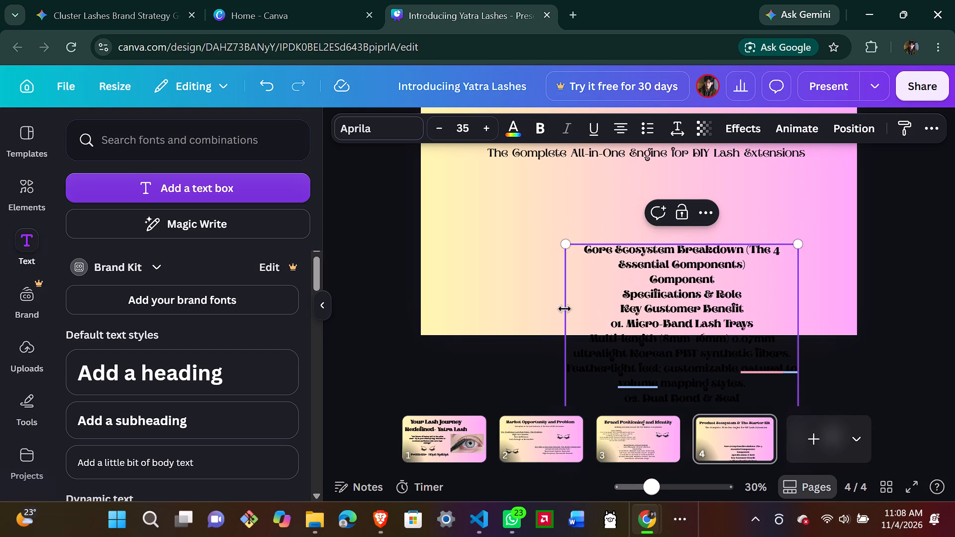
drag(566, 308, 562, 308)
drag(562, 308, 508, 300)
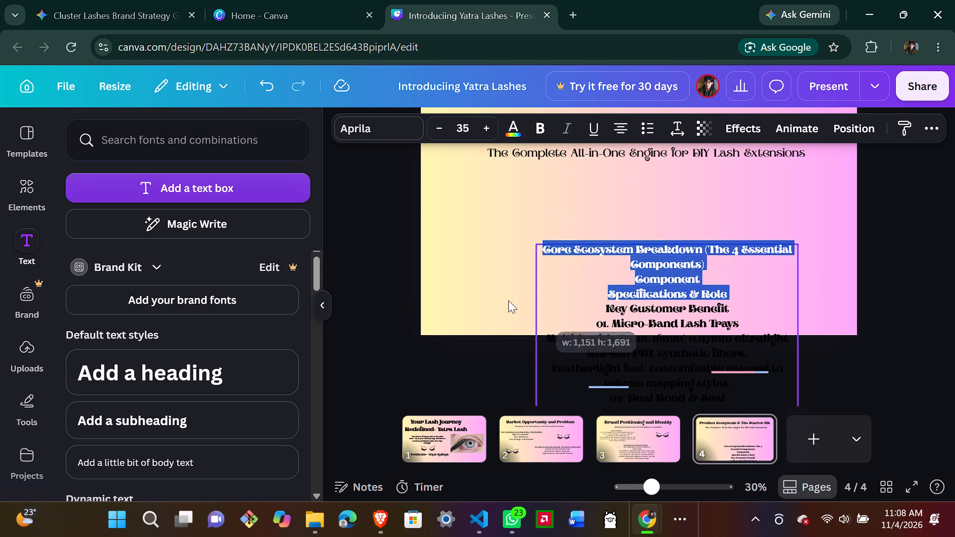
drag(508, 300, 446, 272)
scroll(569, 278, down, 5)
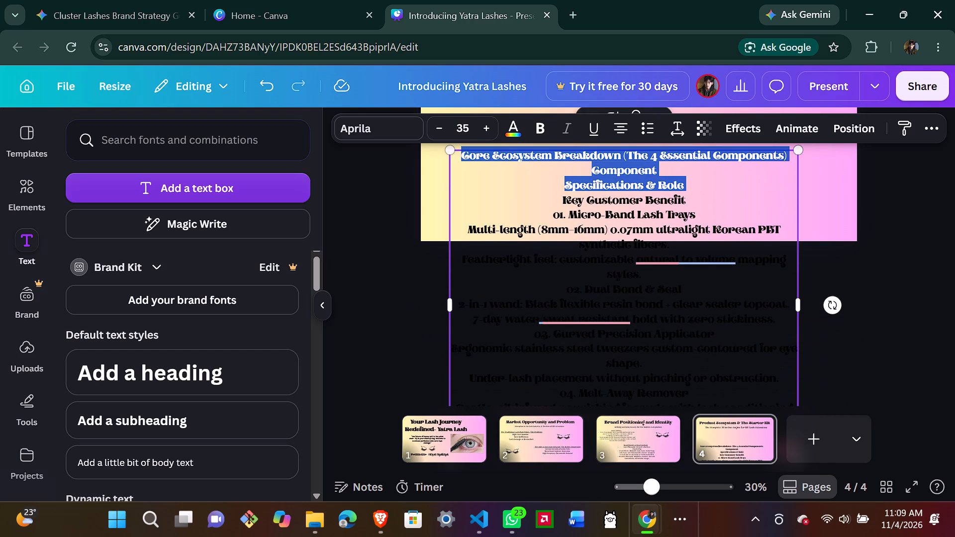
scroll(569, 278, down, 5)
drag(801, 303, 864, 268)
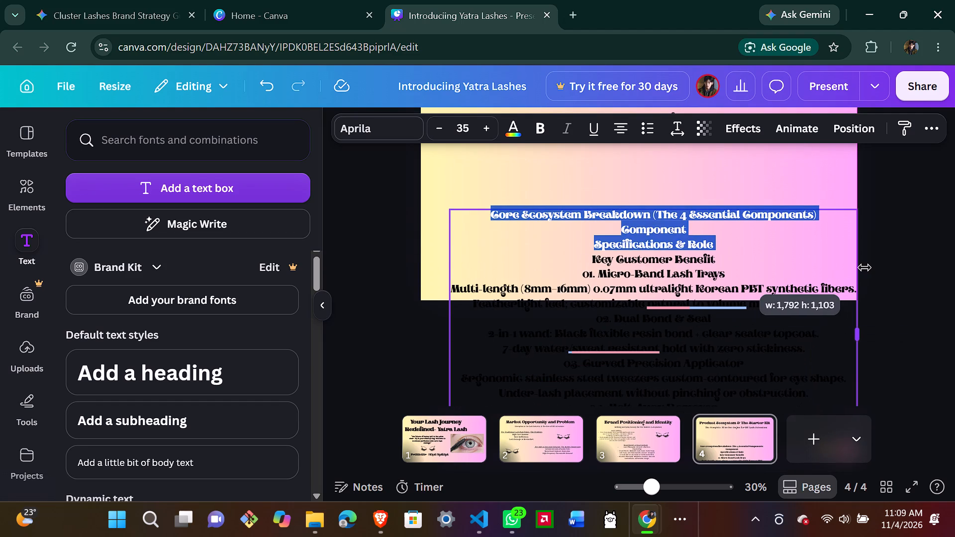
drag(857, 210, 827, 246)
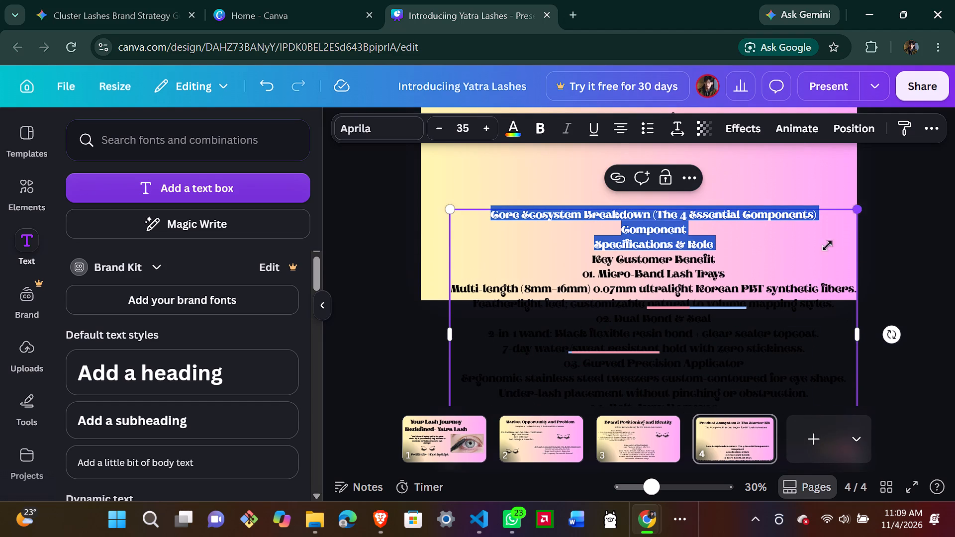
drag(827, 246, 789, 273)
scroll(666, 302, down, 4)
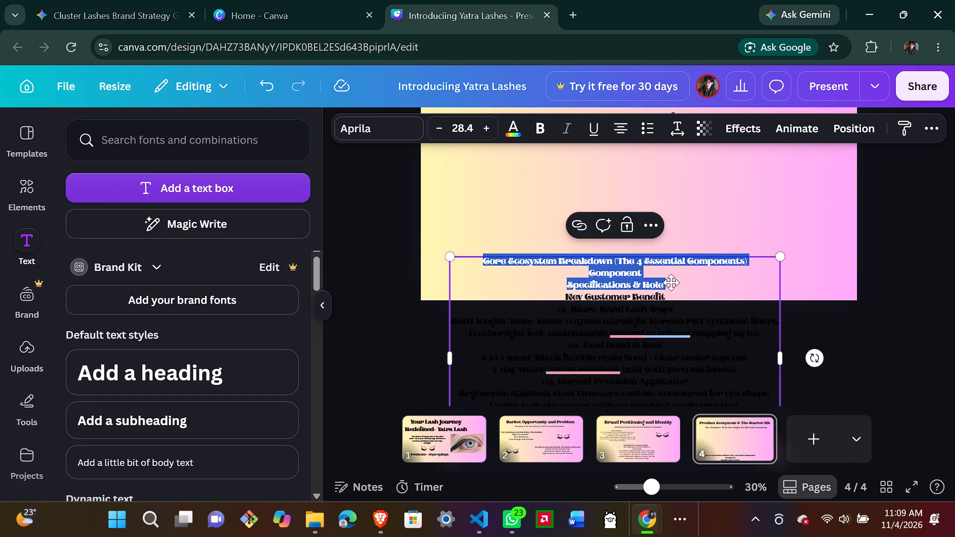
click(906, 270)
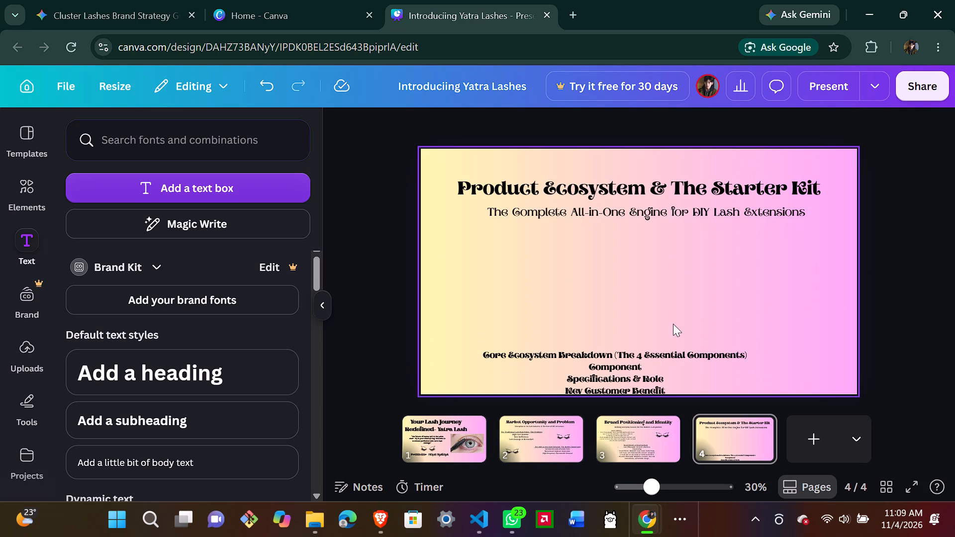
Fit the breakdown text box on slide 4 beneath the subtitle, scaling its text to 16.6 and widening the box beyond the text.
scroll(673, 324, down, 3)
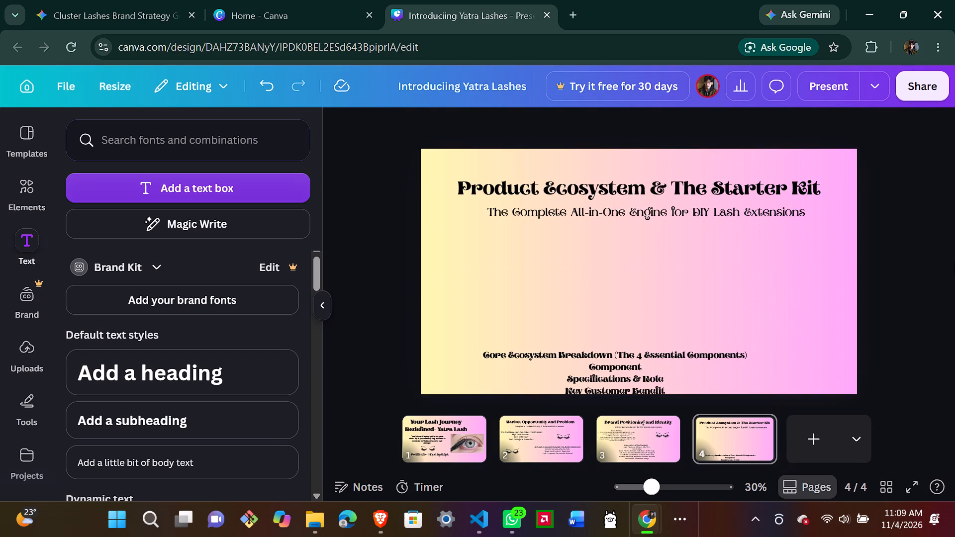
click(574, 362)
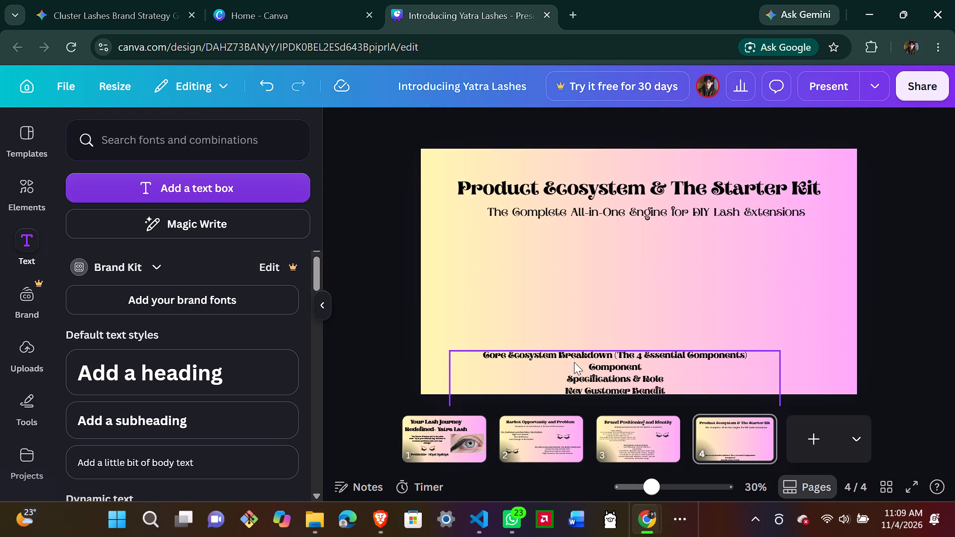
click(574, 362)
drag(574, 362, 588, 268)
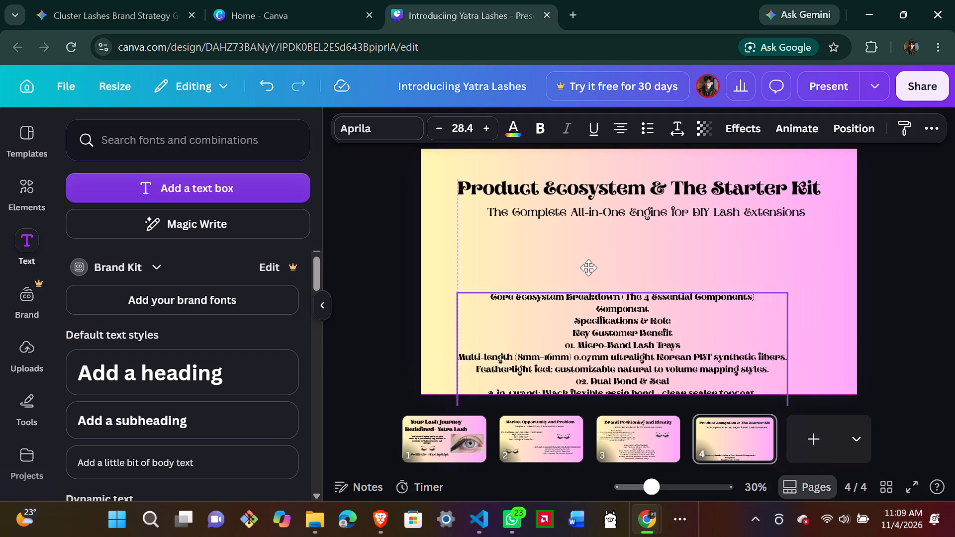
drag(588, 268, 591, 200)
click(598, 289)
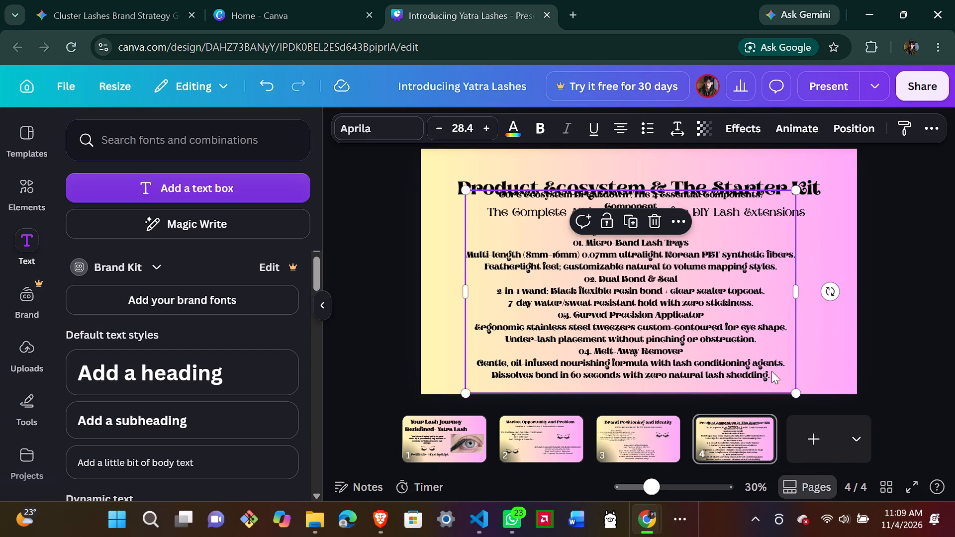
drag(798, 393, 653, 320)
drag(573, 244, 617, 292)
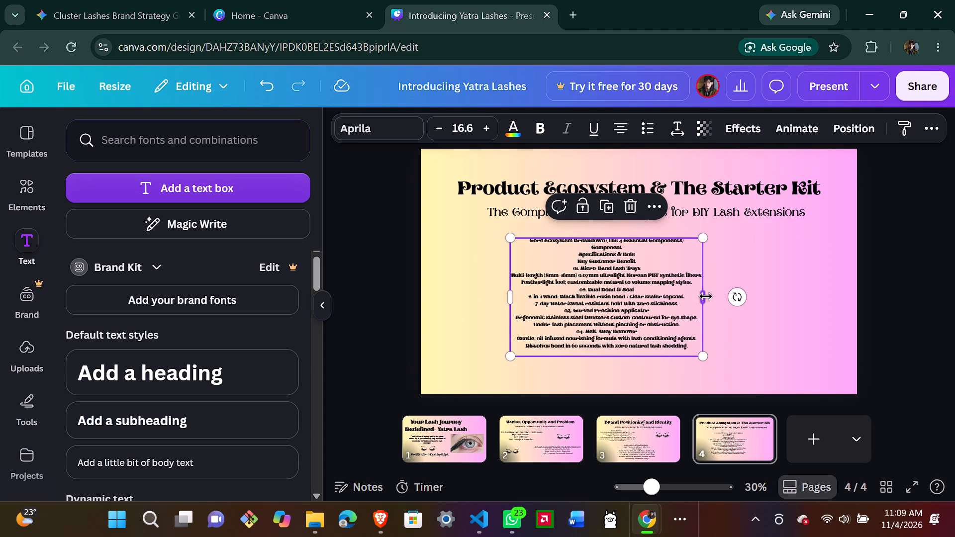
drag(706, 296, 785, 293)
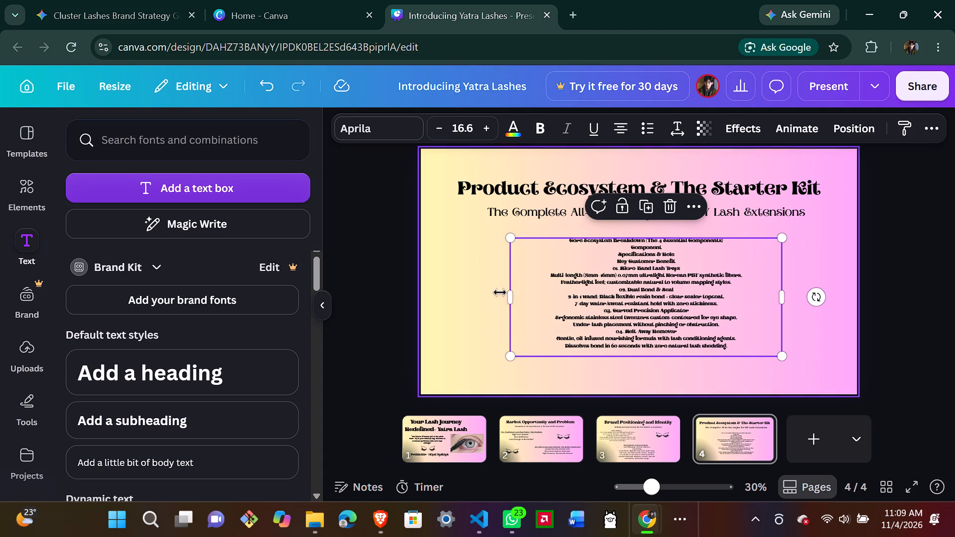
drag(510, 292, 446, 287)
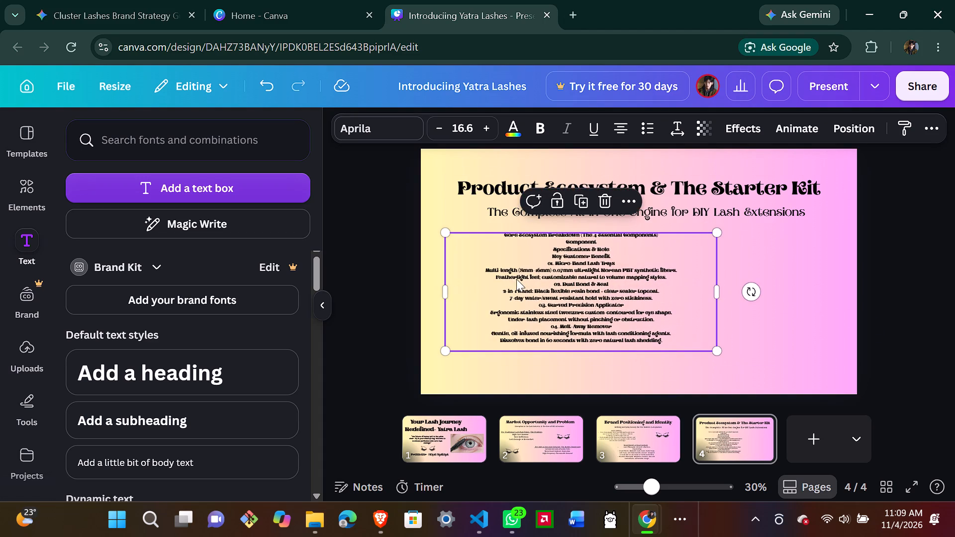
click(783, 263)
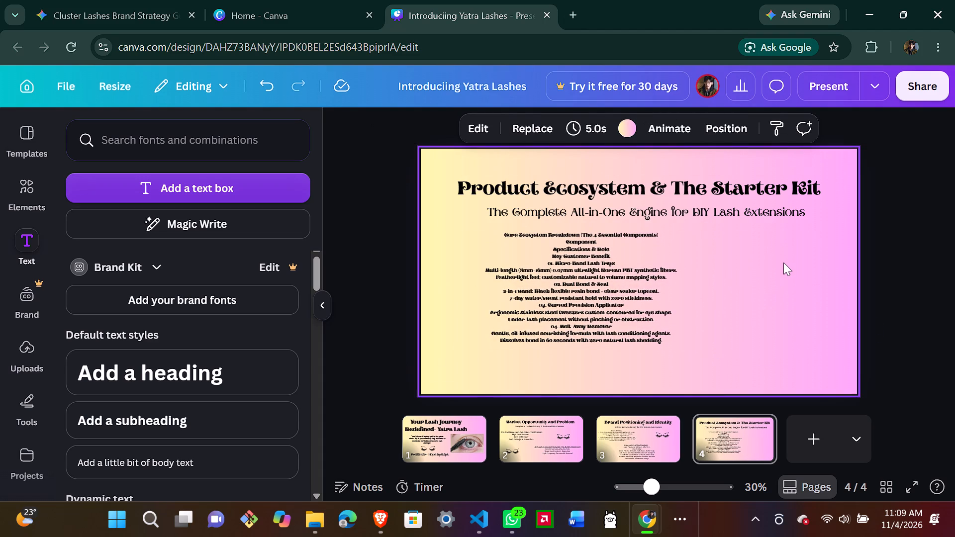
Remove bold from all the text in the breakdown text box on slide 4.
click(579, 254)
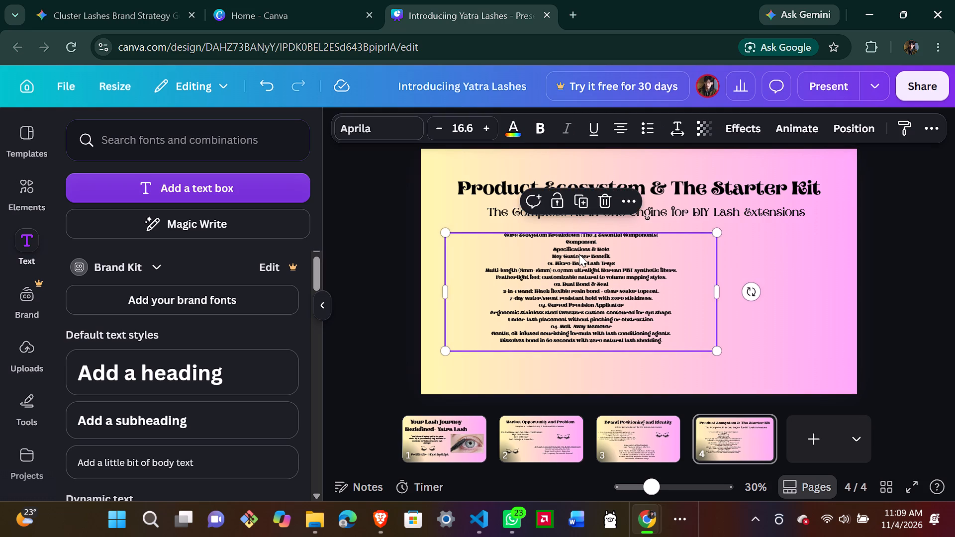
click(533, 122)
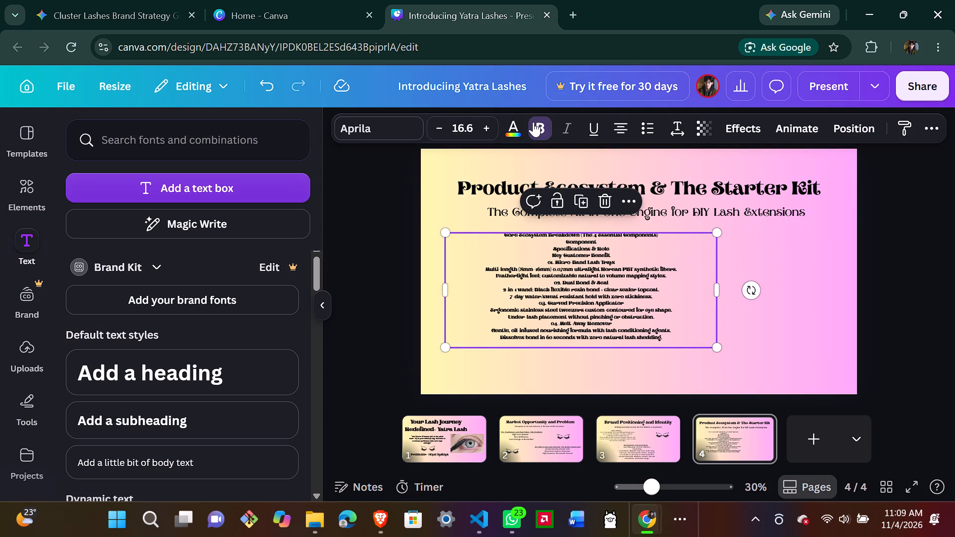
click(533, 122)
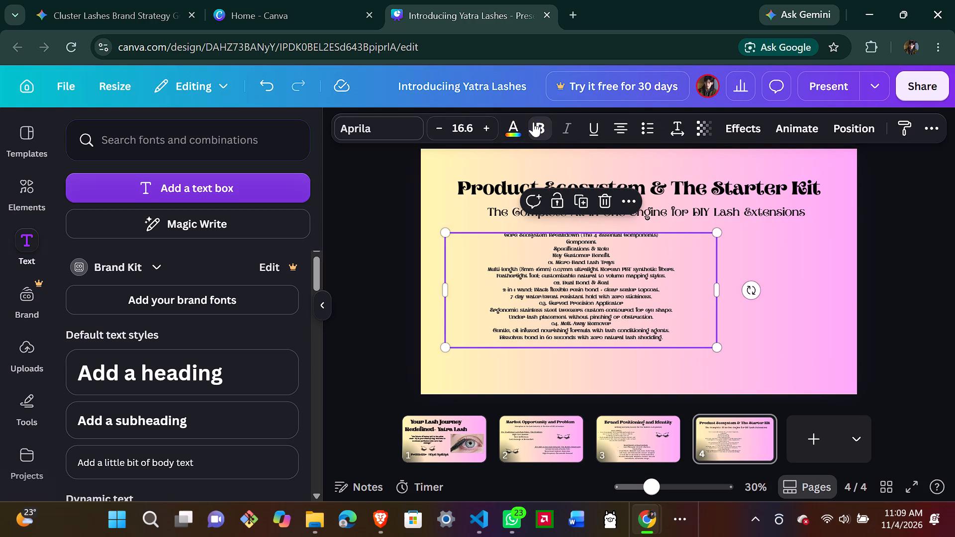
click(804, 253)
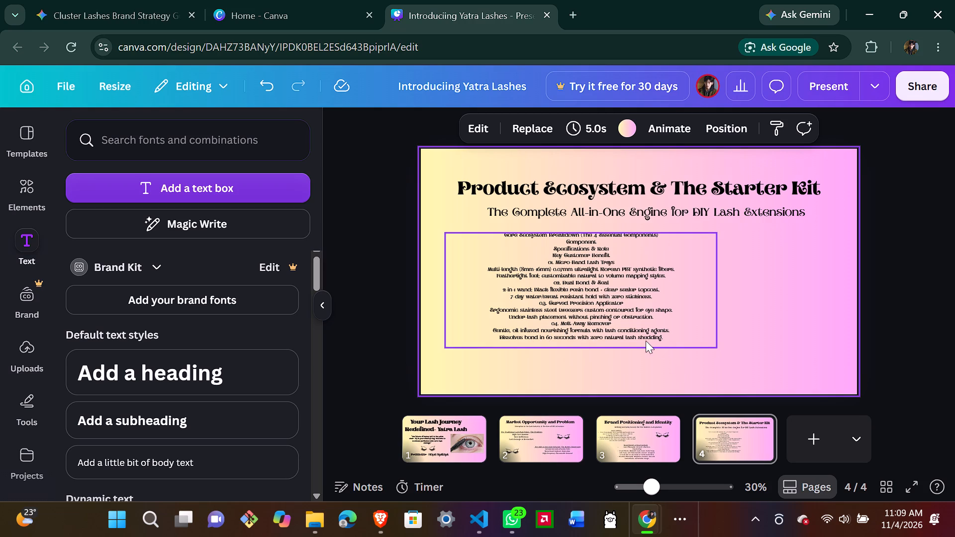
Shift the breakdown text box slightly sideways, aligning its left edge with the start of the slide title.
click(498, 335)
drag(498, 335, 509, 335)
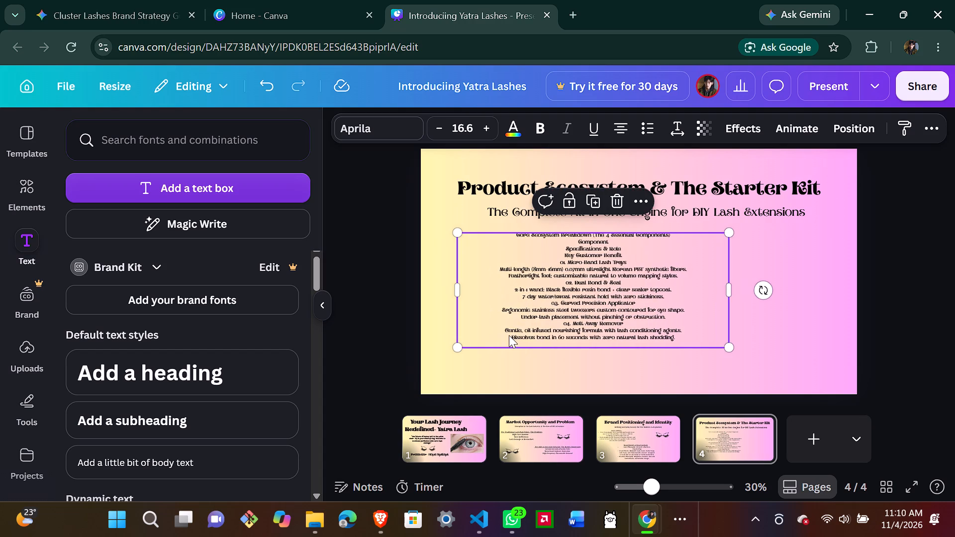
Delete the final line, "Dissolves bond in 60 seconds with zero natural lash shedding", from the breakdown text on slide 4.
click(677, 332)
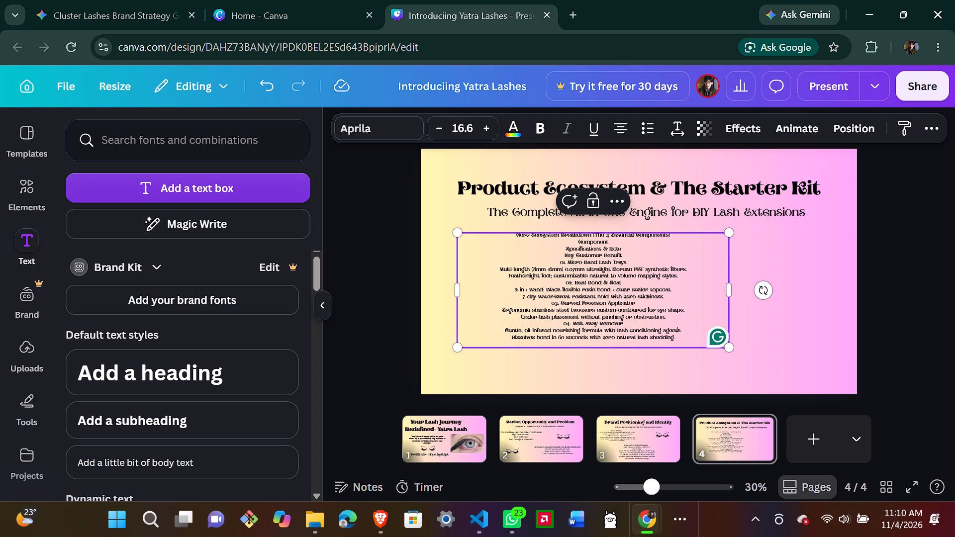
key(Down)
key(BackSpace)
key(BackSpace)
key(BackSpace)
key(BackSpace)
key(BackSpace)
key(BackSpace)
key(BackSpace)
key(BackSpace)
key(BackSpace)
key(BackSpace)
key(BackSpace)
key(BackSpace)
key(BackSpace)
key(BackSpace)
key(BackSpace)
key(BackSpace)
key(BackSpace)
key(BackSpace)
key(BackSpace)
key(BackSpace)
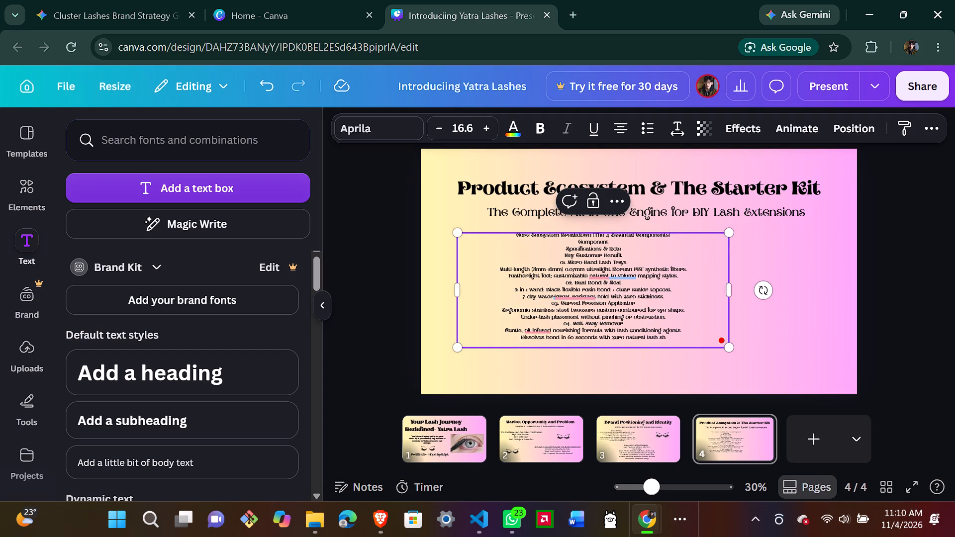
key(BackSpace)
key(BackSpace)
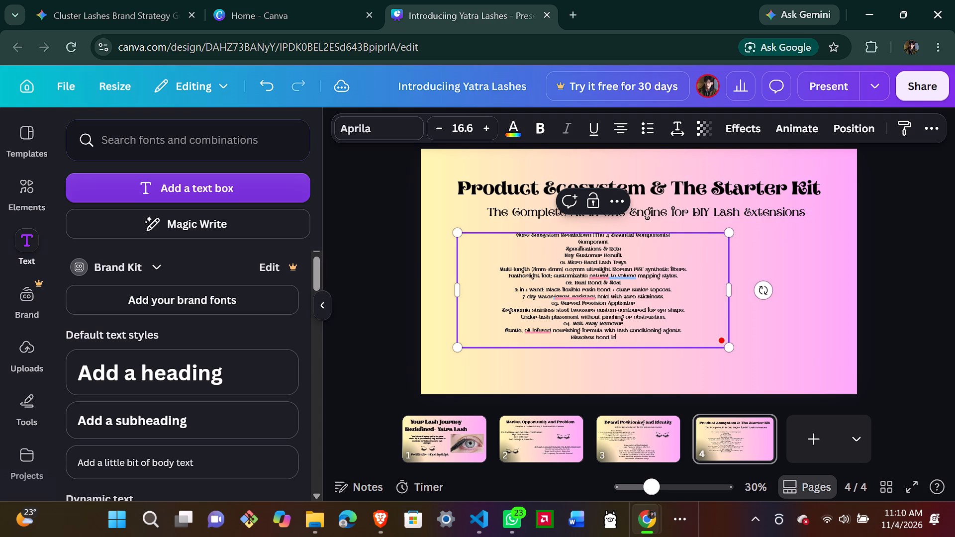
key(BackSpace)
key(BackSpace)
key(BackSpace)
key(BackSpace)
key(BackSpace)
key(BackSpace)
key(BackSpace)
key(BackSpace)
key(BackSpace)
key(BackSpace)
key(BackSpace)
key(BackSpace)
key(BackSpace)
key(BackSpace)
key(BackSpace)
key(BackSpace)
key(BackSpace)
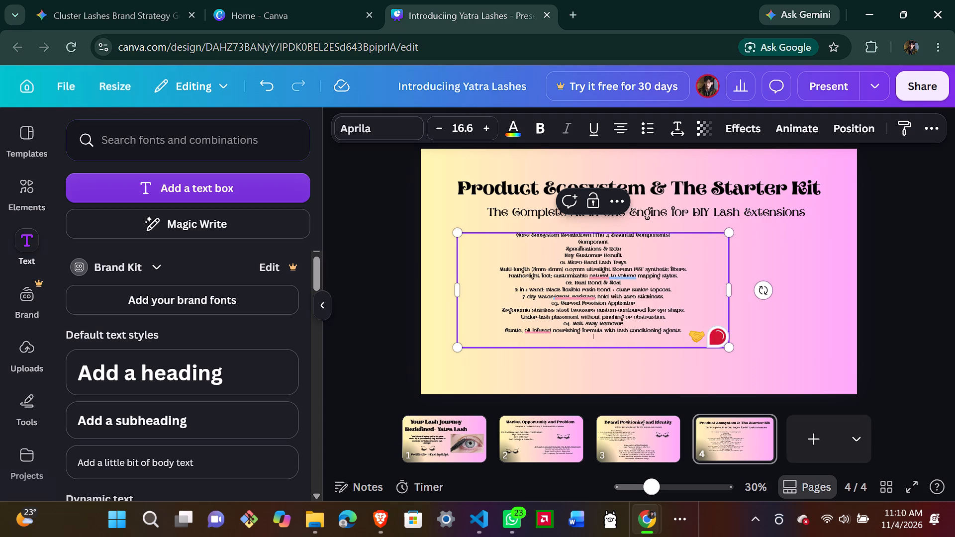
Insert a blank line beneath the "04. Melt-Away Remover" heading in the breakdown text.
click(627, 319)
key(Return)
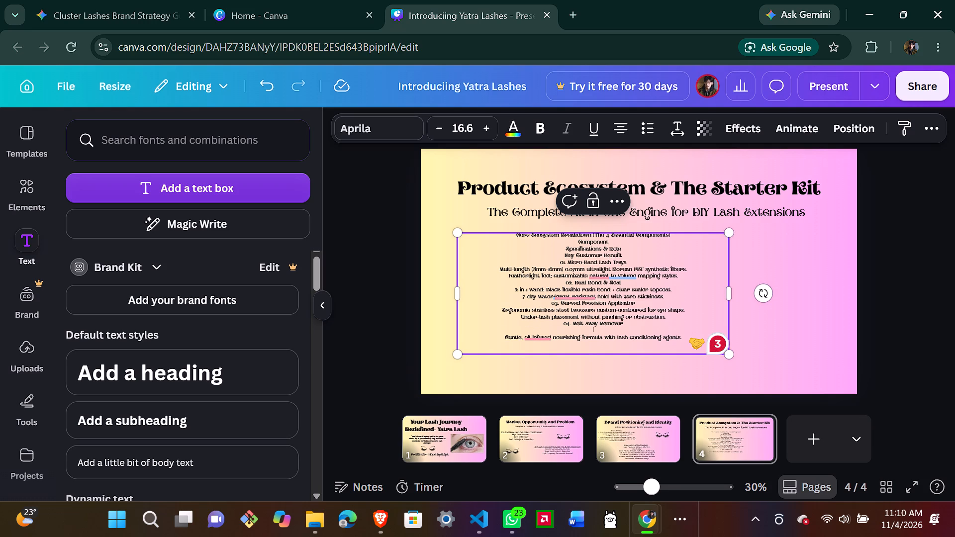
Delete the line starting "Under lash placement" and insert a blank line beneath the "03. Curved Precision Applicator" heading.
drag(666, 314, 520, 316)
key(BackSpace)
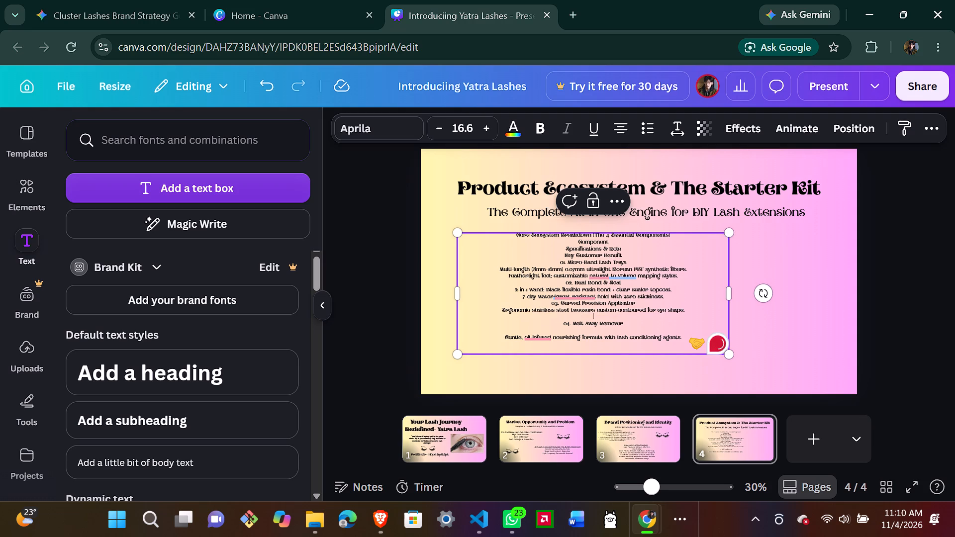
click(637, 305)
key(Return)
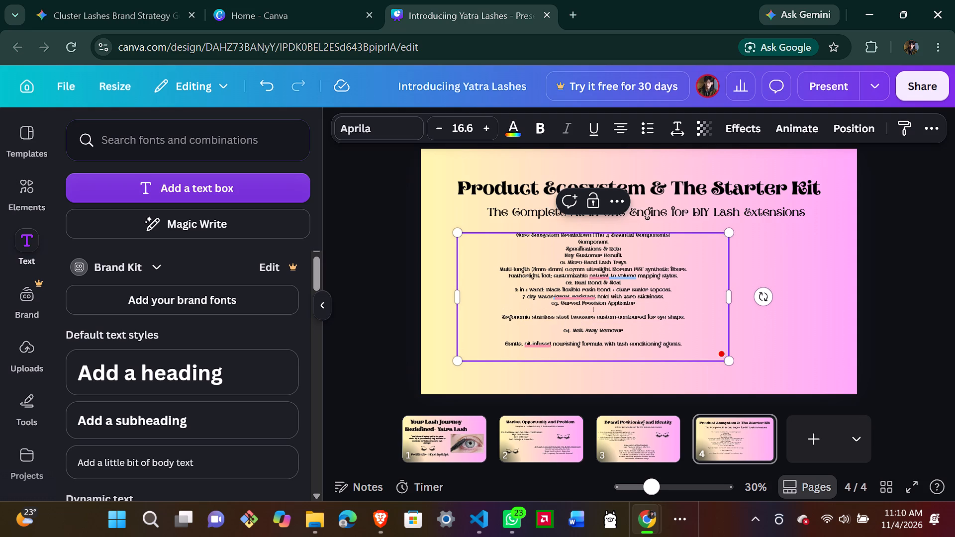
Delete the "7 day water/sweat-resistant hold" line and insert a blank line beneath the "02. Dual Bond & Seal" heading.
scroll(627, 333, up, 1)
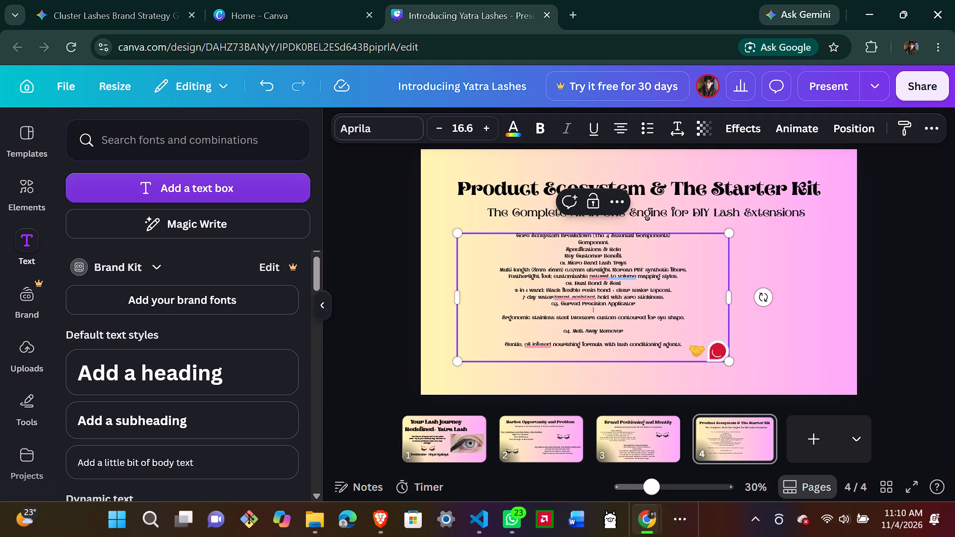
drag(666, 297, 538, 297)
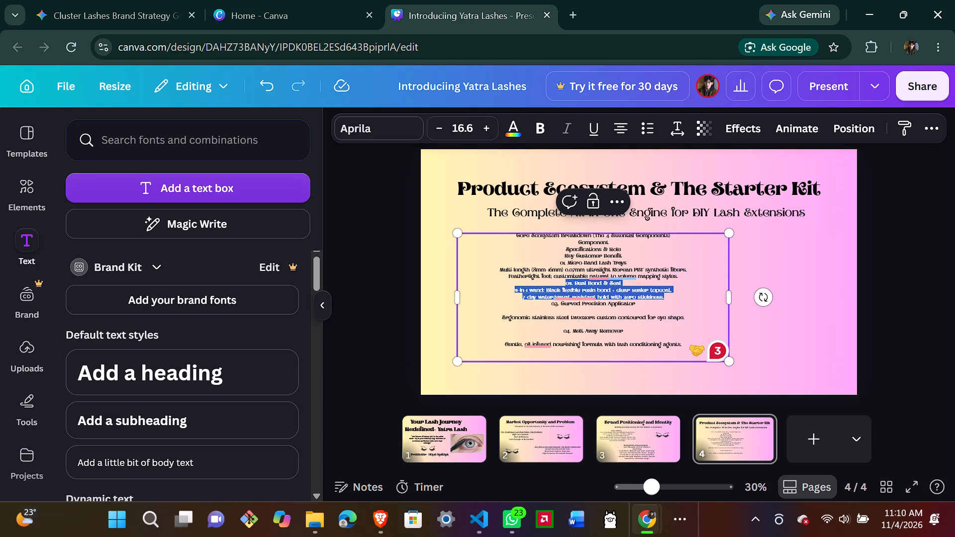
drag(538, 297, 522, 296)
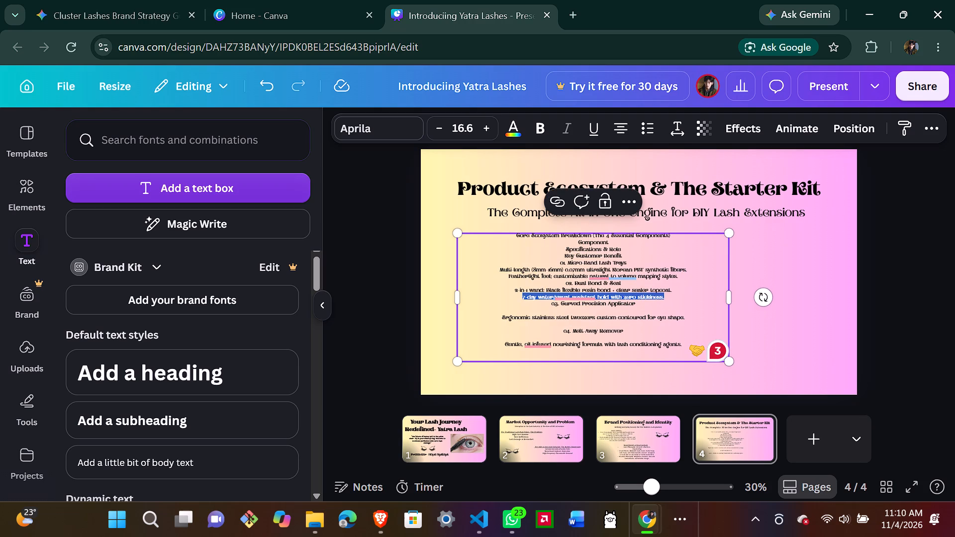
key(BackSpace)
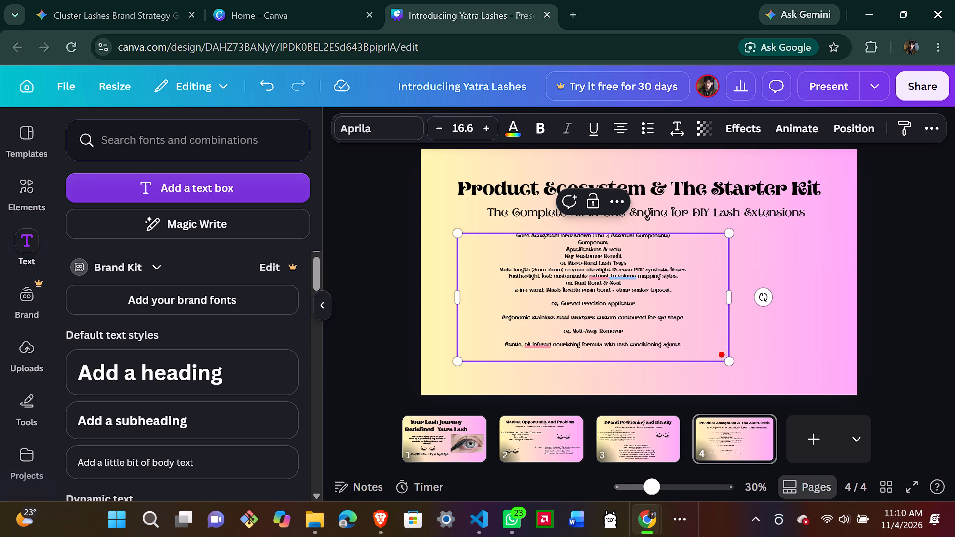
click(622, 283)
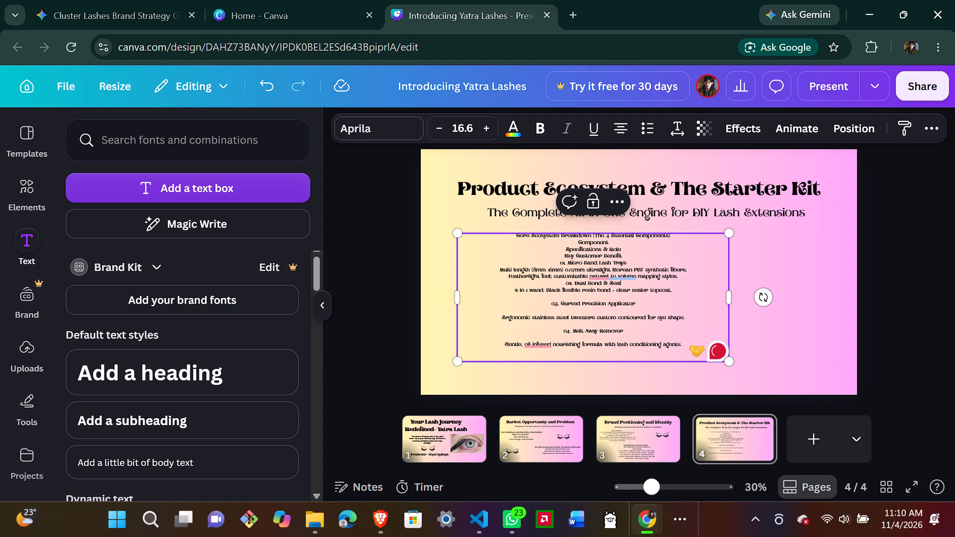
key(Return)
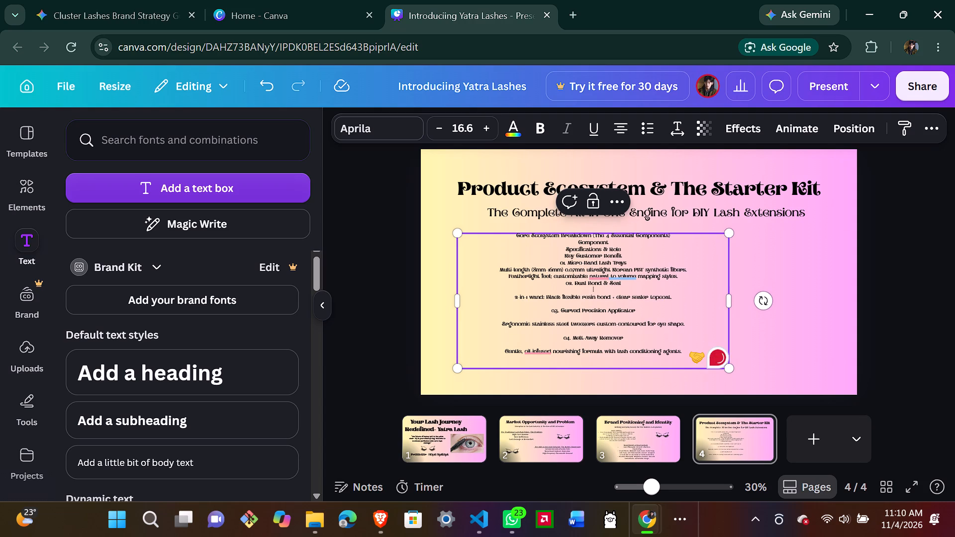
Cut the Micro Band Lash Trays description after "synthetic", leaving one blank line below it and one beneath its "01" heading.
scroll(604, 305, up, 1)
drag(668, 268, 685, 285)
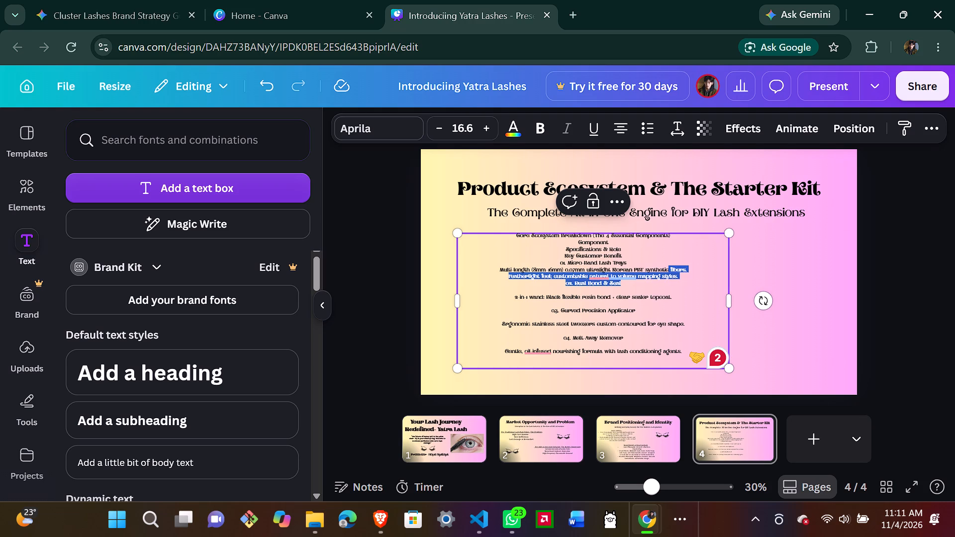
drag(685, 285, 680, 277)
key(BackSpace)
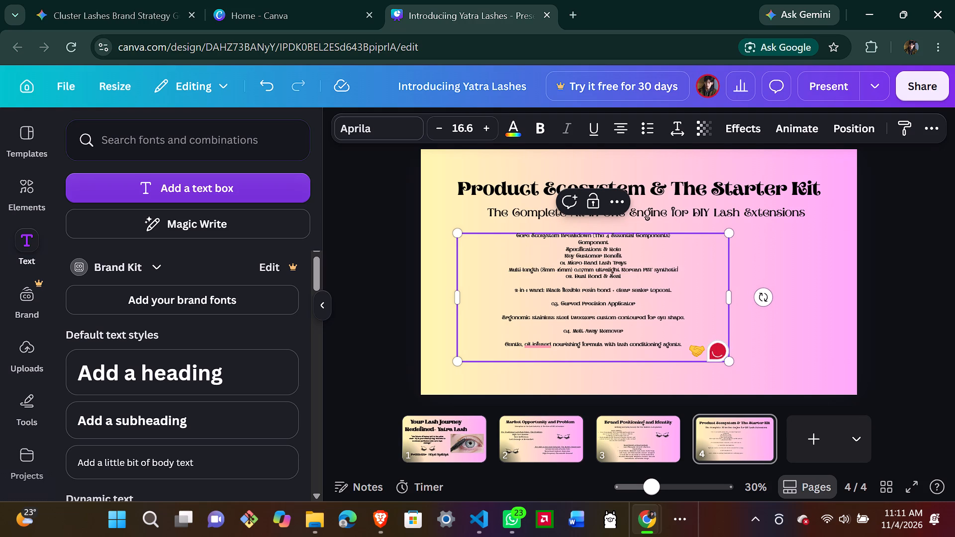
key(Return)
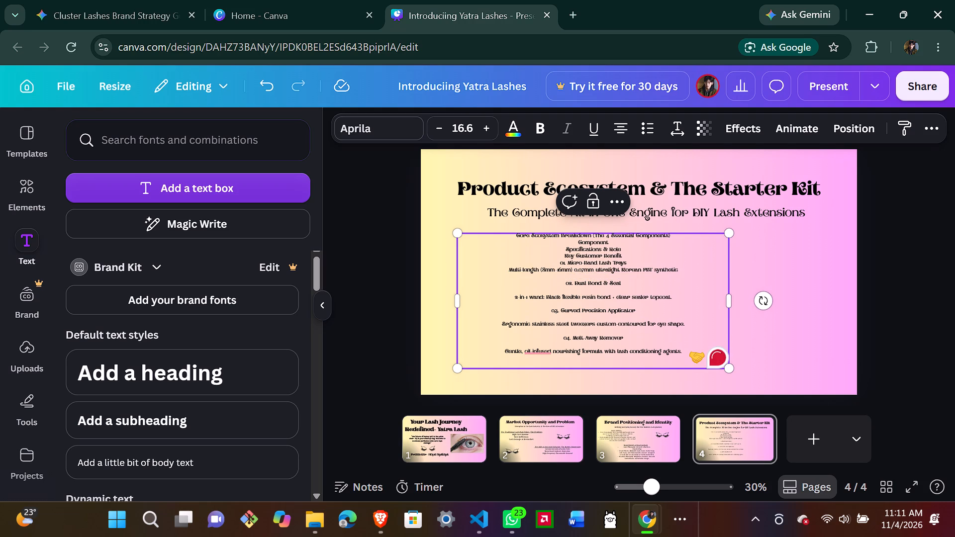
click(635, 256)
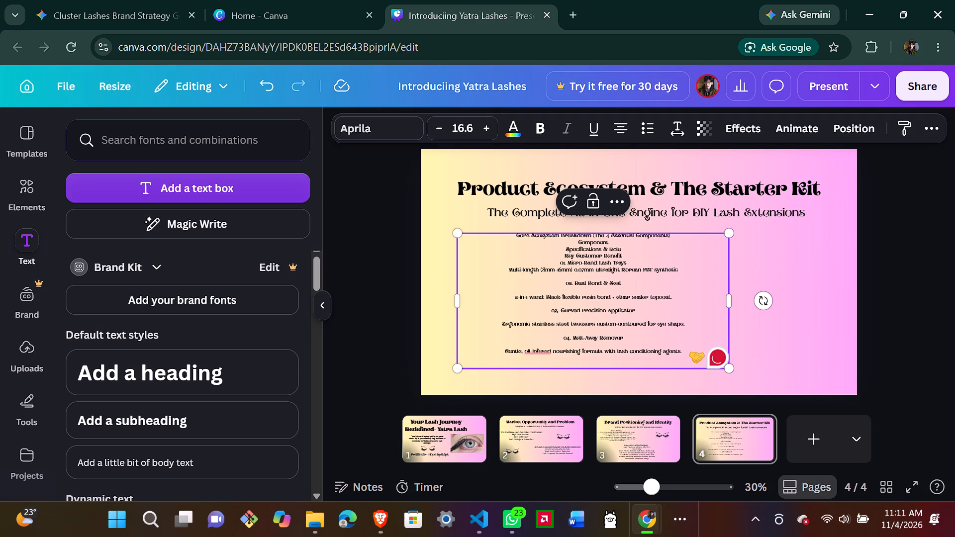
click(632, 260)
key(Return)
Delete the "Specifications & Role" and "Key Customer Benefit" lines above the "01. Micro Band Lash Trays" heading.
scroll(578, 267, up, 1)
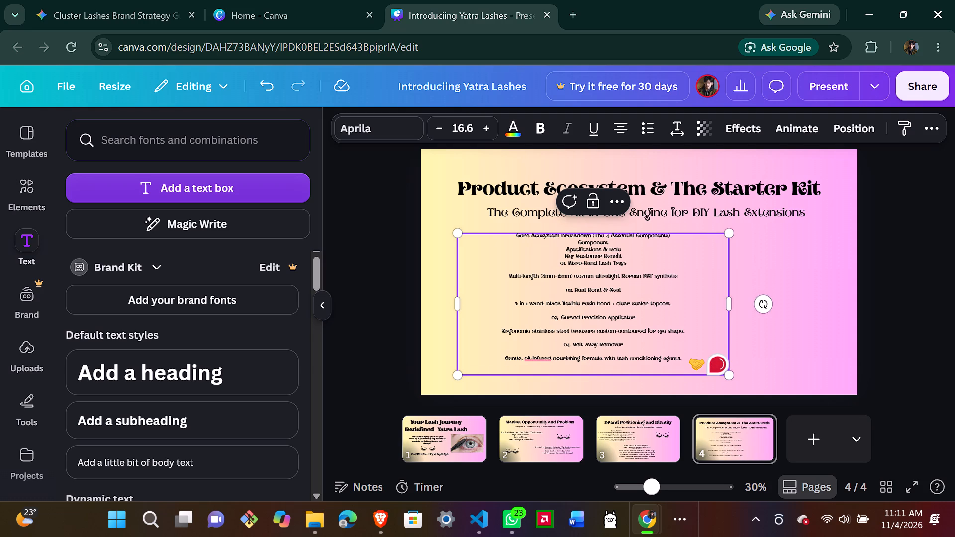
scroll(578, 267, up, 1)
drag(566, 249, 594, 255)
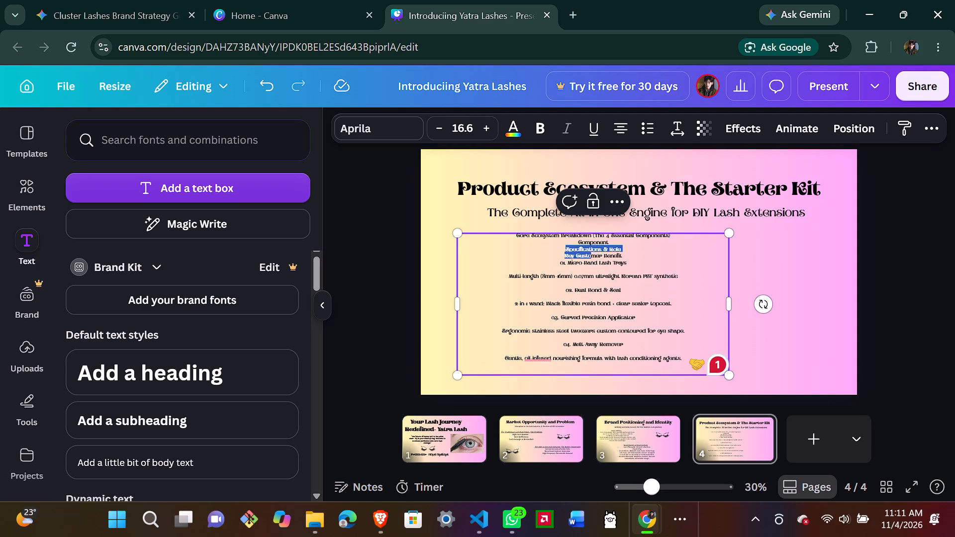
drag(594, 255, 626, 252)
key(BackSpace)
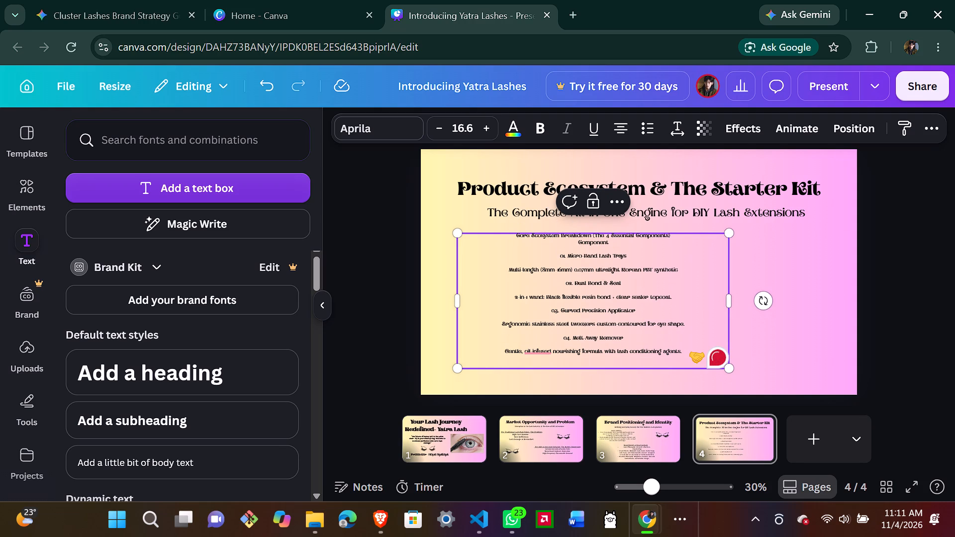
Delete "(The 4 Essential Components)" and the "Component" line, leaving only "Core Ecosystem Breakdown" as the heading.
drag(517, 240, 524, 239)
drag(524, 239, 514, 240)
drag(514, 240, 511, 239)
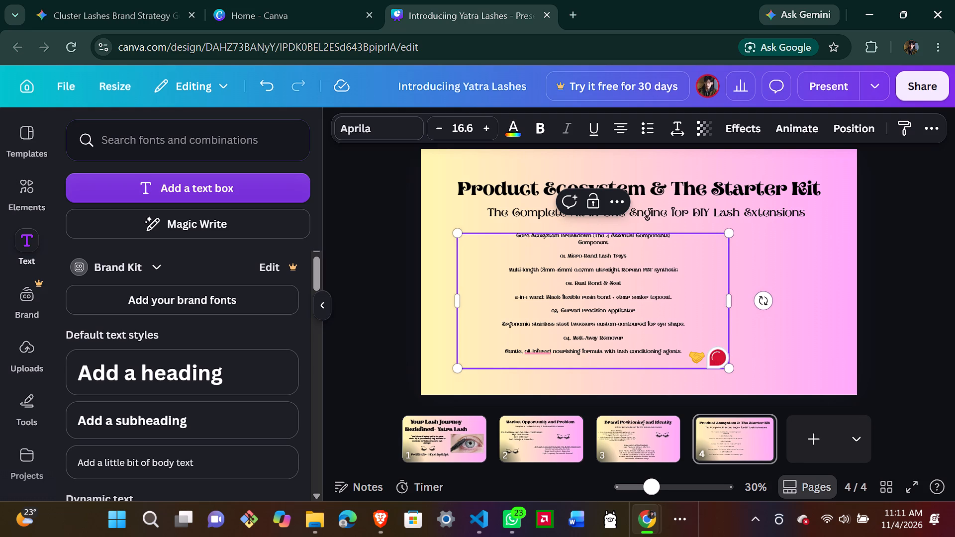
drag(592, 237, 600, 239)
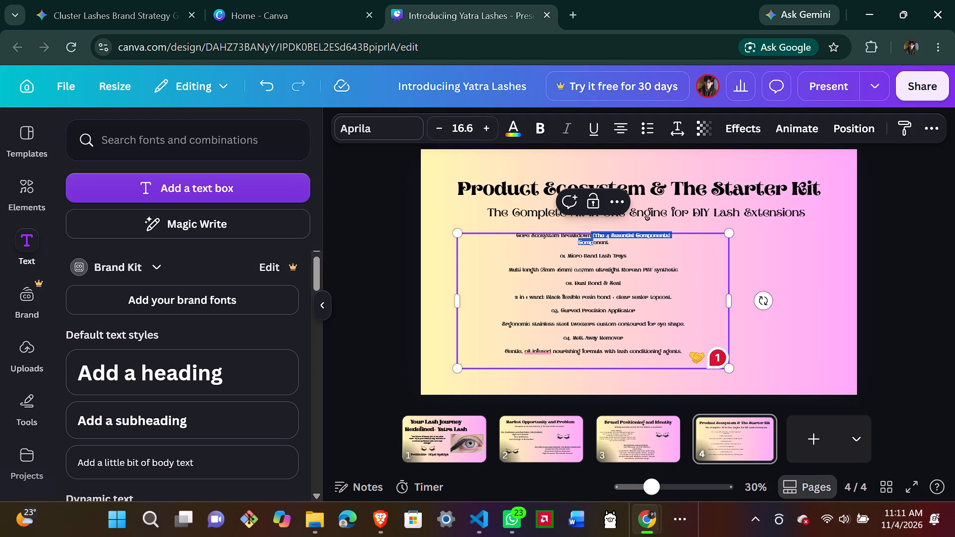
drag(600, 239, 614, 244)
key(BackSpace)
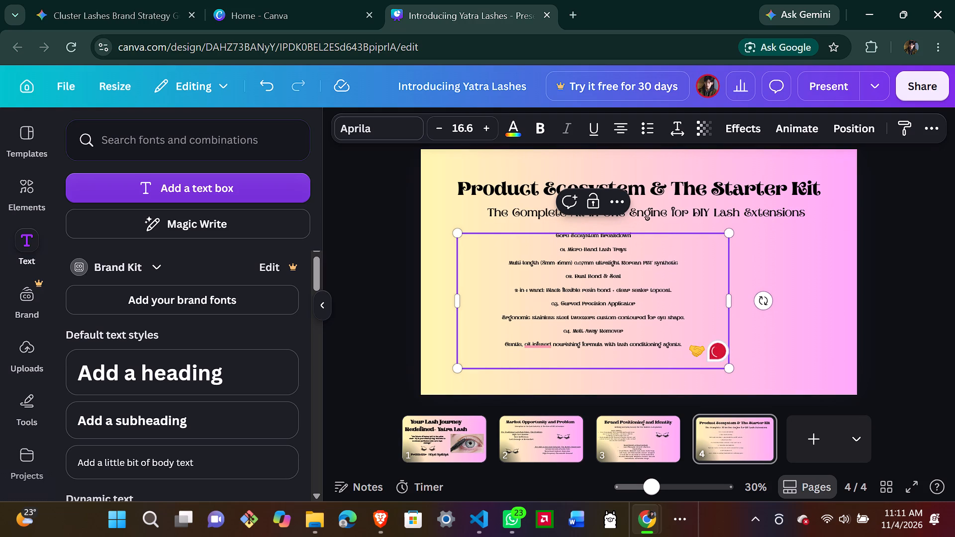
Underline the "Core Ecosystem Breakdown" heading at the top of the component list.
drag(637, 242, 555, 238)
drag(555, 238, 570, 242)
drag(570, 242, 562, 241)
drag(562, 241, 558, 227)
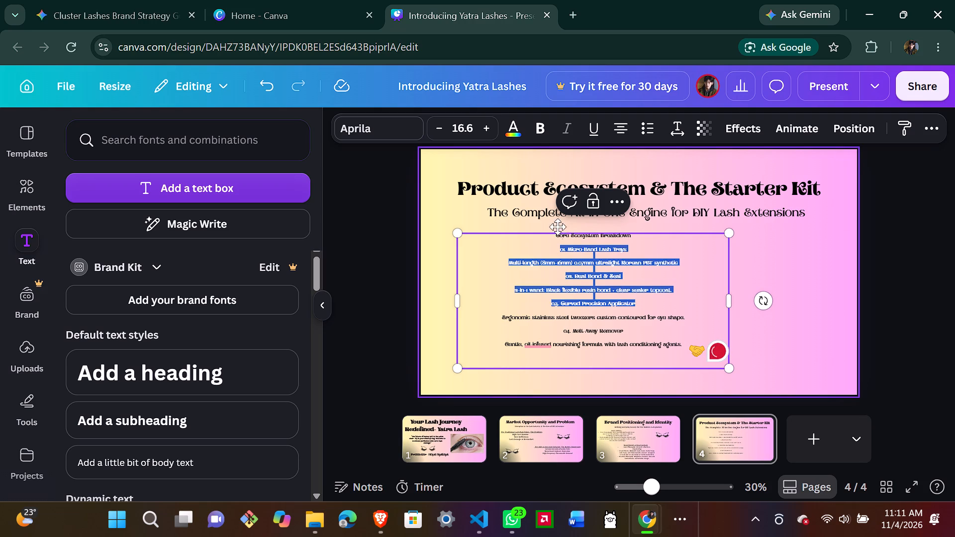
drag(558, 227, 554, 234)
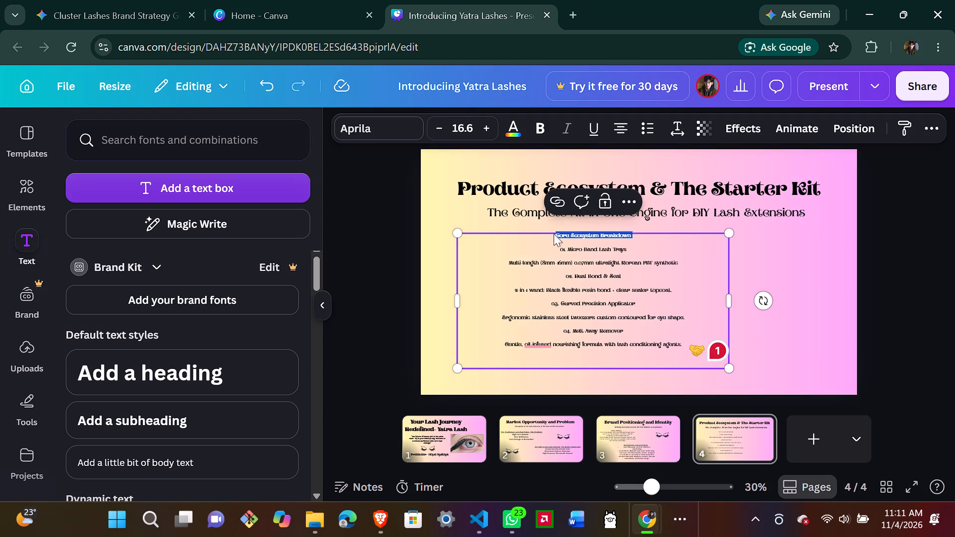
click(588, 121)
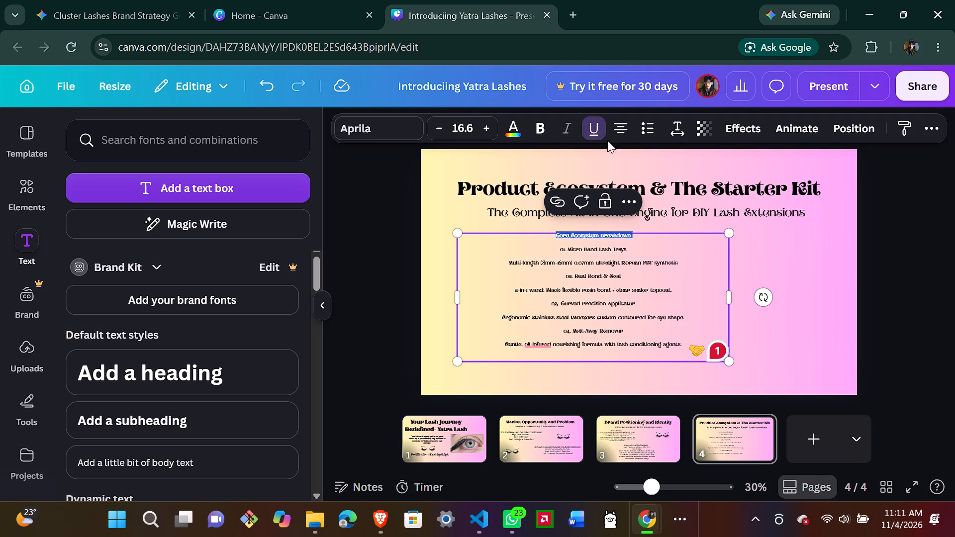
click(780, 261)
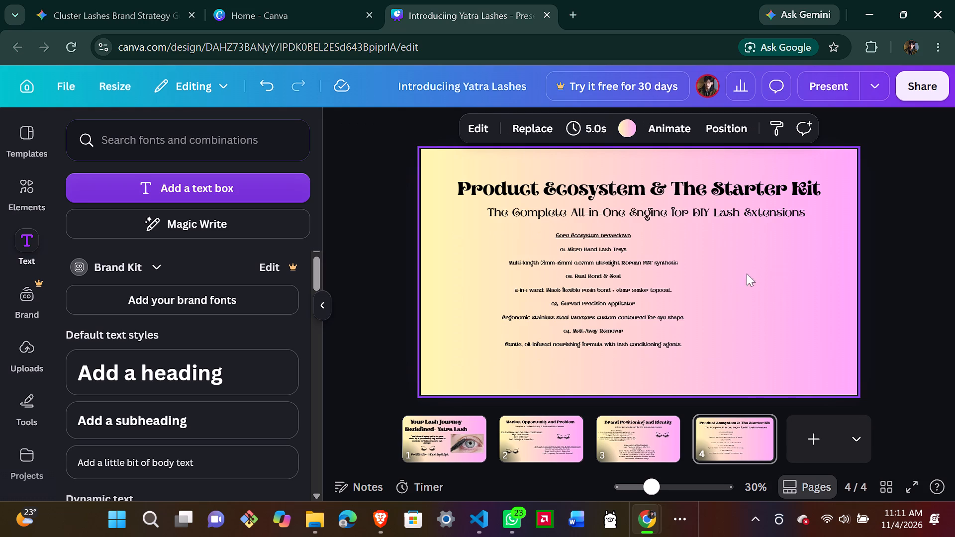
Widen the component breakdown text box and scale it up to font size 17.9 beneath the subtitle.
click(665, 278)
drag(729, 296, 757, 293)
drag(759, 294, 821, 294)
drag(710, 297, 682, 314)
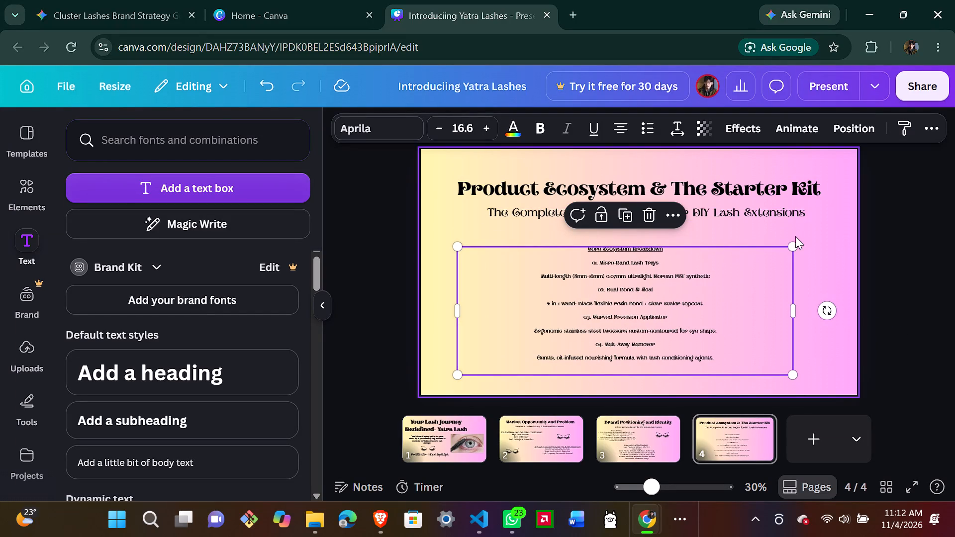
drag(790, 242, 818, 184)
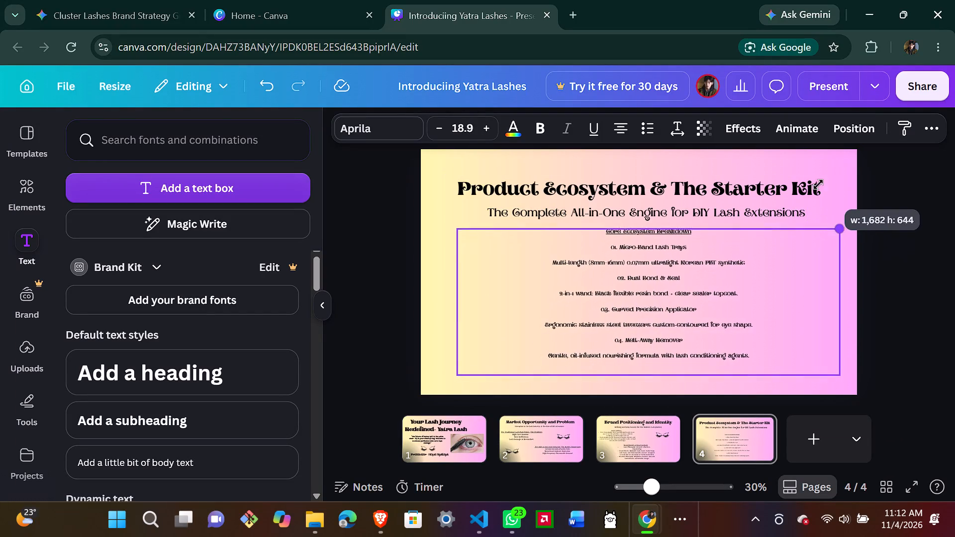
drag(818, 184, 806, 211)
click(889, 218)
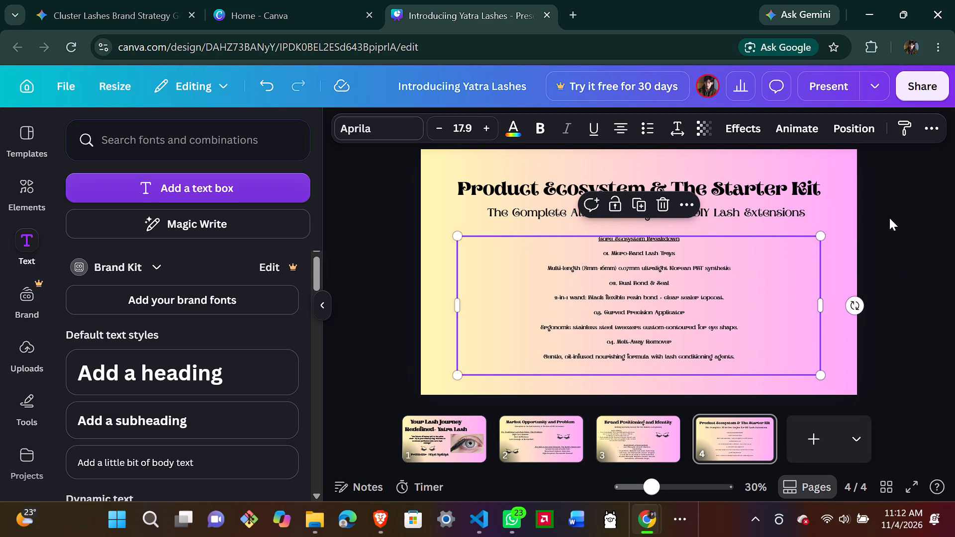
Increase the component breakdown text to size 21.9 and shift the box up close beneath the subtitle.
click(671, 310)
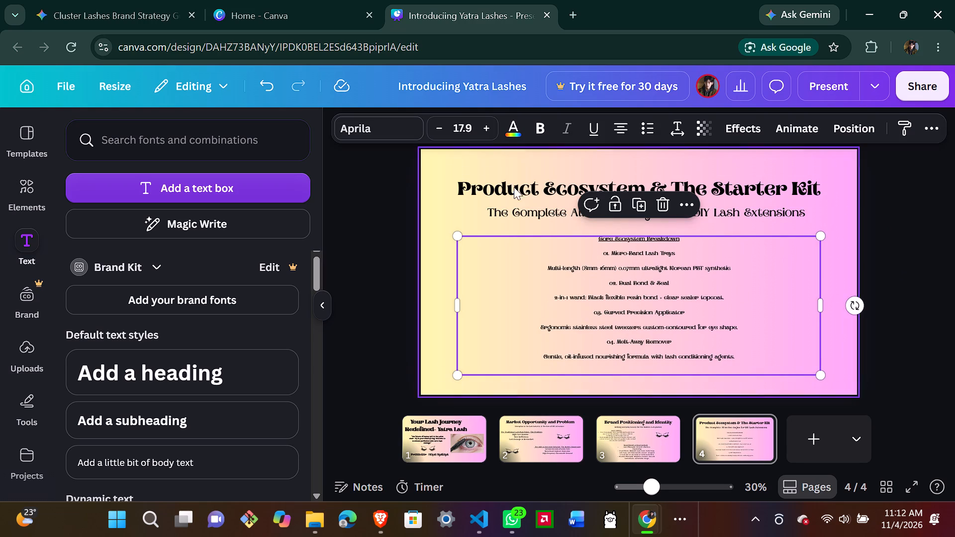
click(487, 133)
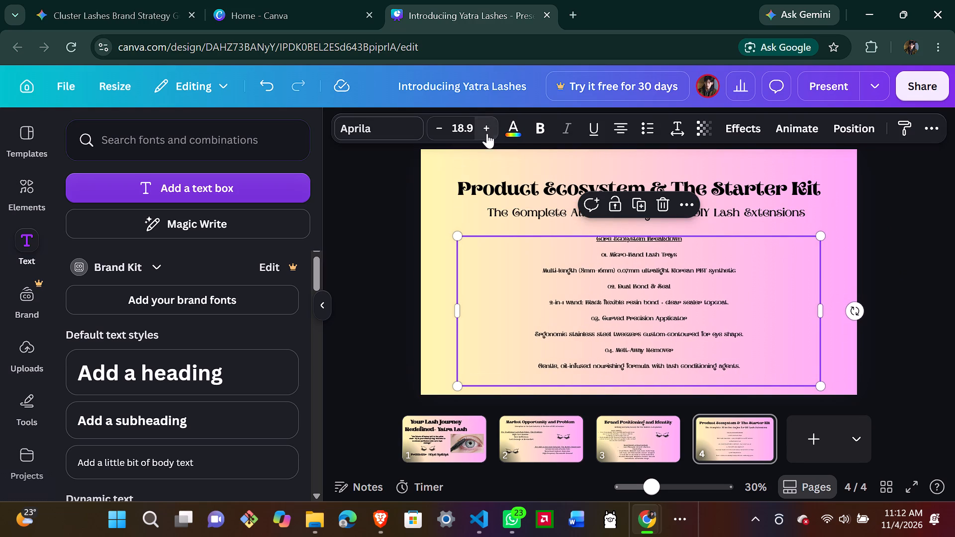
triple_click(487, 133)
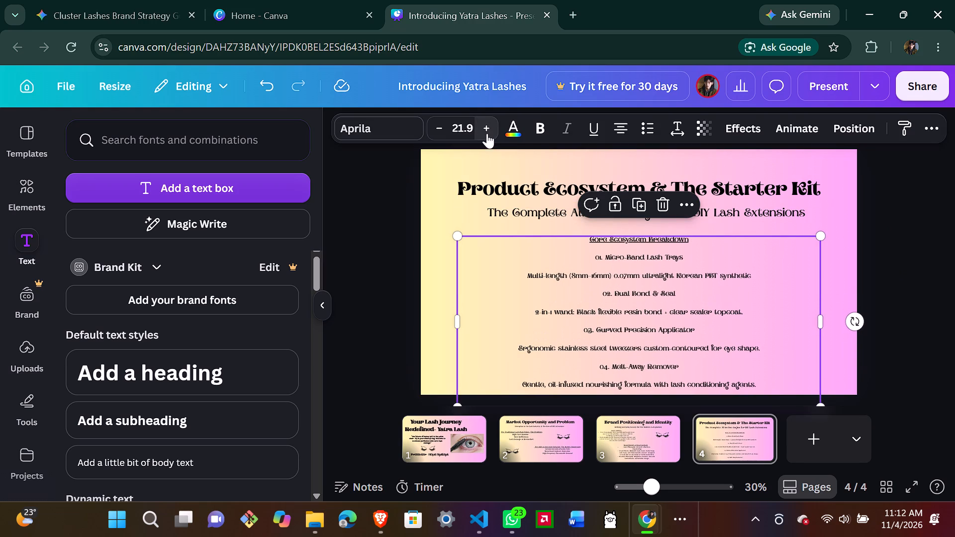
drag(530, 288, 524, 276)
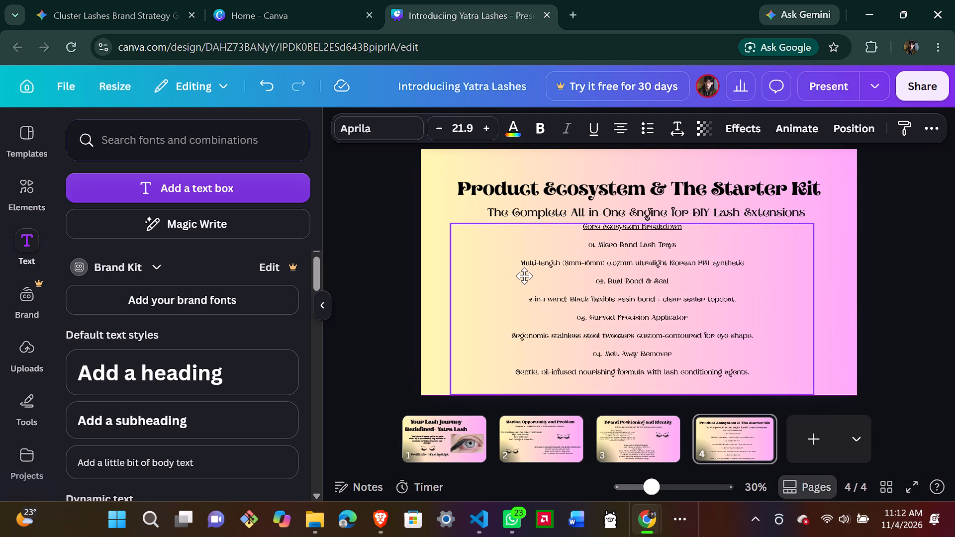
drag(524, 276, 526, 284)
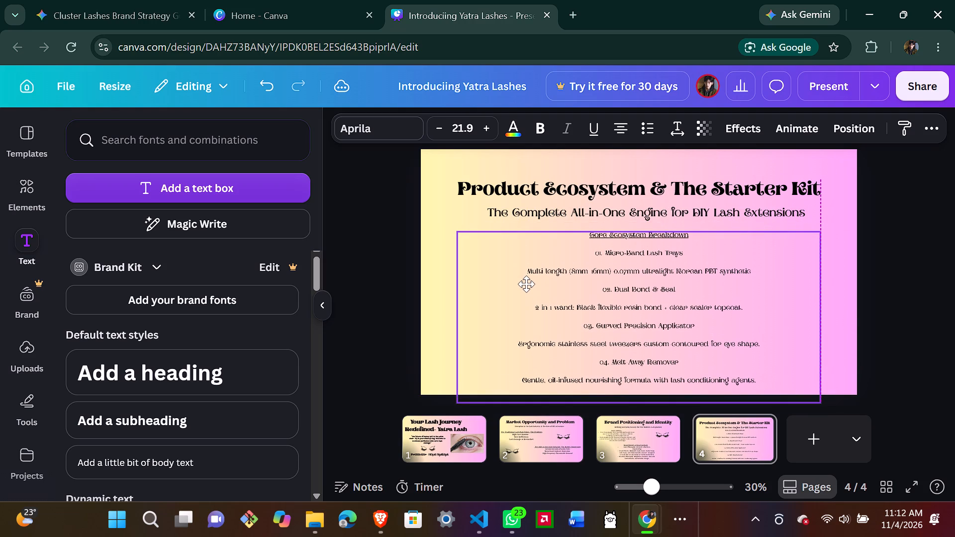
drag(526, 284, 528, 282)
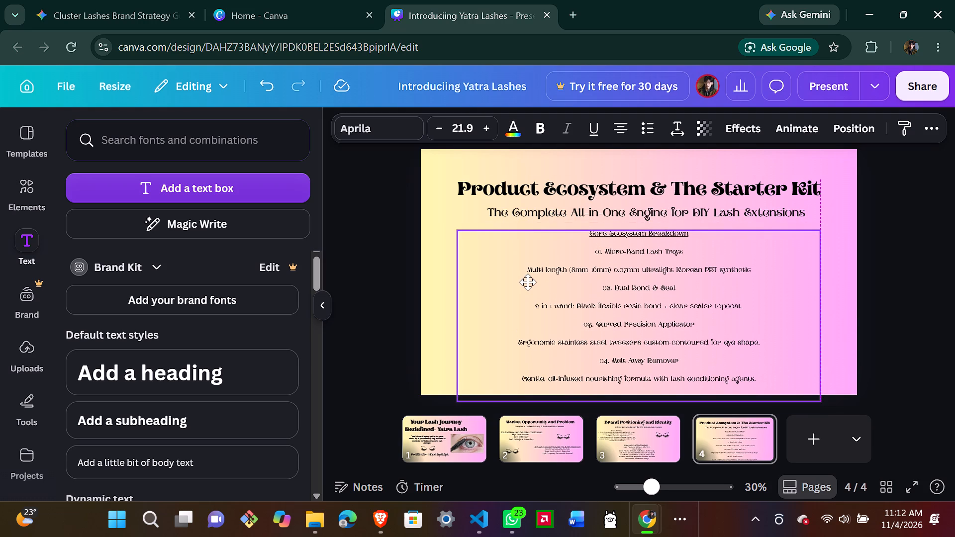
drag(528, 282, 528, 282)
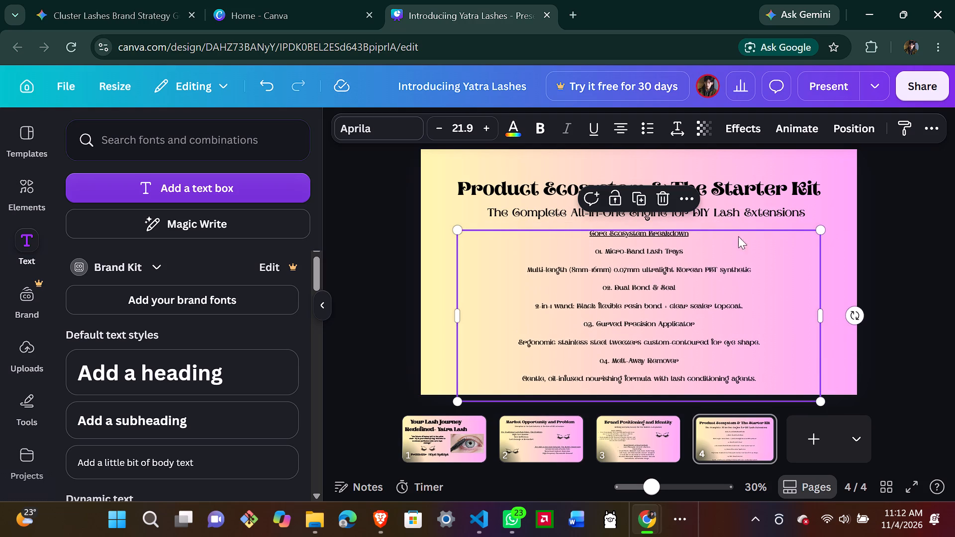
click(905, 244)
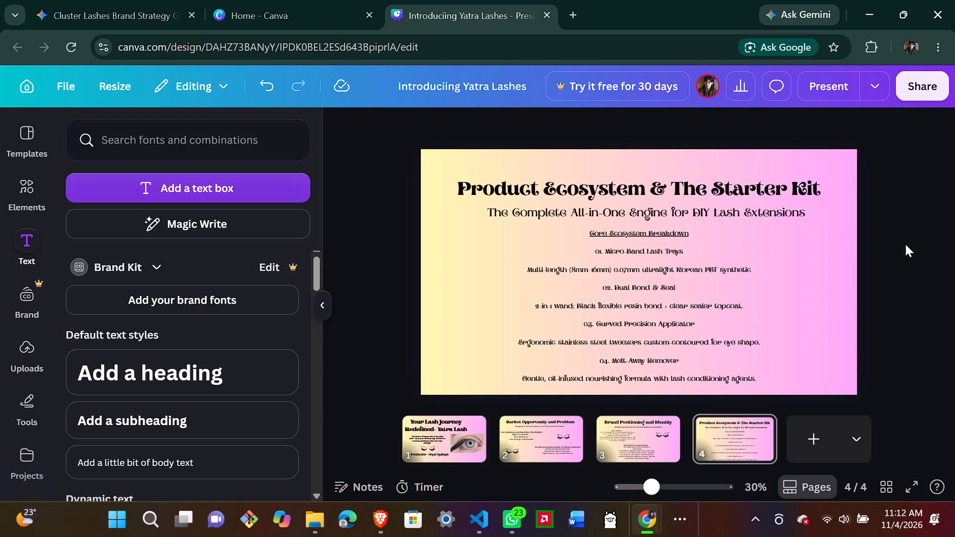
Widen the breakdown text box on both sides past the slide's left edge and recentre its text just beneath the subtitle.
click(690, 308)
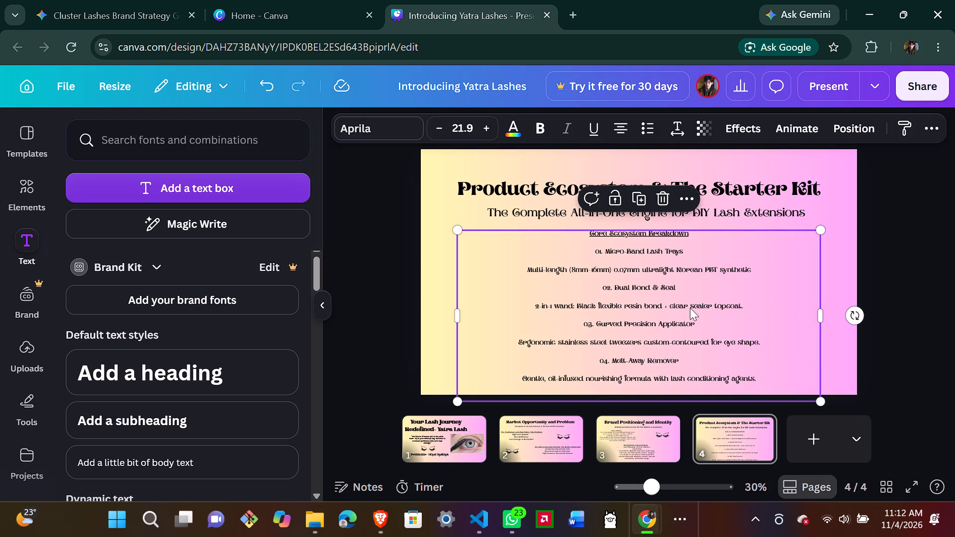
drag(823, 314, 839, 305)
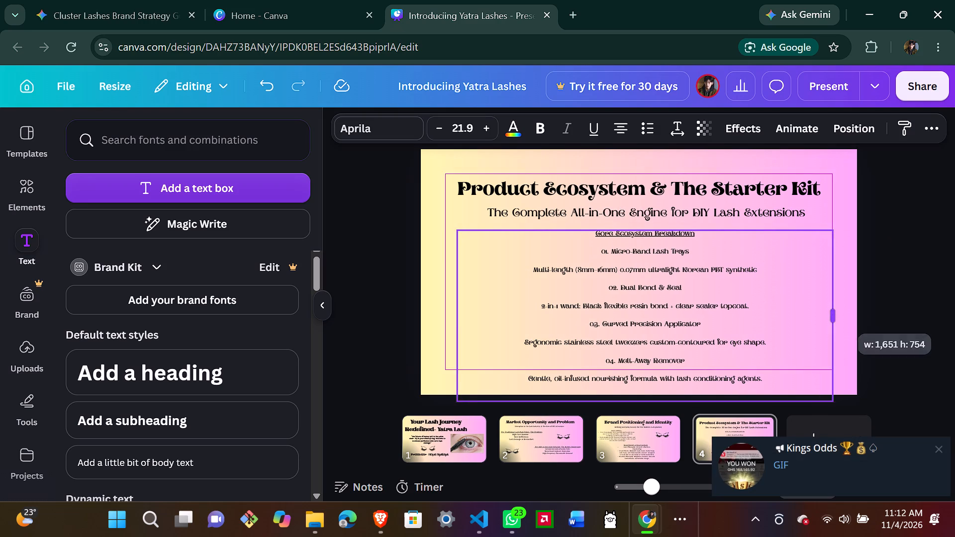
drag(839, 305, 858, 302)
drag(696, 313, 668, 309)
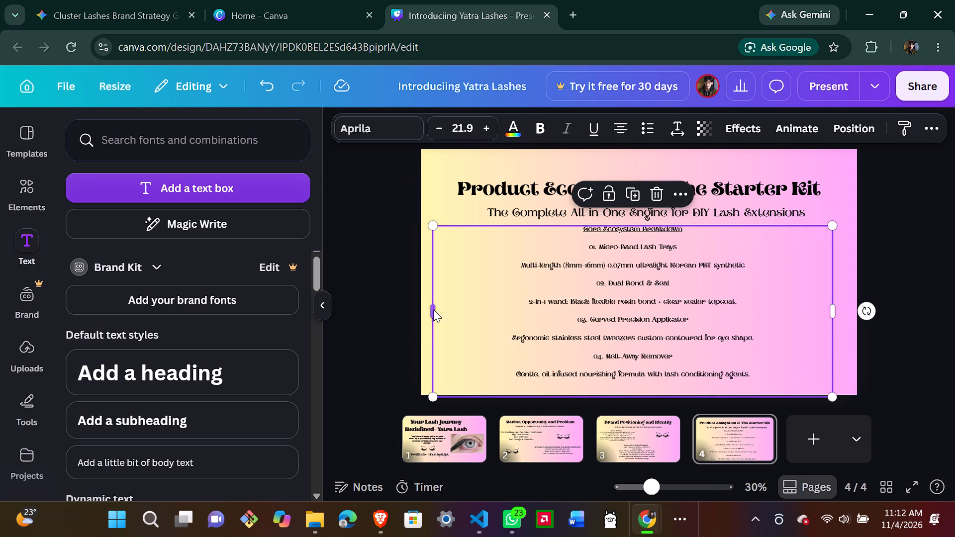
drag(430, 309, 389, 308)
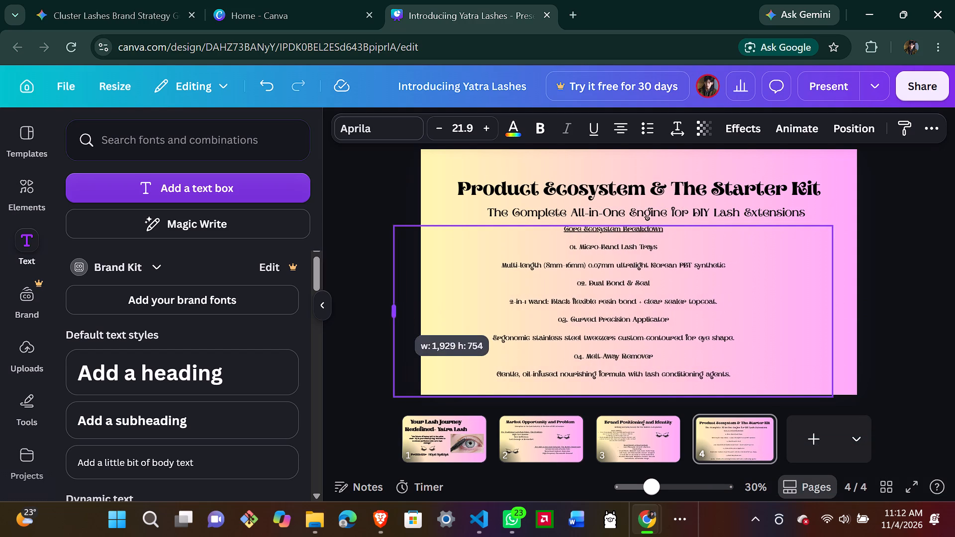
drag(389, 308, 342, 302)
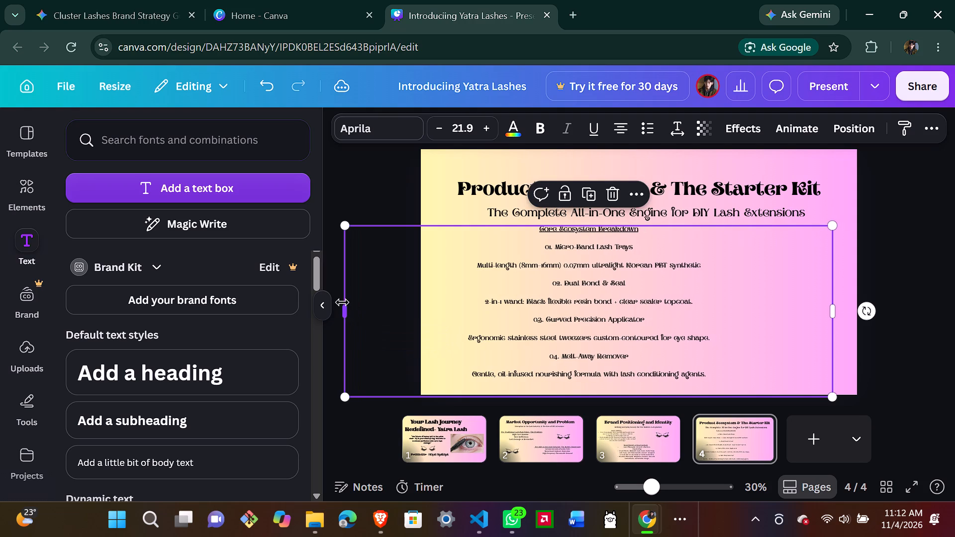
drag(564, 277, 600, 280)
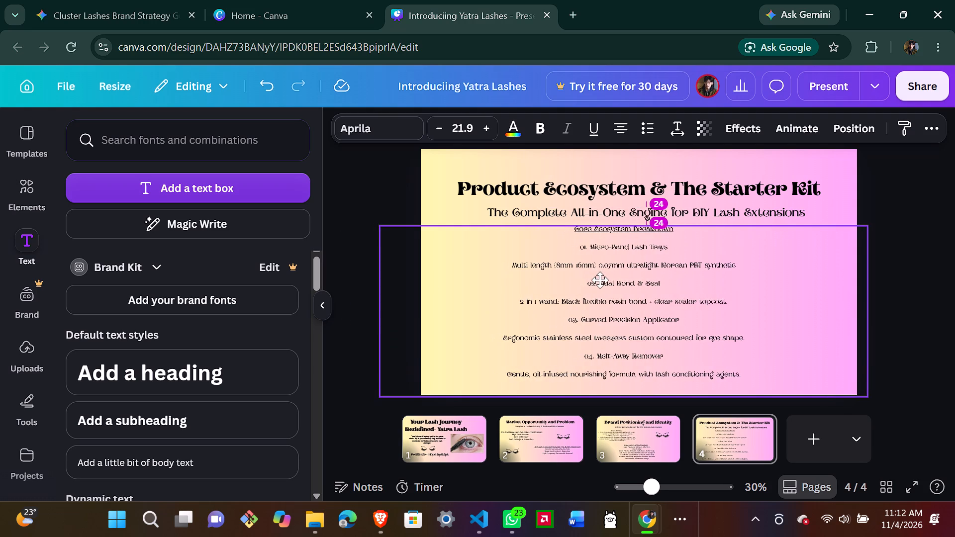
drag(600, 280, 609, 280)
click(913, 204)
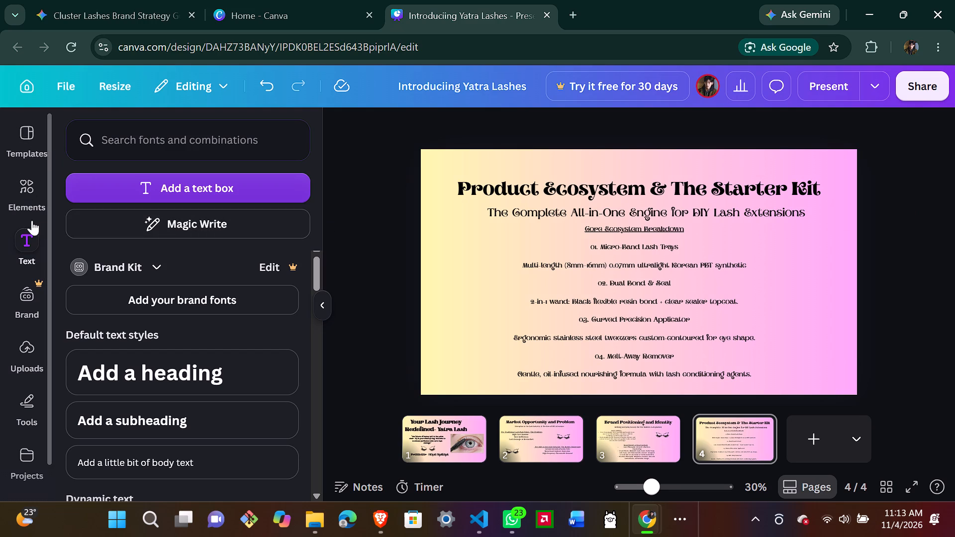
Add the recently used closed-eye lash graphic to slide 4 and place it to the right of the component breakdown text.
click(27, 201)
click(85, 202)
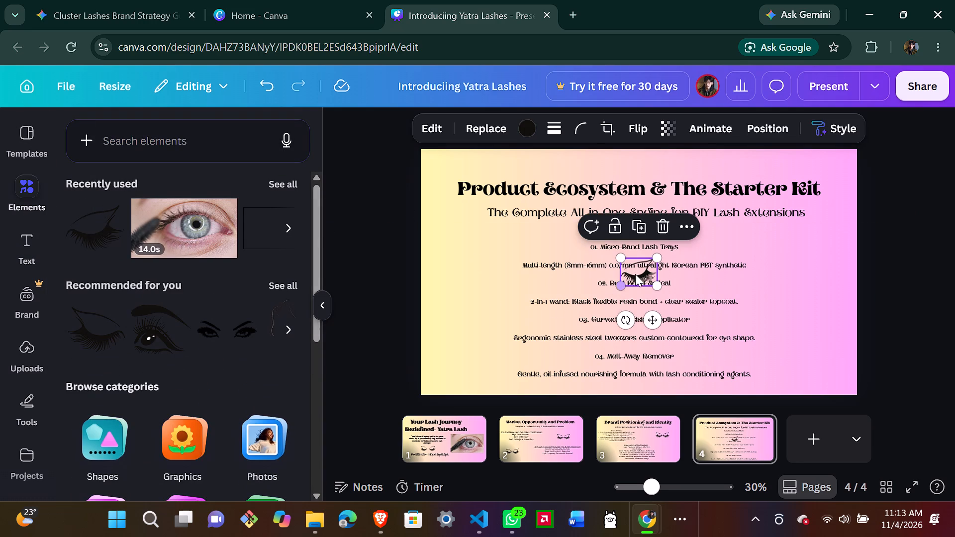
drag(641, 270, 797, 279)
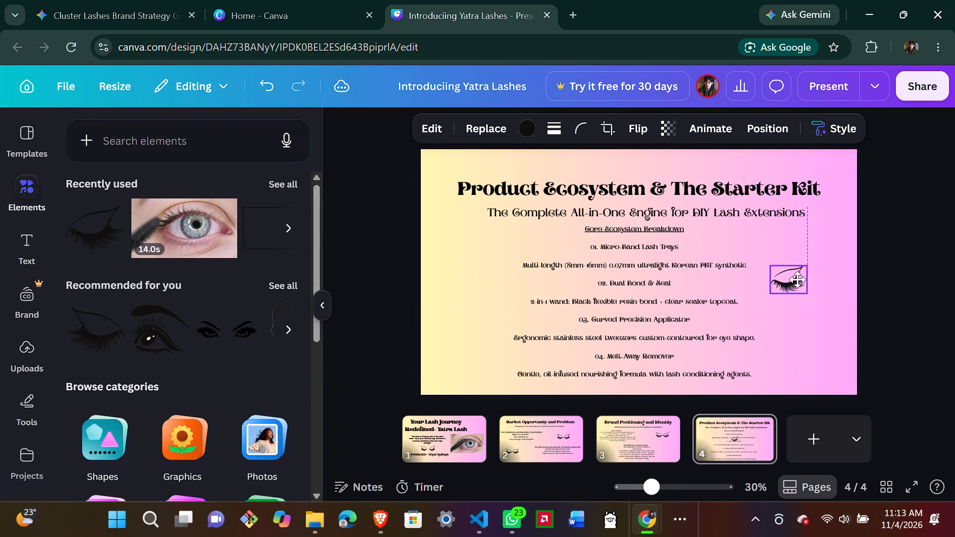
drag(797, 279, 801, 286)
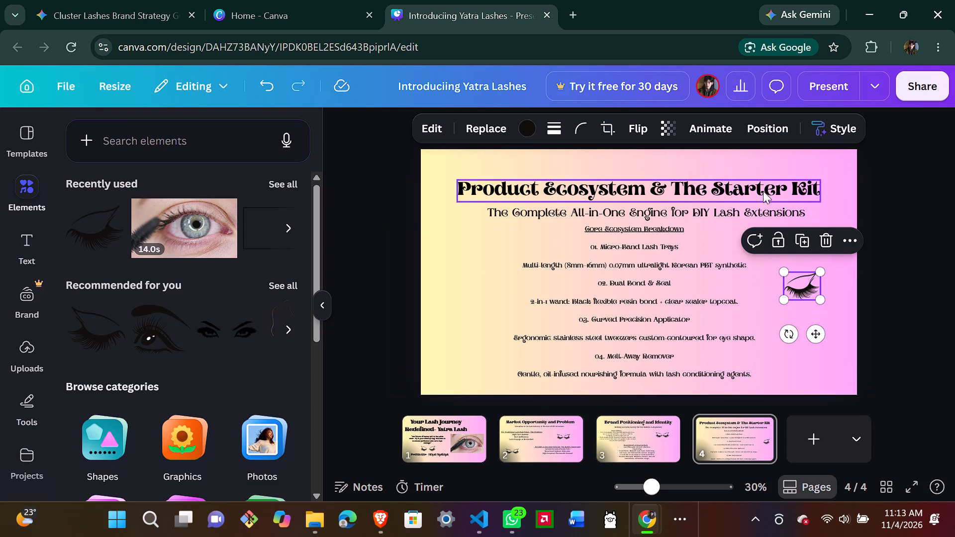
Duplicate the closed-eye lash graphic and move the copy across toward the left side of the breakdown text.
click(798, 237)
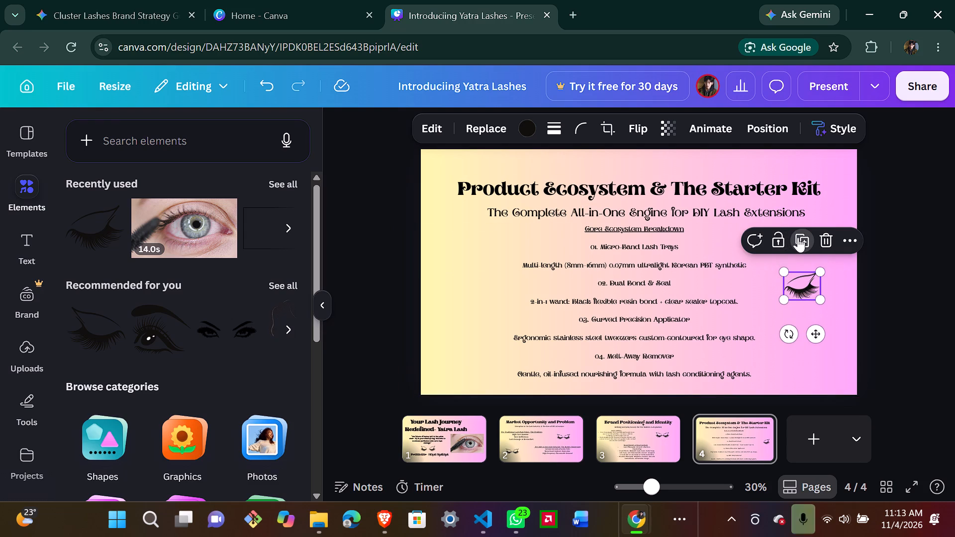
click(798, 290)
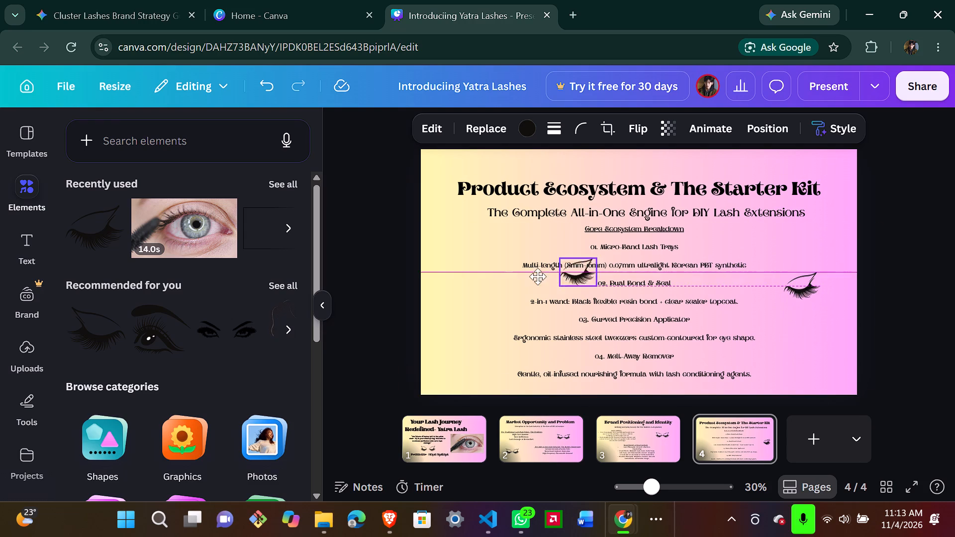
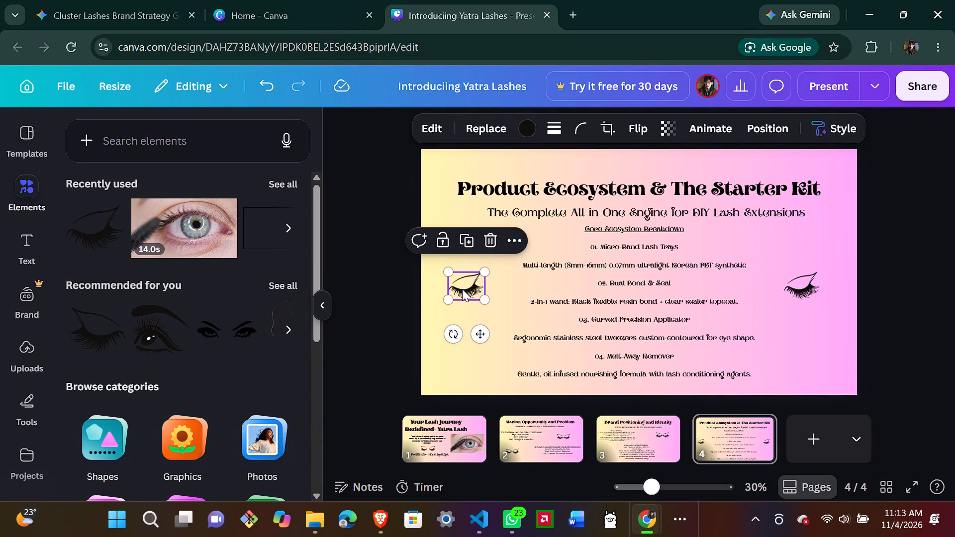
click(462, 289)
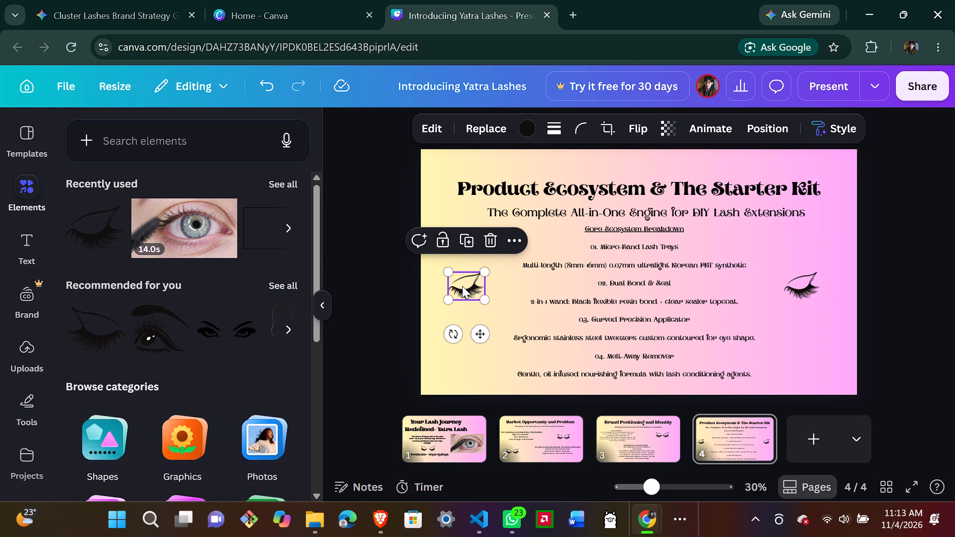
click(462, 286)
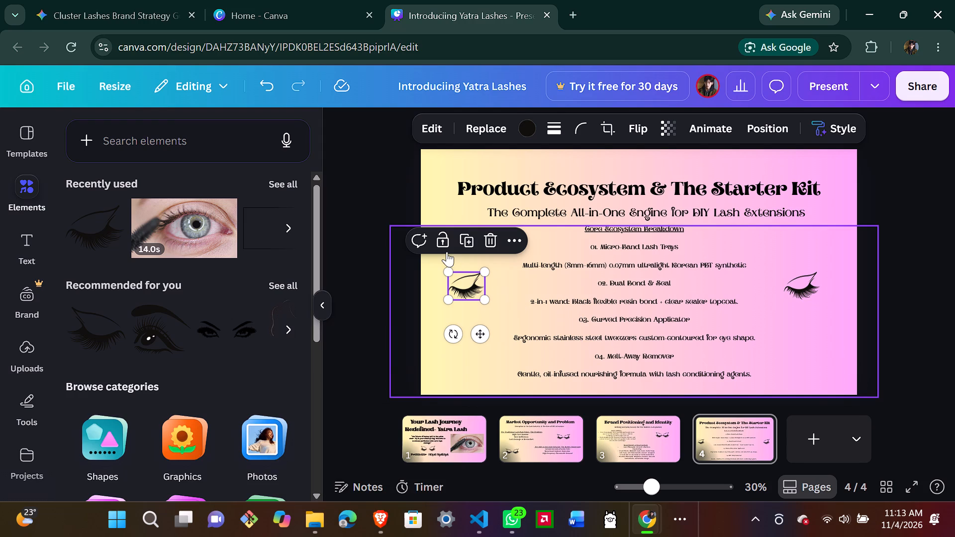
Flip the eyelash graphic beside the component breakdown's left edge horizontally and adjust its position to mirror the opposite eyelash.
click(634, 127)
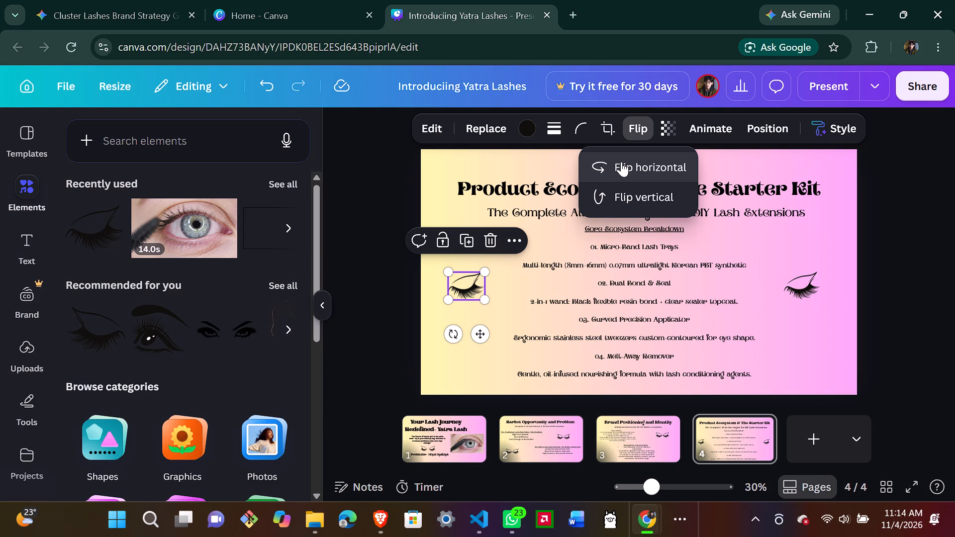
click(621, 162)
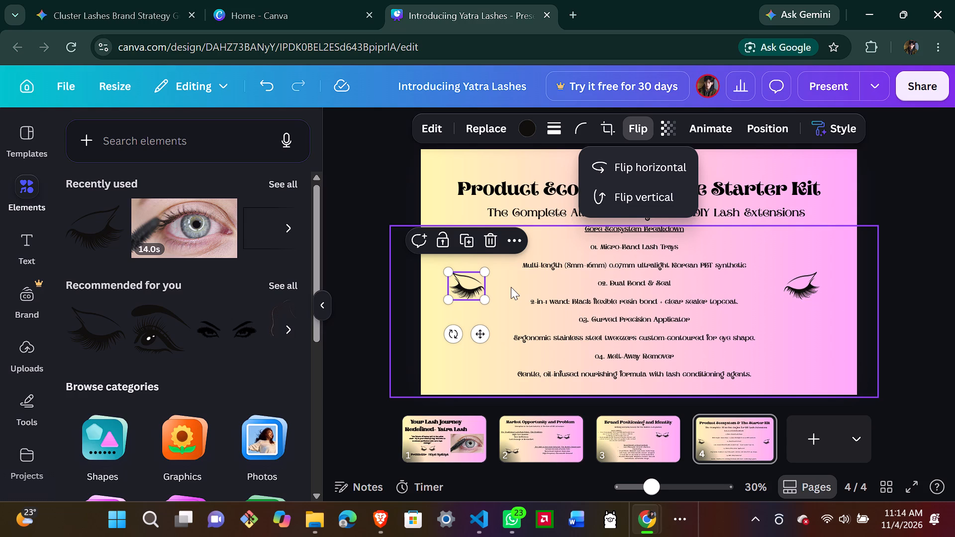
click(466, 287)
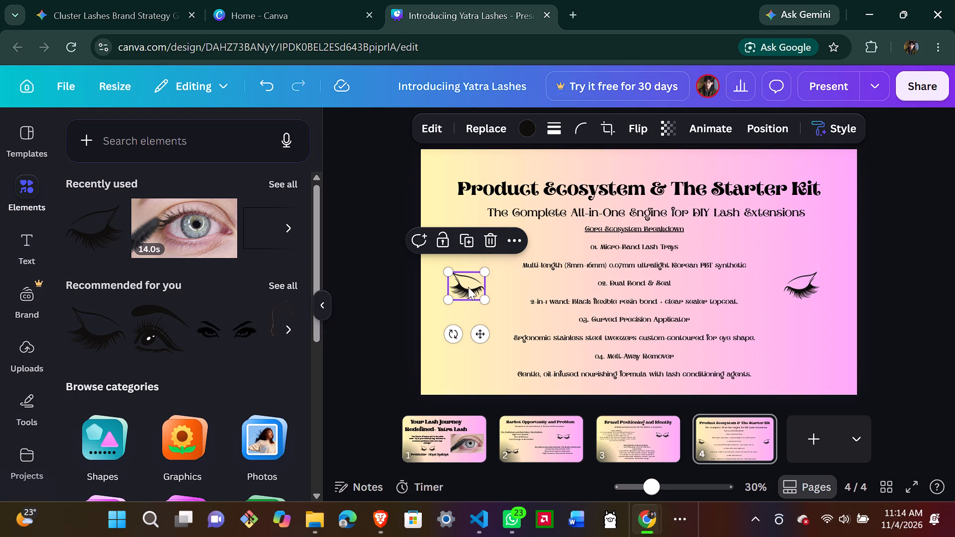
click(917, 183)
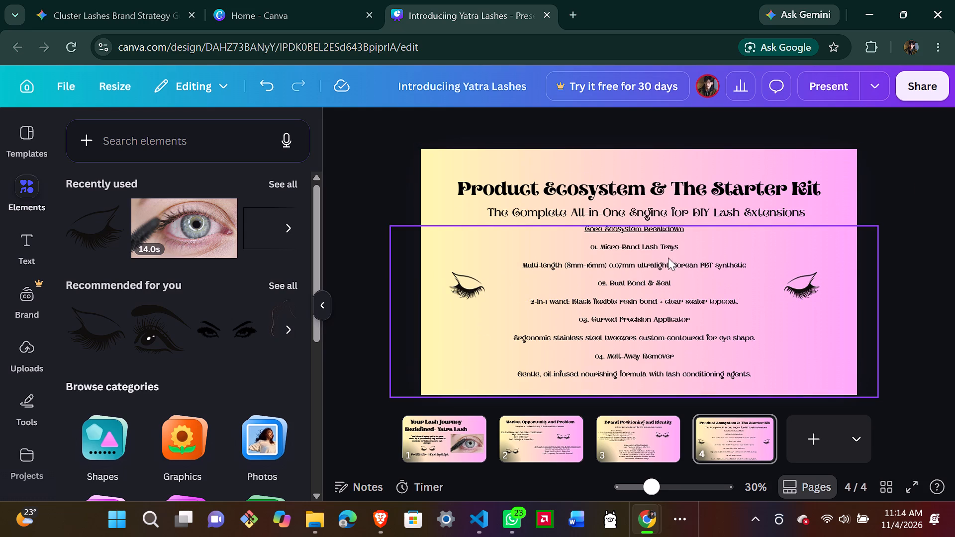
drag(467, 280, 467, 282)
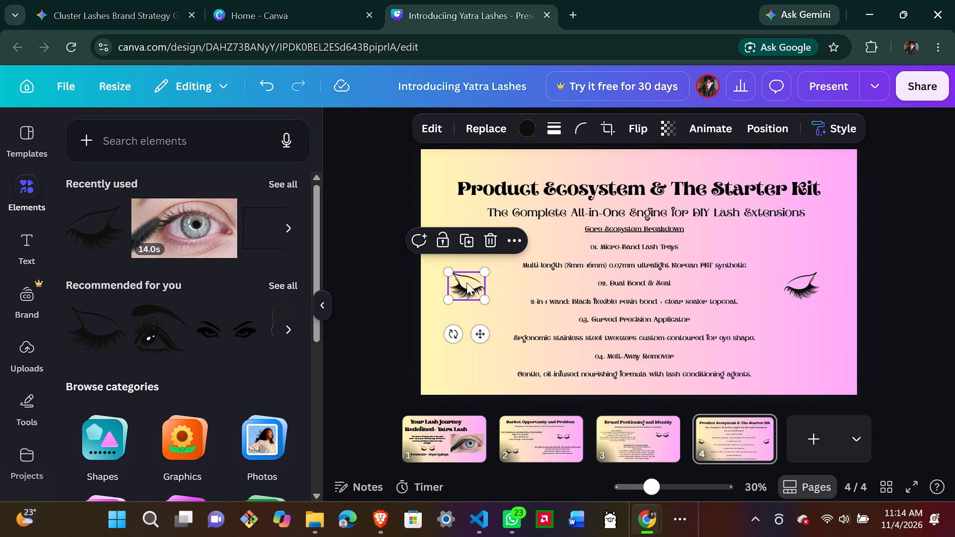
drag(467, 282, 466, 285)
click(466, 285)
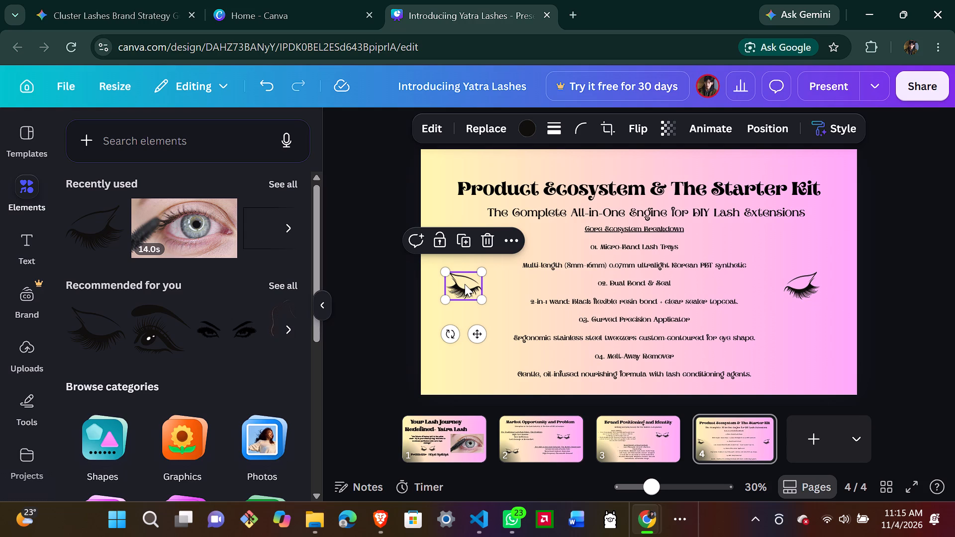
drag(465, 284, 471, 286)
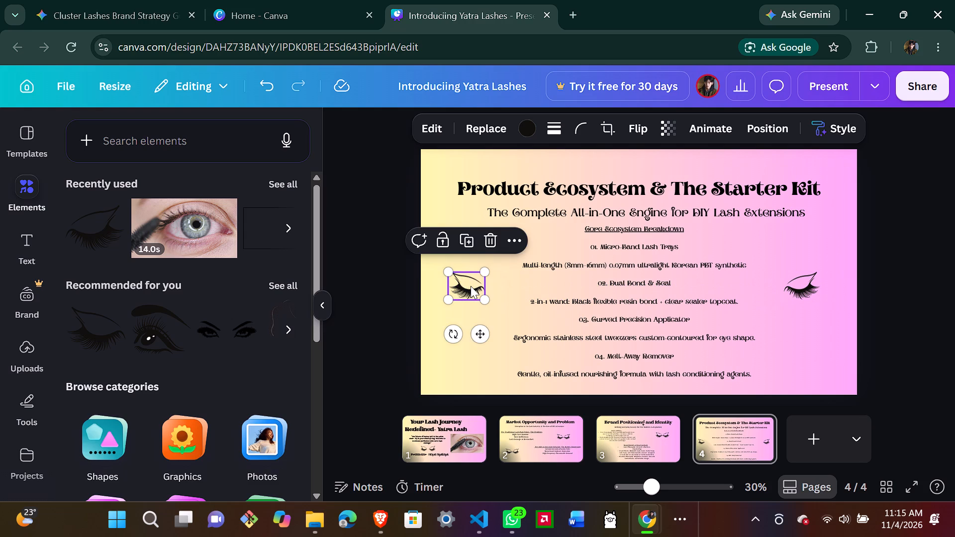
click(897, 261)
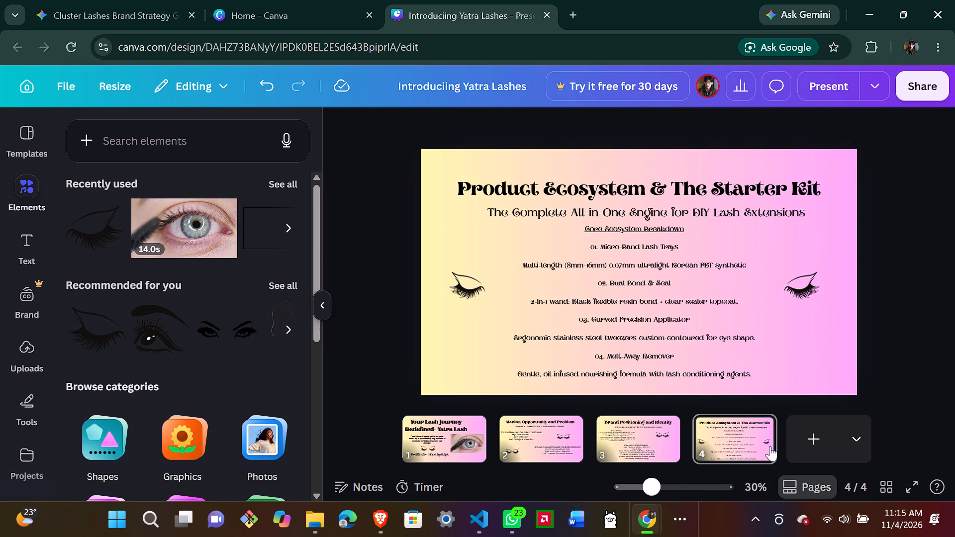
Add a blank fifth slide with the gradient background after the Product Ecosystem slide and select it for editing.
click(817, 439)
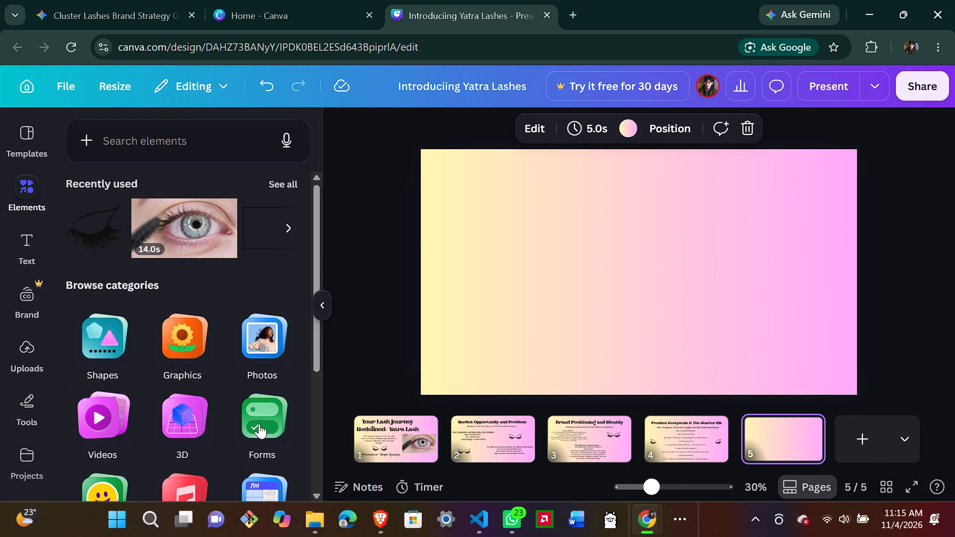
click(656, 434)
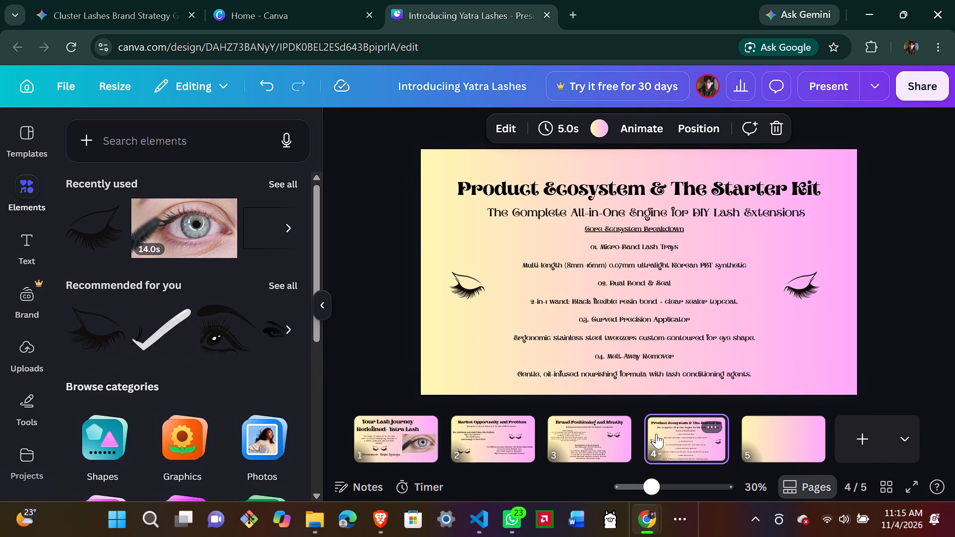
click(767, 418)
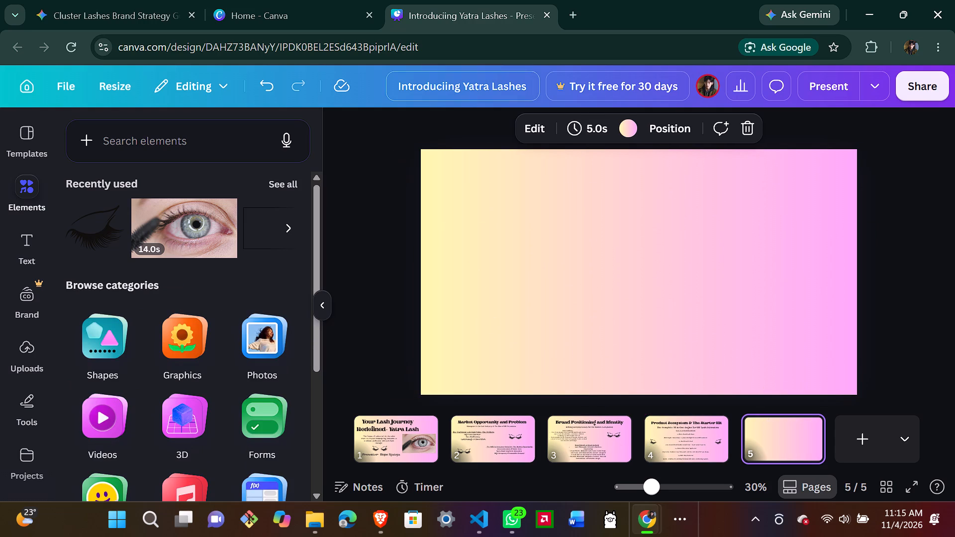
click(564, 11)
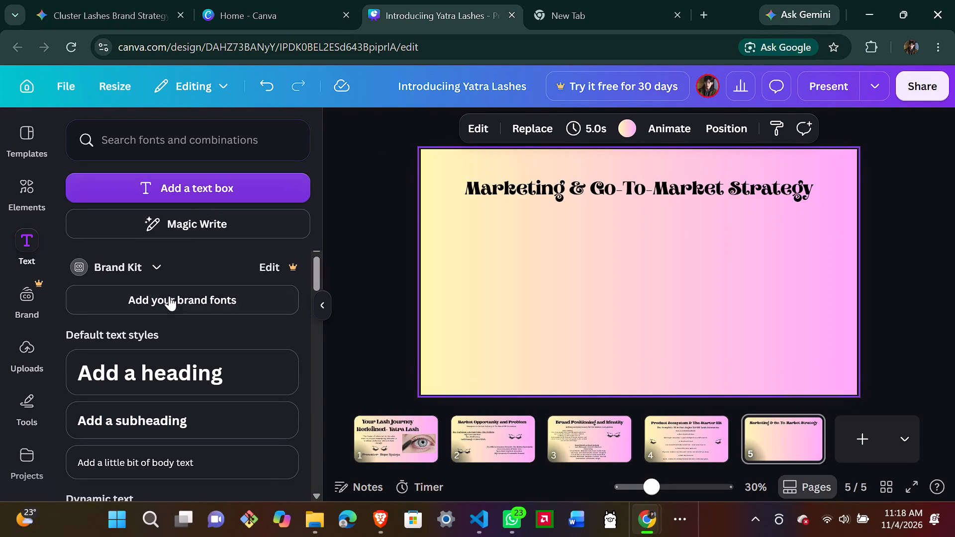
click(128, 183)
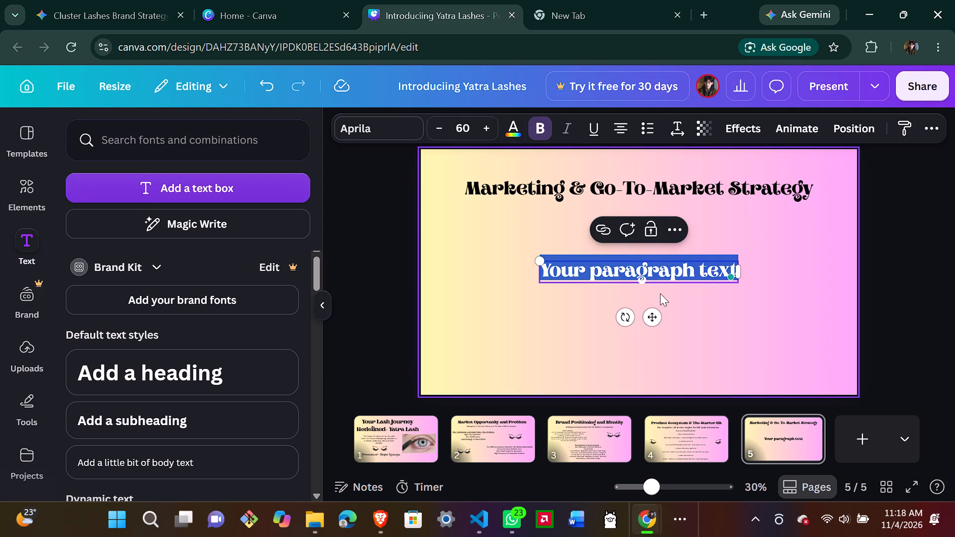
key(BackSpace)
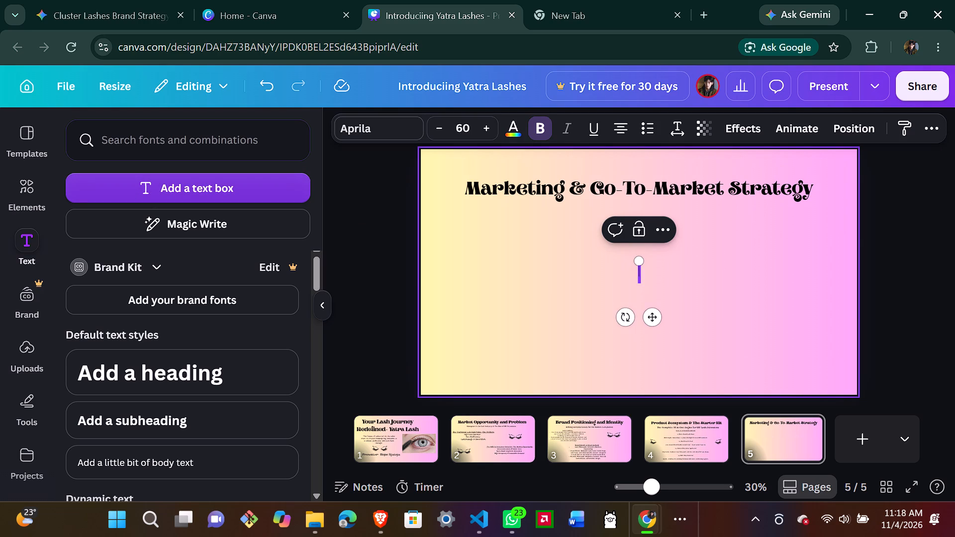
key(ctrl+v)
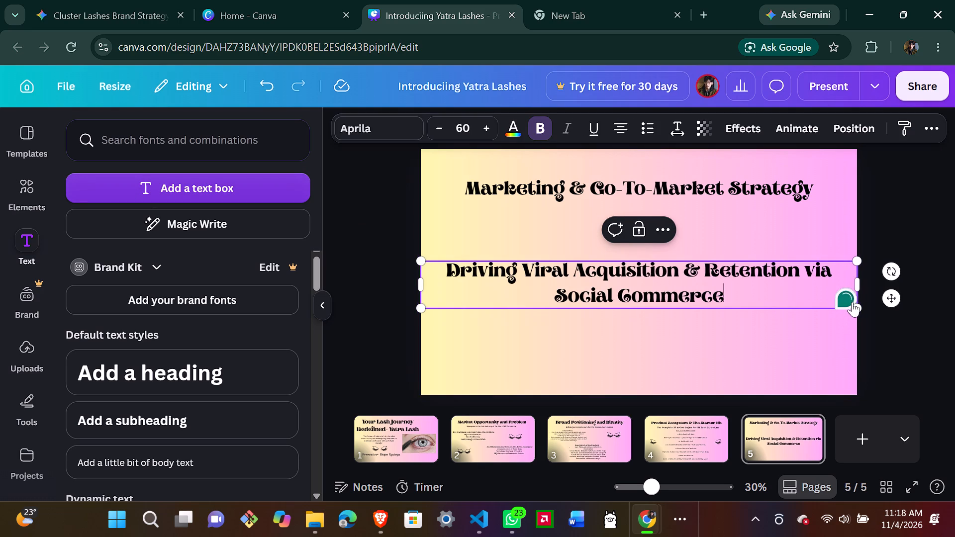
Remove the bold from the subtitle and resize its text box to fit one line at a font size of about 32.4.
click(857, 285)
drag(419, 288, 516, 284)
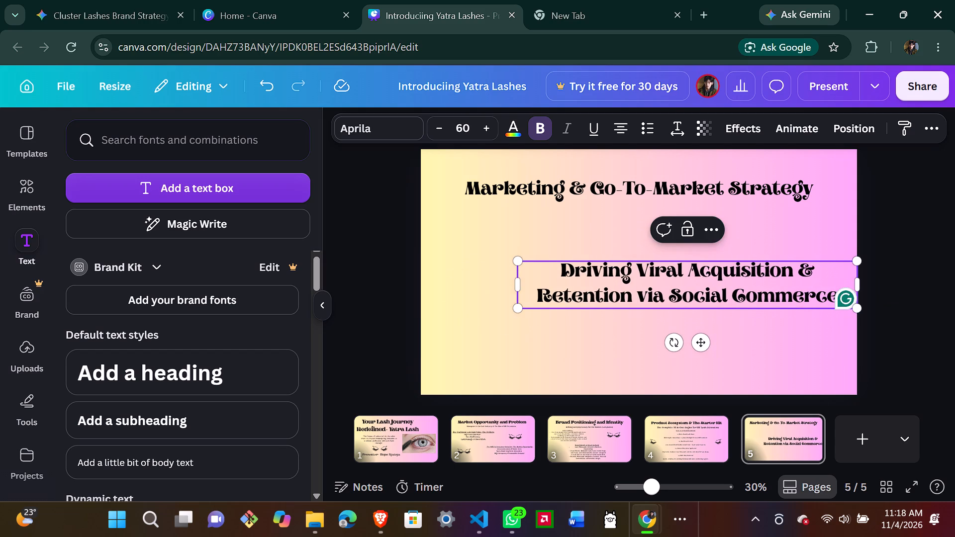
drag(595, 342, 594, 324)
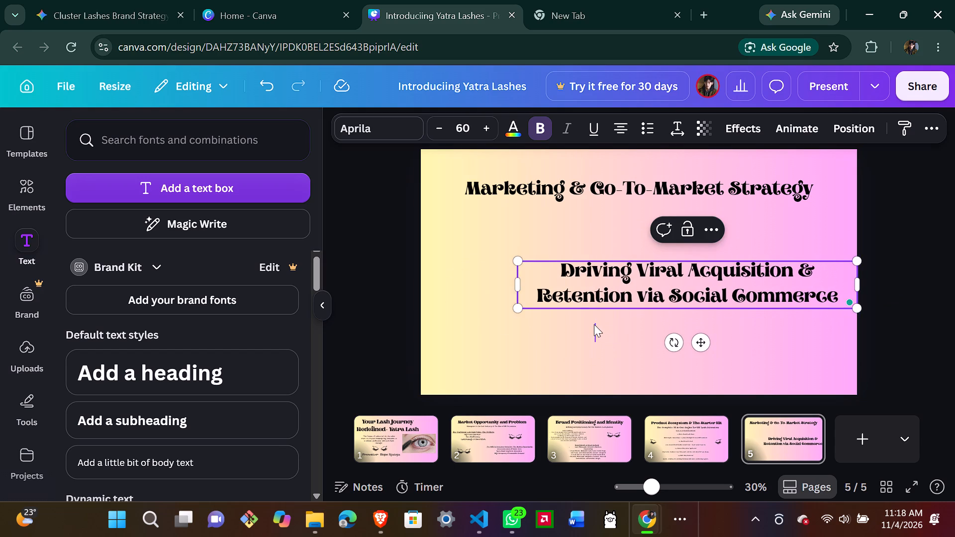
drag(594, 324, 591, 325)
drag(634, 287, 553, 270)
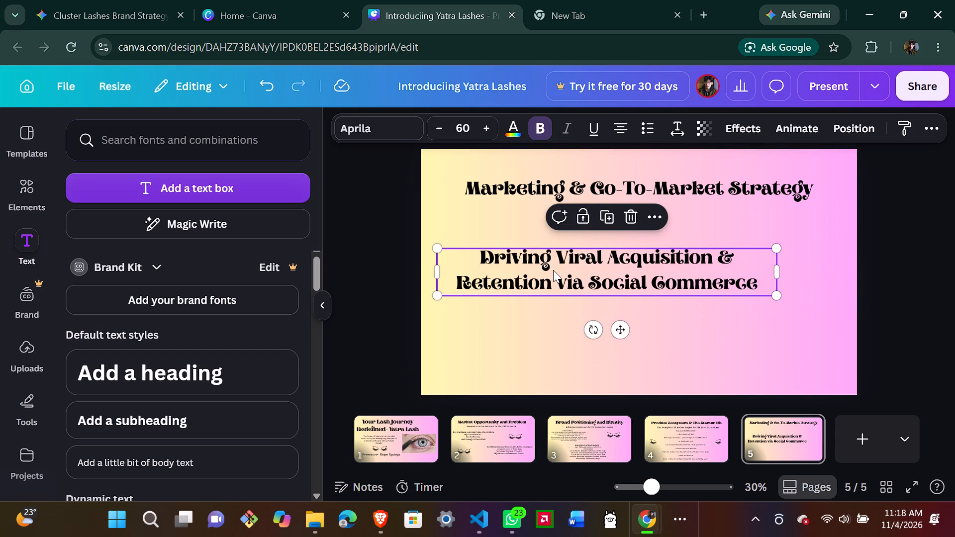
click(539, 130)
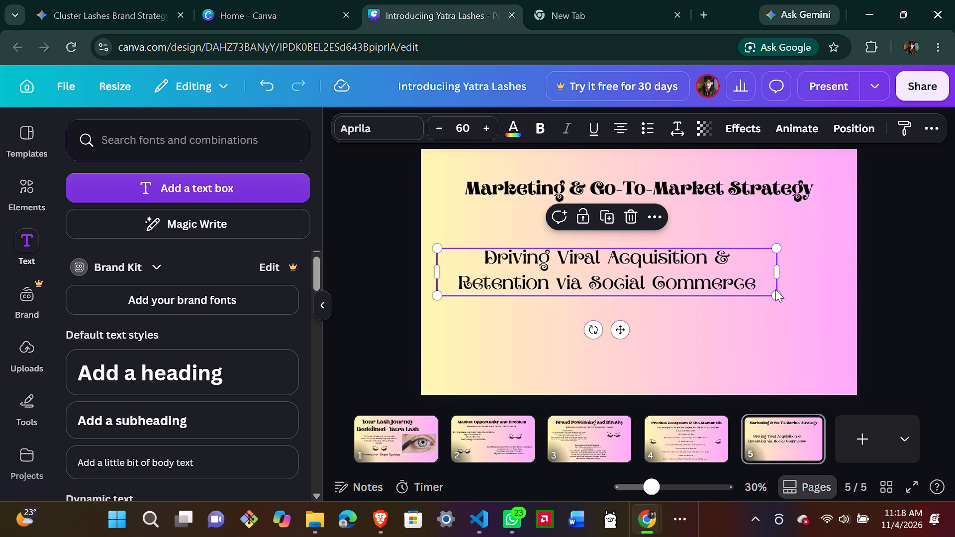
drag(775, 292, 694, 262)
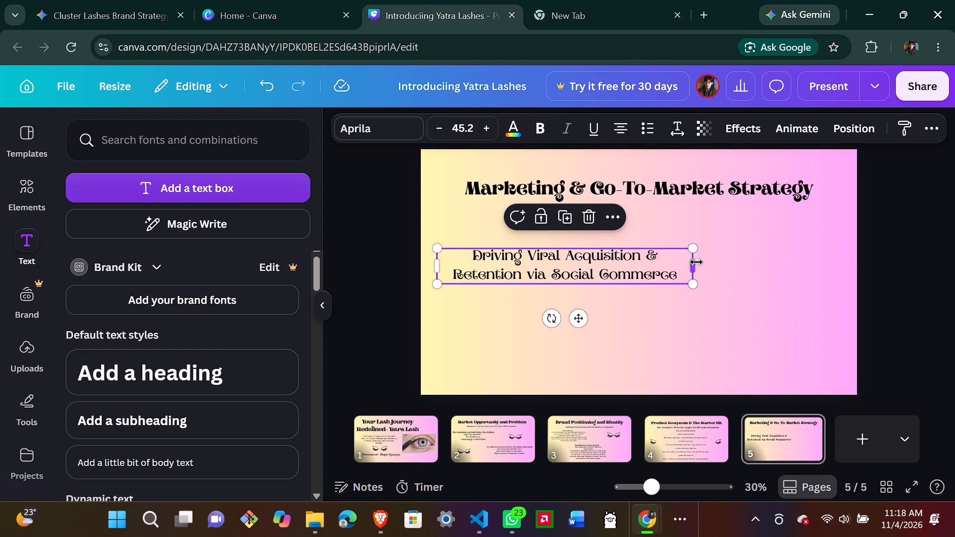
drag(696, 263, 842, 260)
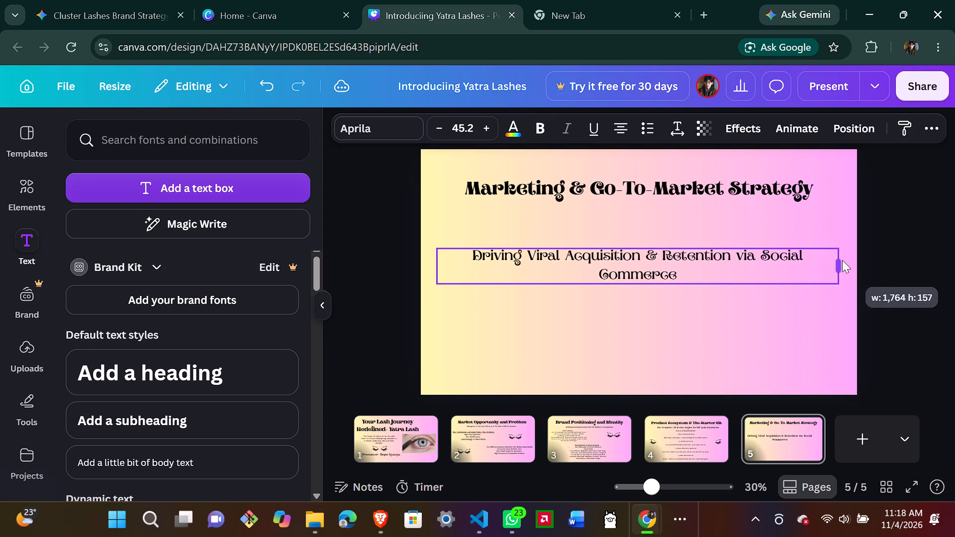
drag(842, 260, 856, 258)
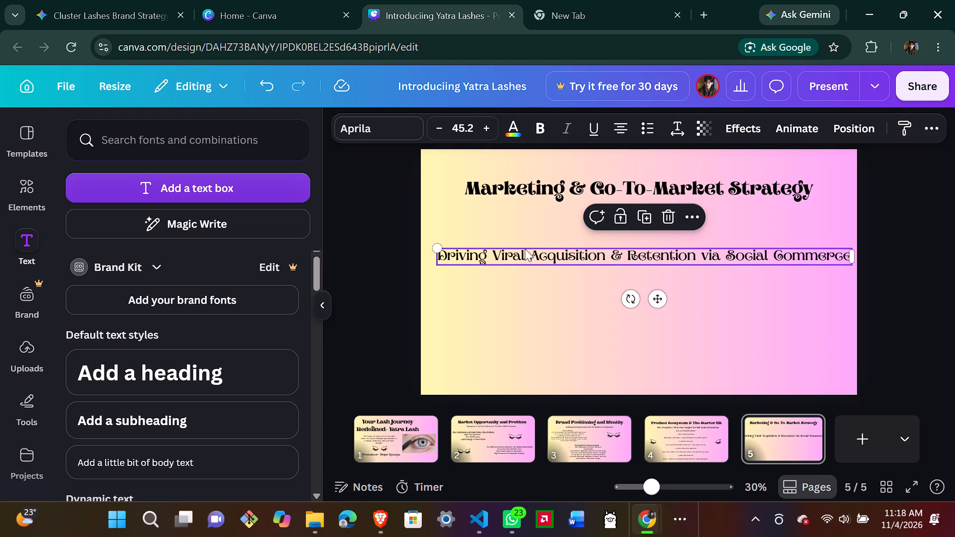
drag(435, 247, 496, 253)
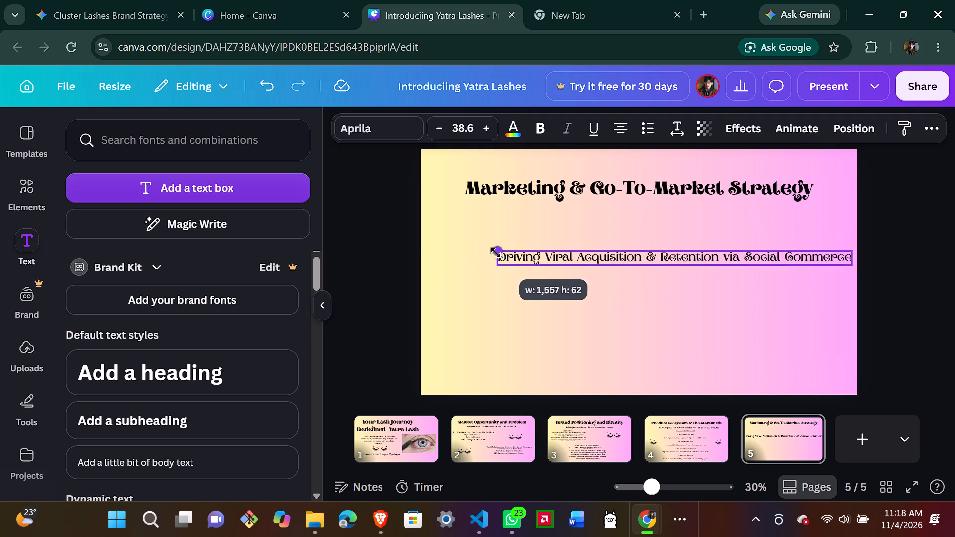
drag(496, 253, 553, 260)
click(589, 322)
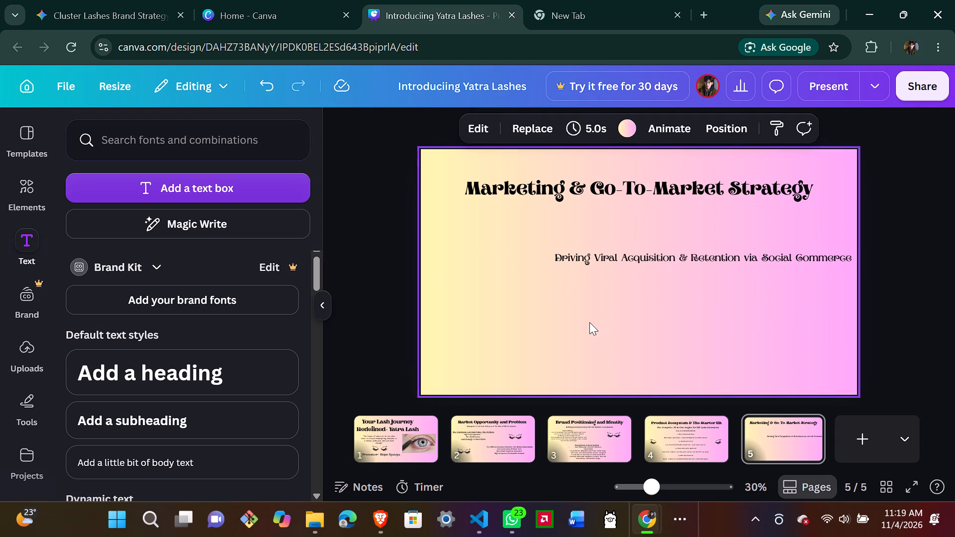
Move the subtitle "Driving Viral Acquisition & Retention via Social Commerce" directly beneath the title, roughly centred on slide 5.
drag(627, 257, 587, 225)
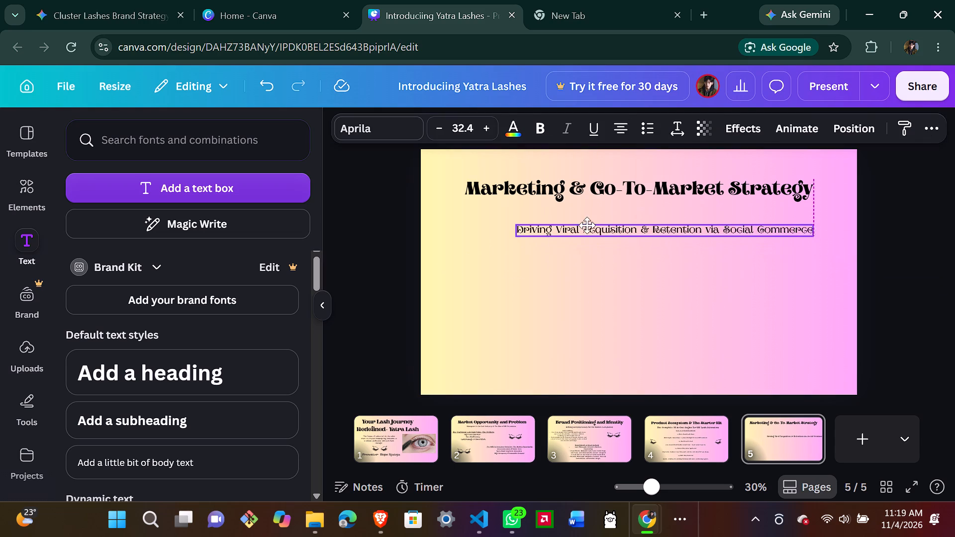
drag(587, 225, 573, 215)
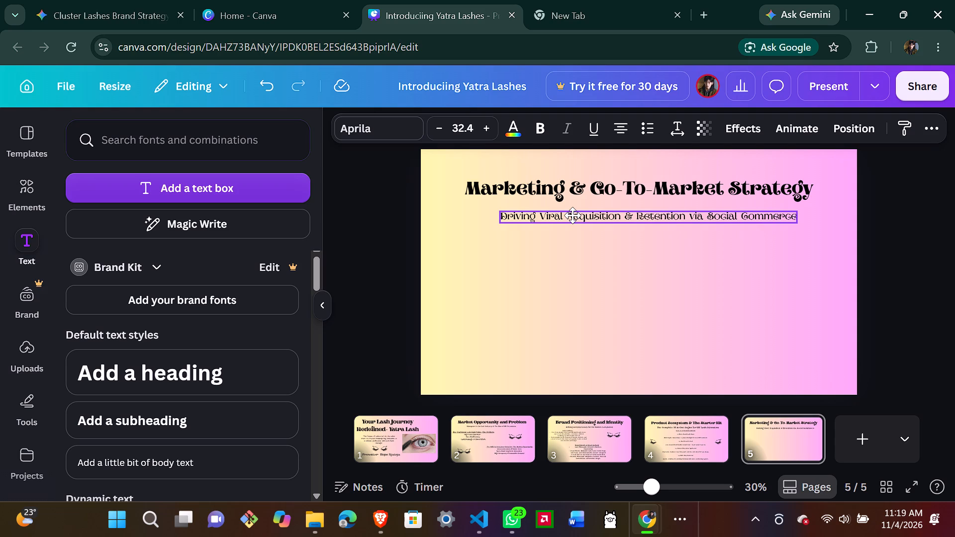
drag(573, 215, 569, 213)
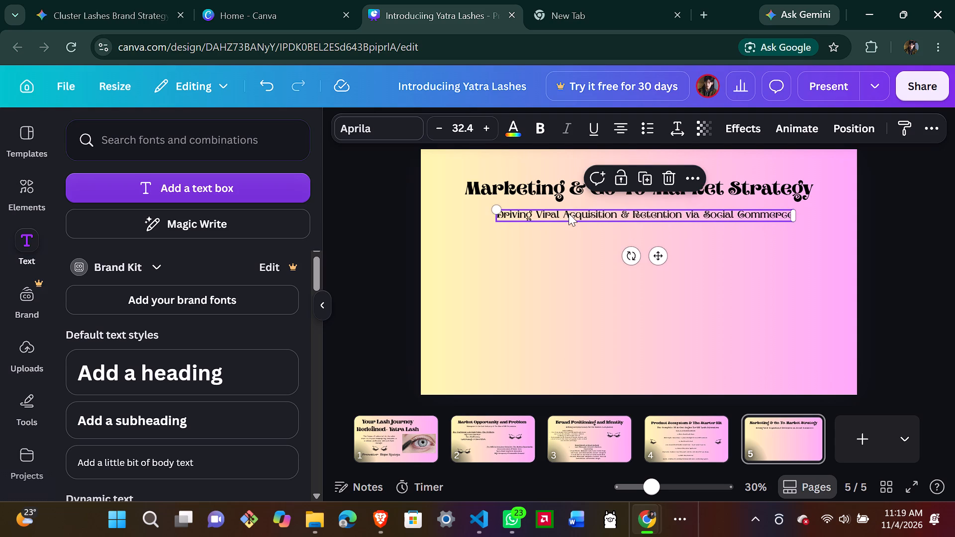
click(572, 268)
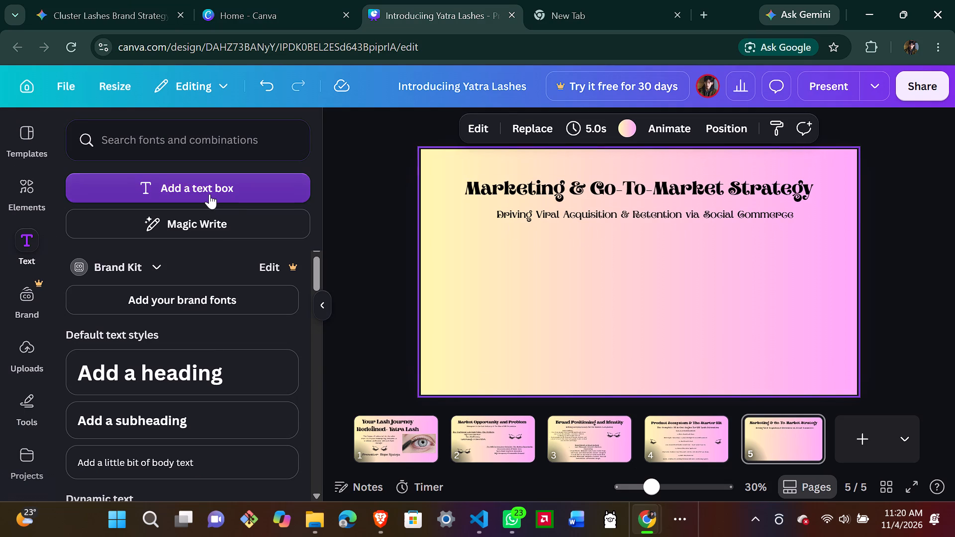
click(208, 193)
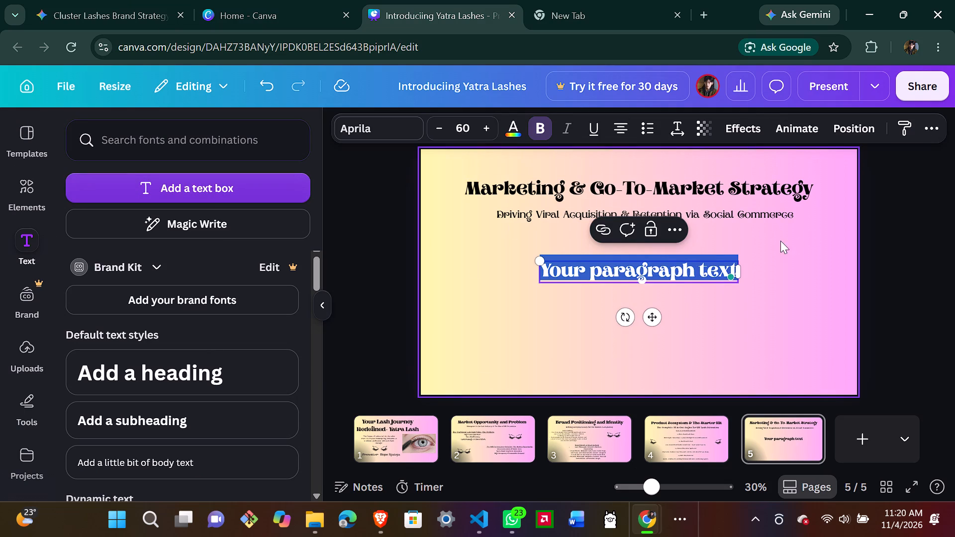
drag(739, 283, 672, 282)
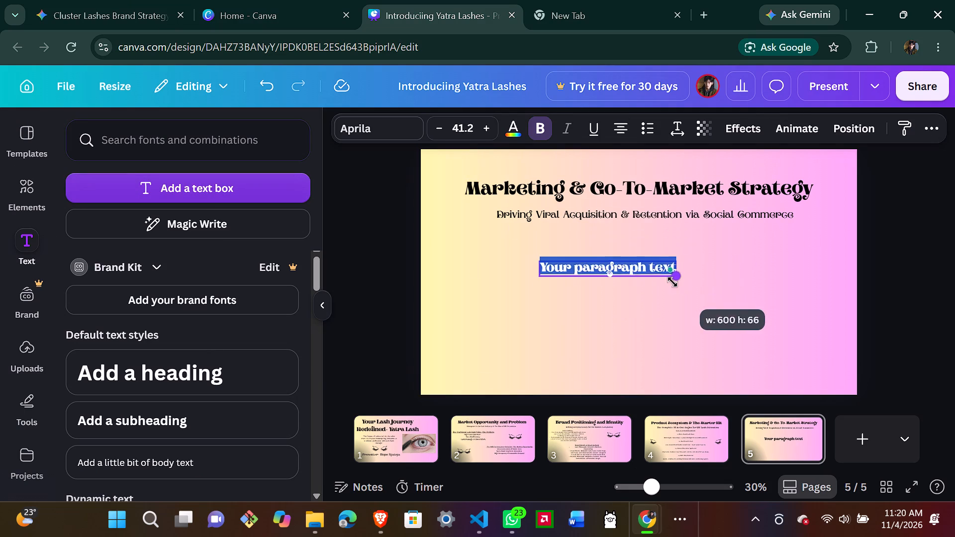
drag(672, 282, 602, 270)
key(BackSpace)
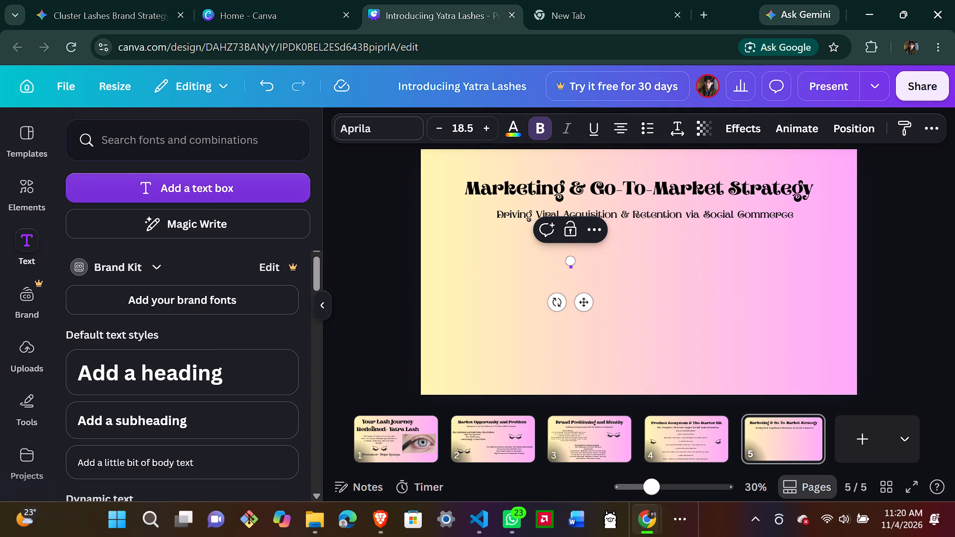
key(ctrl+v)
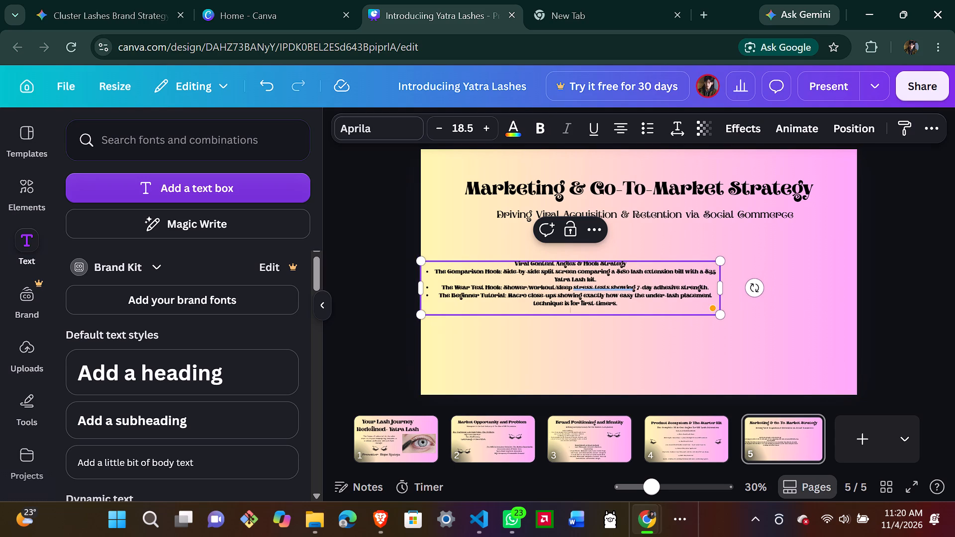
Remove the bold from the whole "Viral Content Angles & Hook Strategy" text block.
click(543, 120)
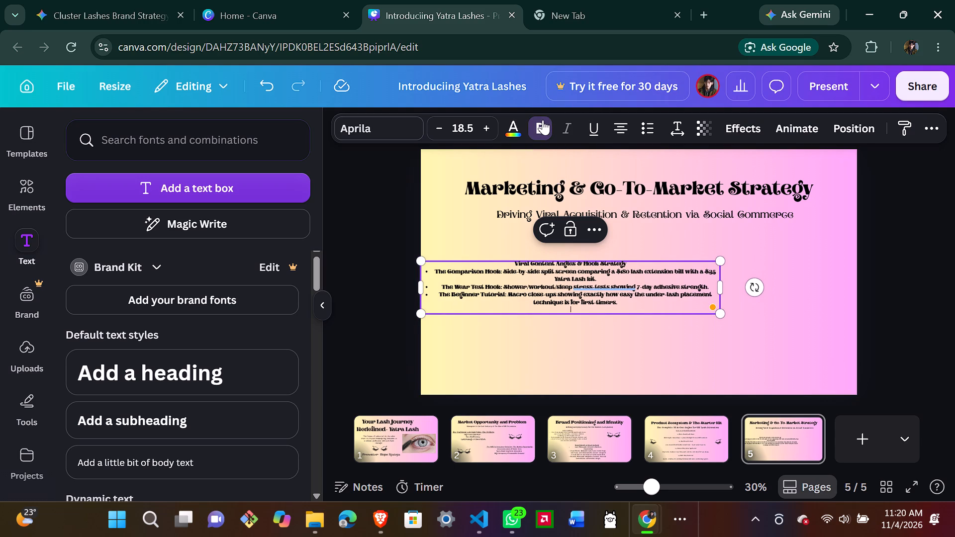
click(644, 361)
click(585, 300)
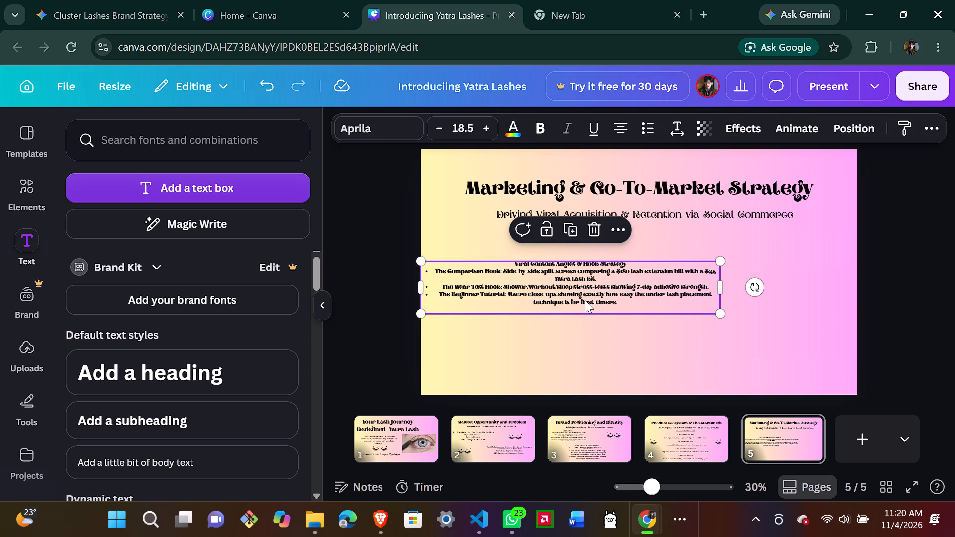
click(535, 129)
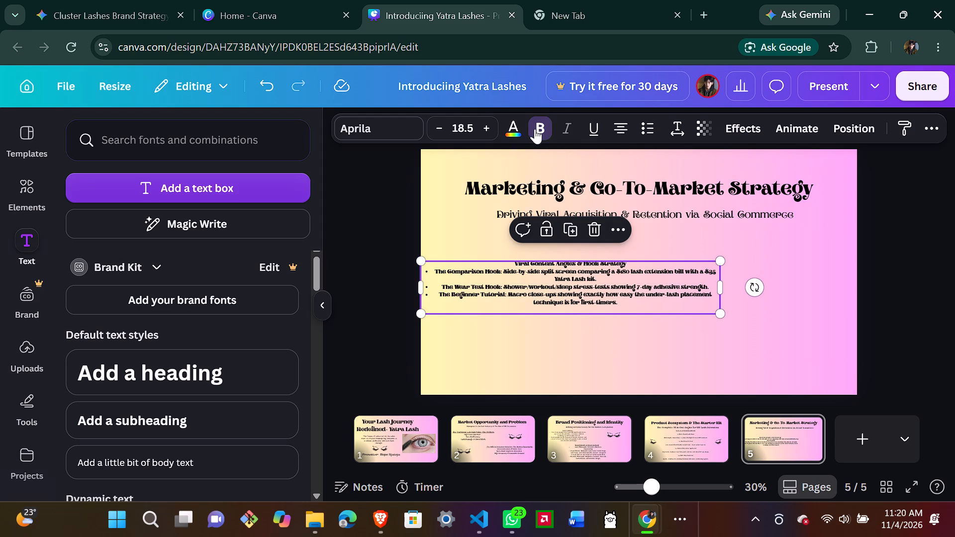
click(535, 129)
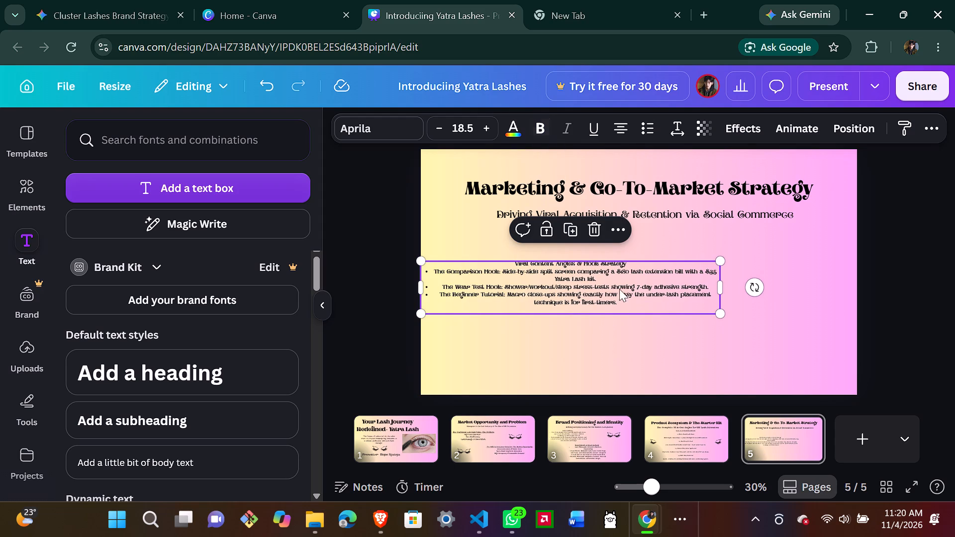
click(589, 350)
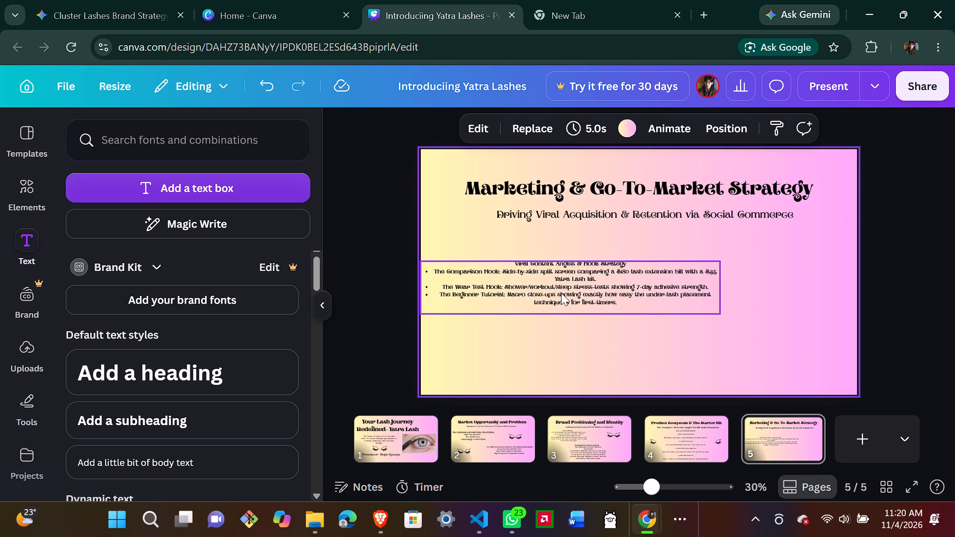
Rewrap the hook strategy text block to a narrower width and scale it up to a font size of about 30.6.
click(561, 293)
drag(561, 293, 614, 281)
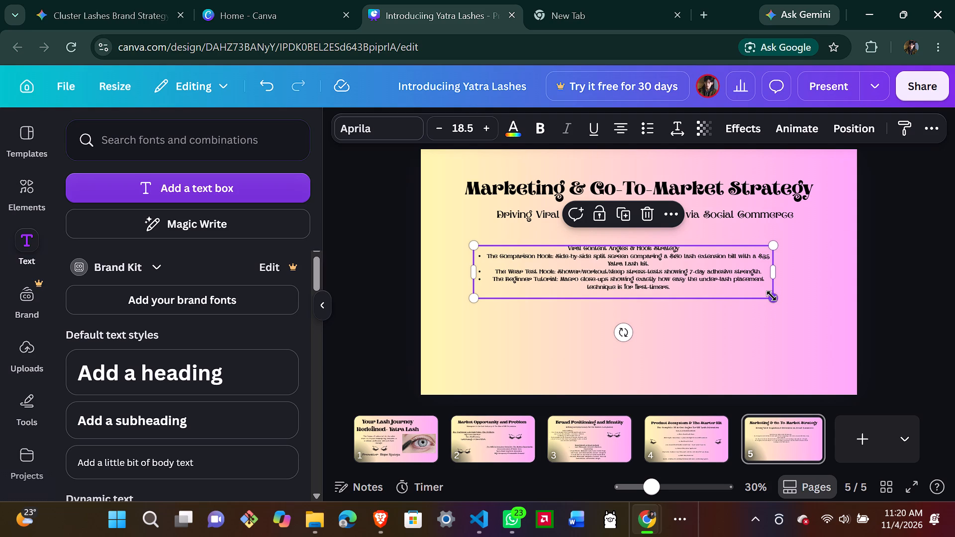
drag(771, 296, 825, 368)
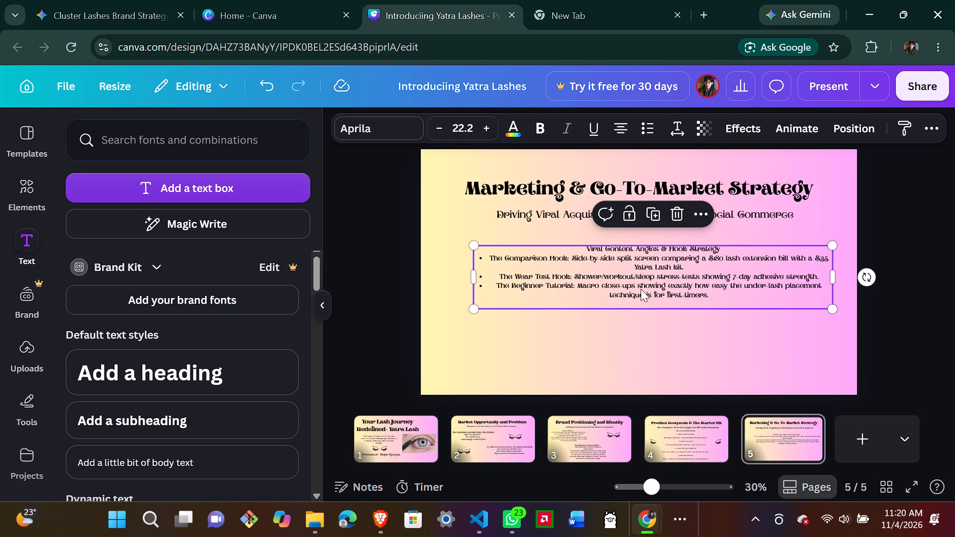
drag(641, 289, 616, 295)
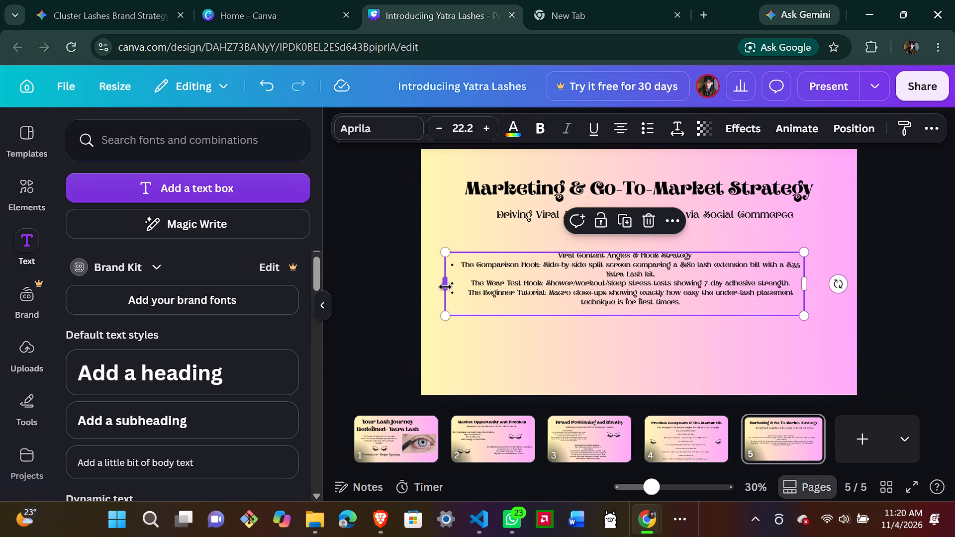
drag(446, 314, 446, 362)
drag(563, 271, 588, 273)
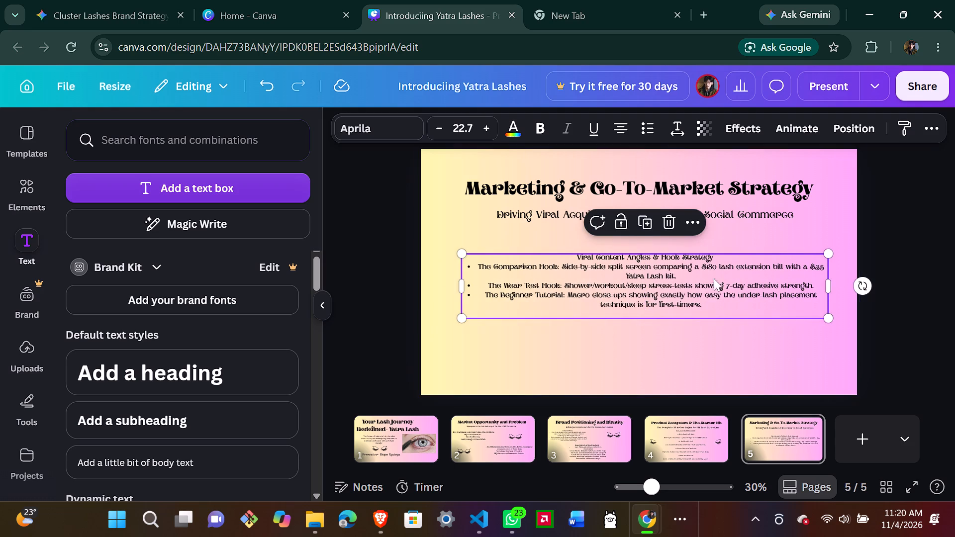
drag(831, 280, 762, 286)
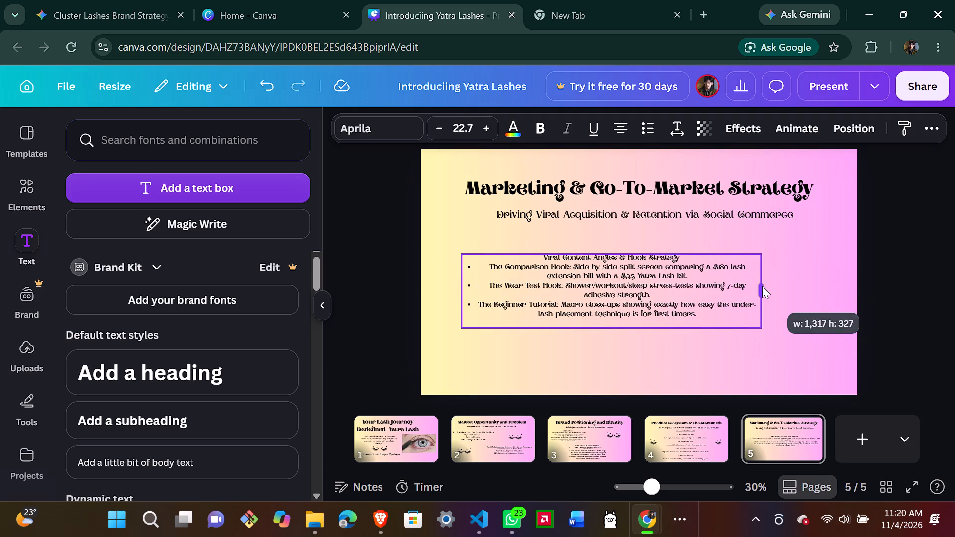
drag(762, 286, 747, 288)
drag(747, 328, 810, 350)
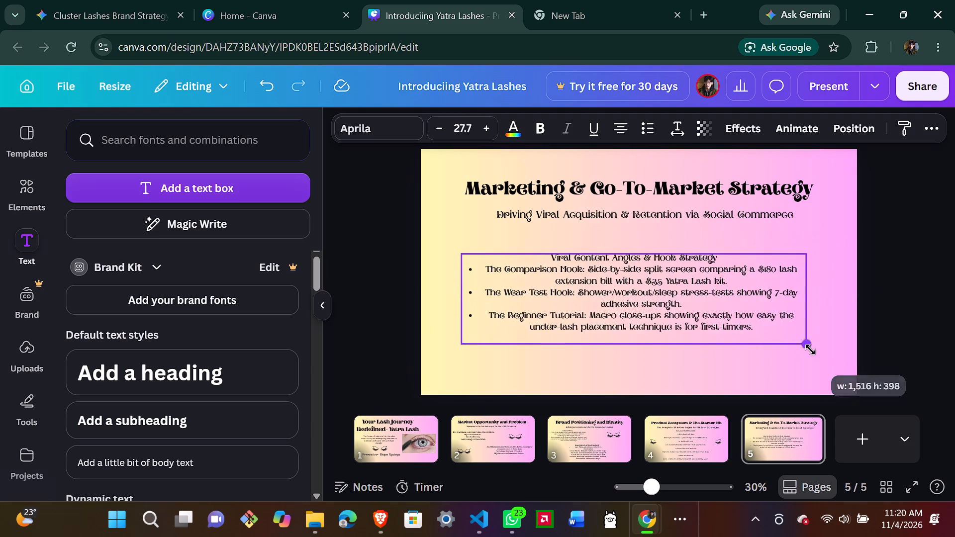
drag(810, 350, 840, 371)
Position the hook strategy text block horizontally centred on slide 5, a small gap below the subtitle.
drag(698, 320, 686, 319)
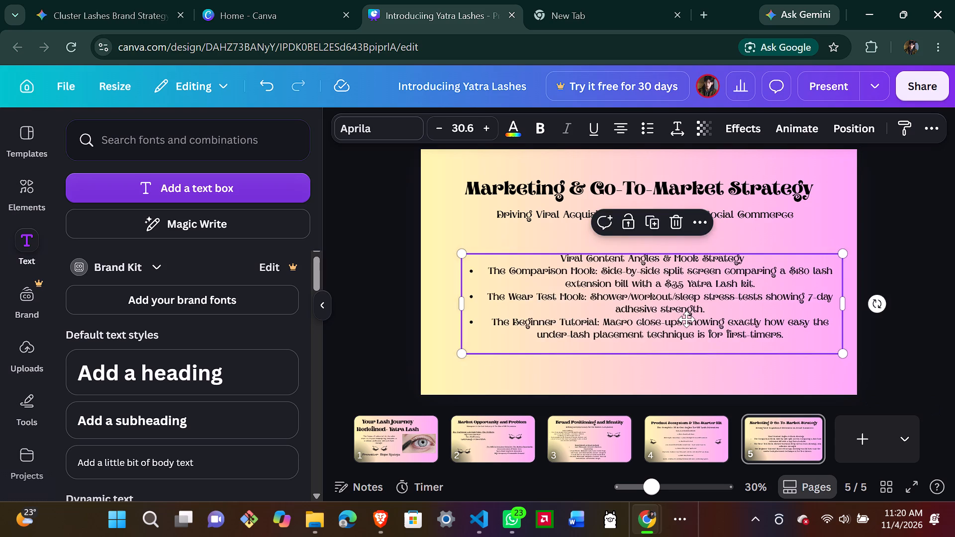
drag(686, 319, 677, 316)
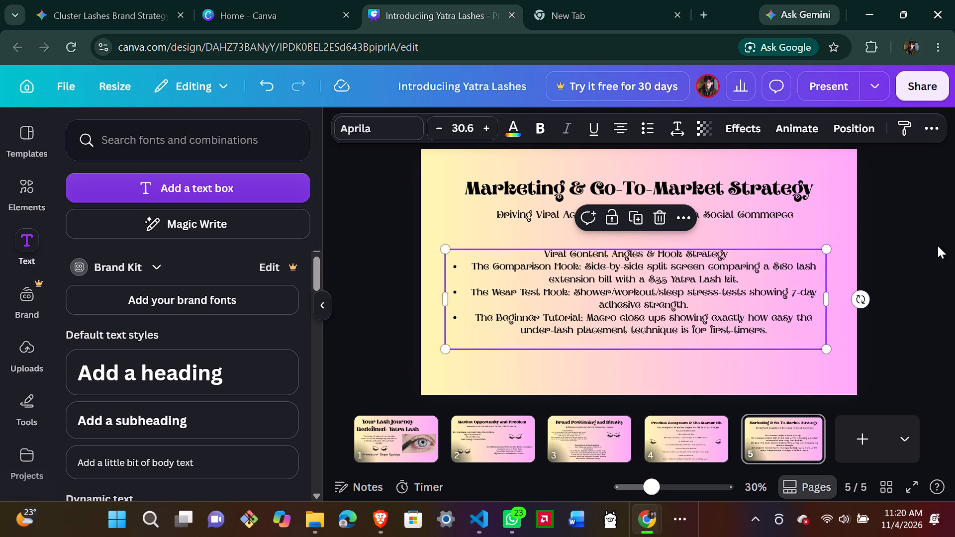
click(912, 246)
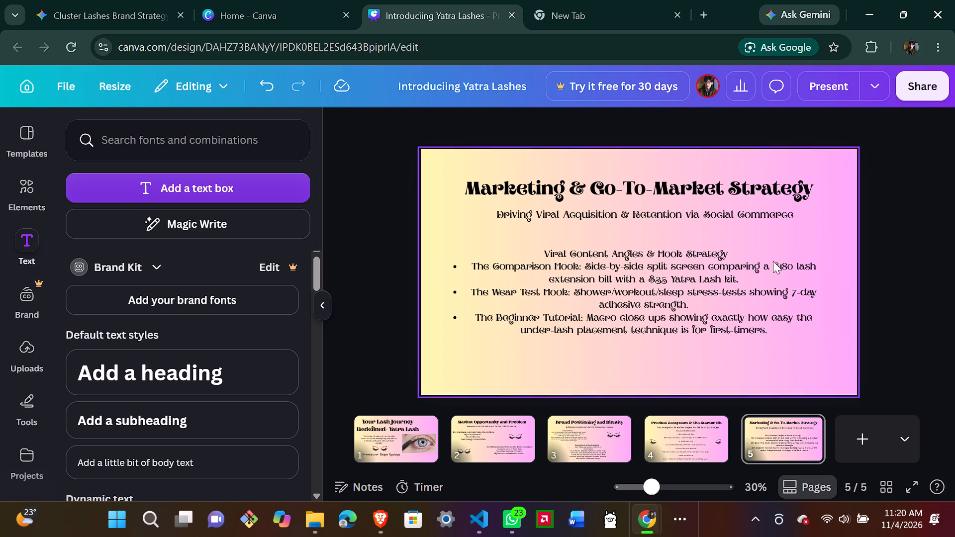
drag(721, 250, 683, 252)
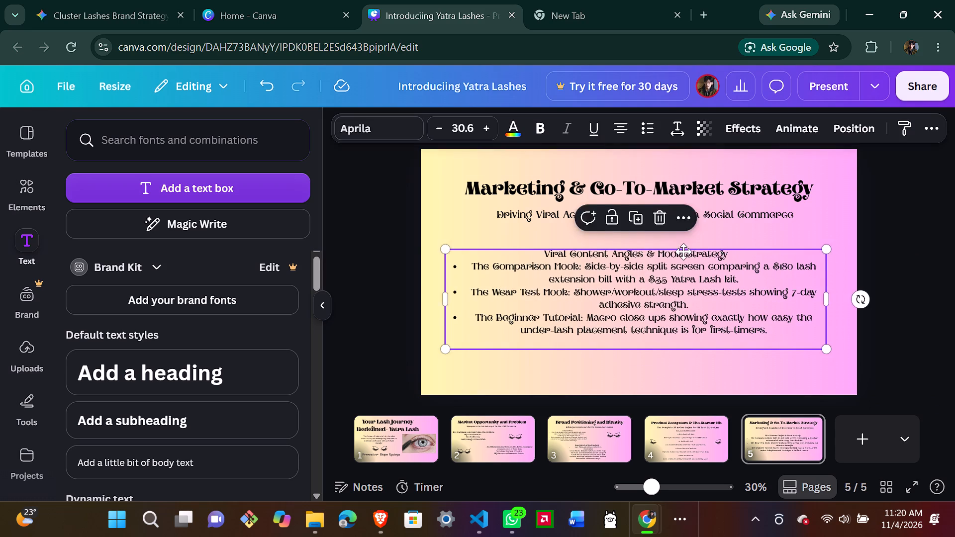
drag(683, 252, 712, 247)
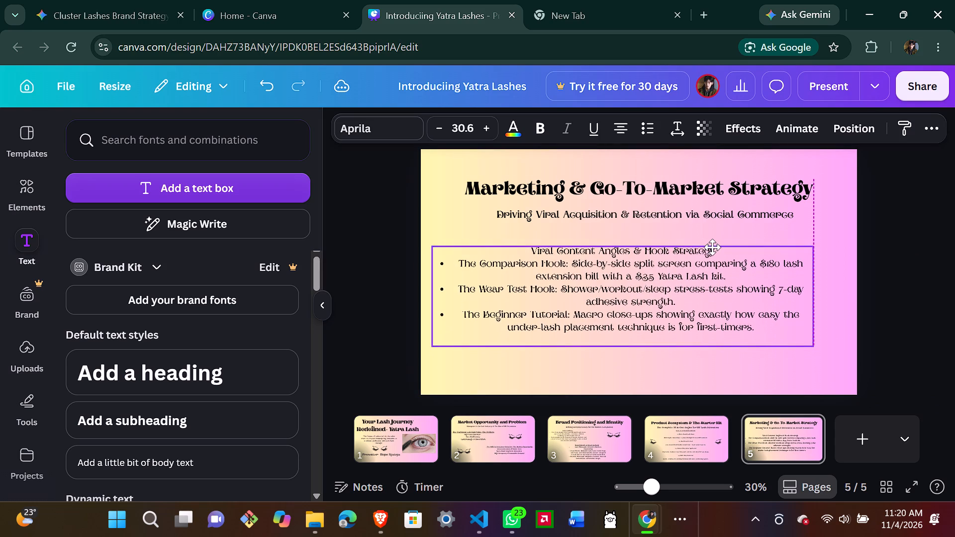
drag(712, 247, 711, 240)
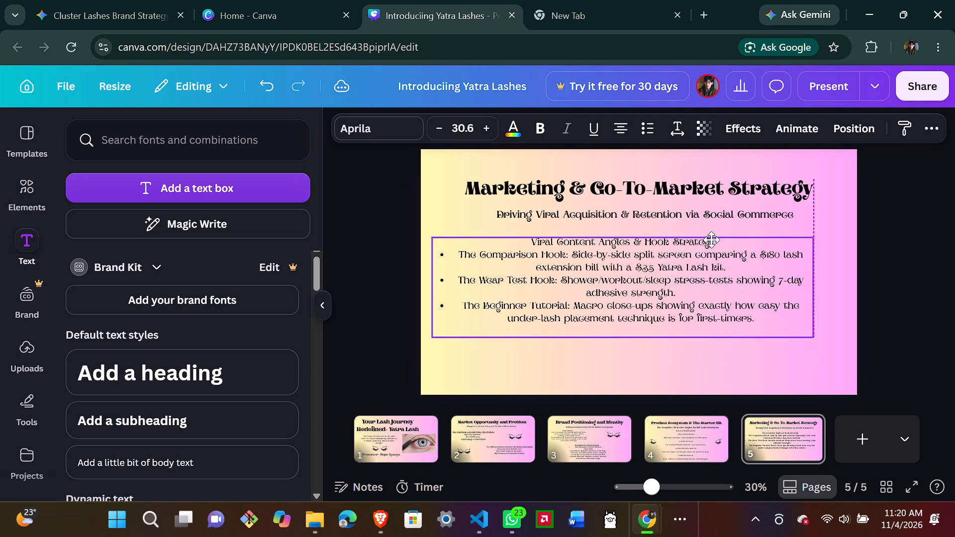
drag(711, 240, 719, 243)
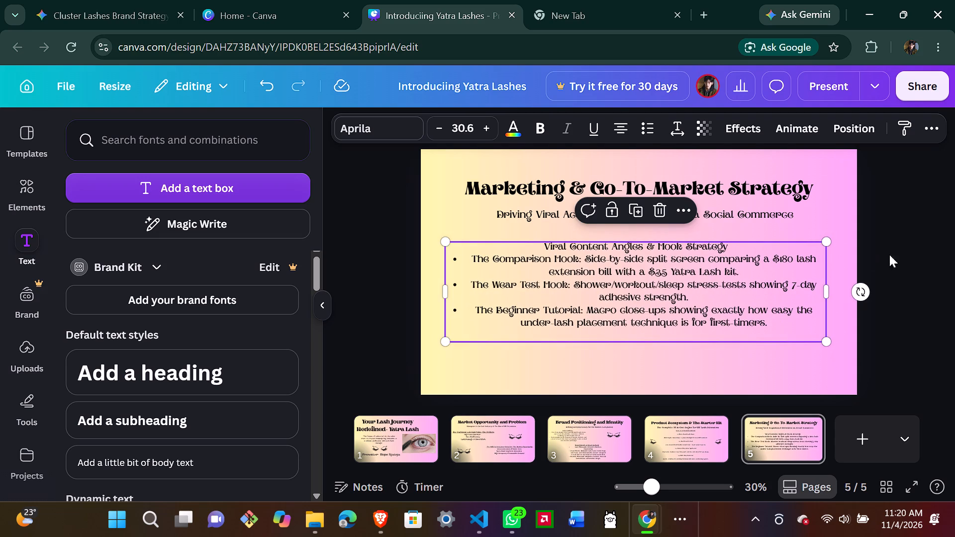
click(909, 259)
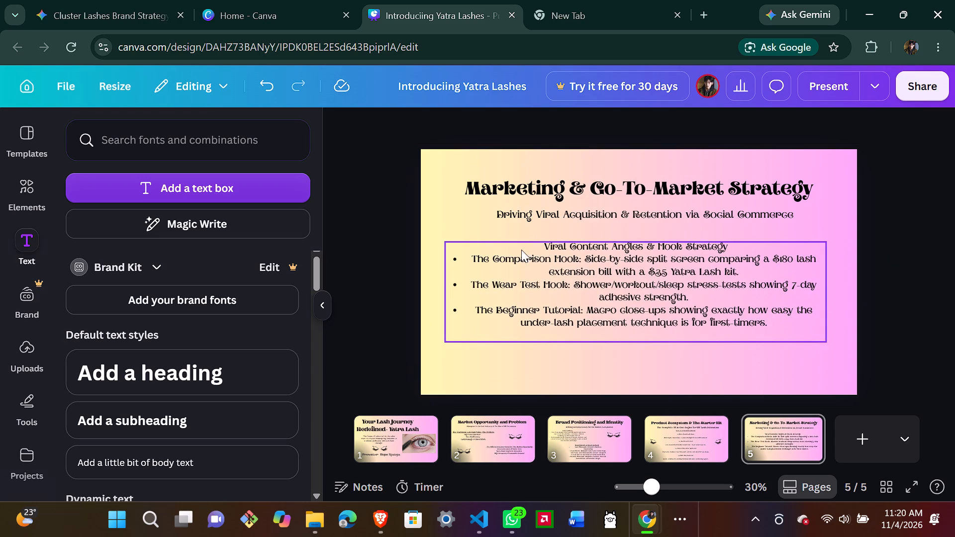
click(544, 246)
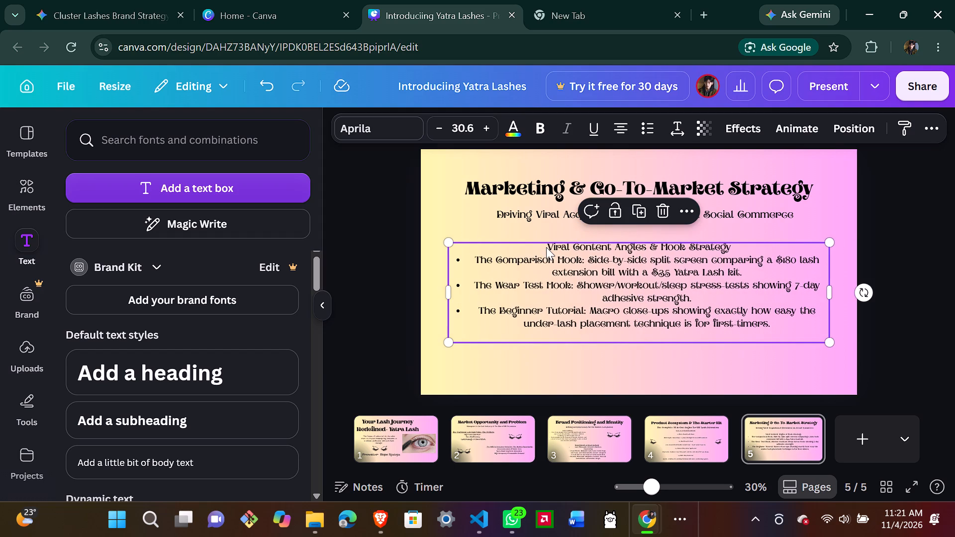
click(918, 210)
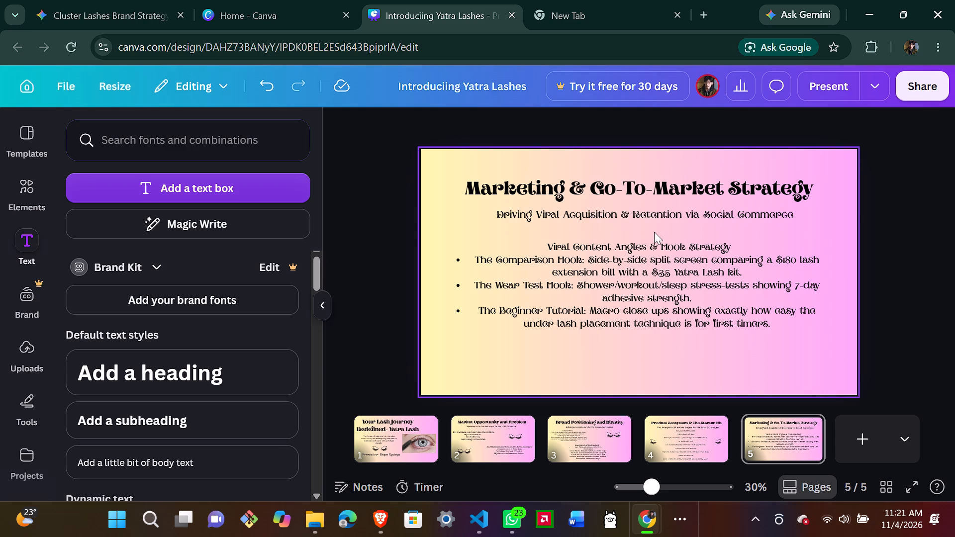
Underline the "Viral Content Angles & Hook Strategy" heading line in the hook text block on slide 5.
click(654, 287)
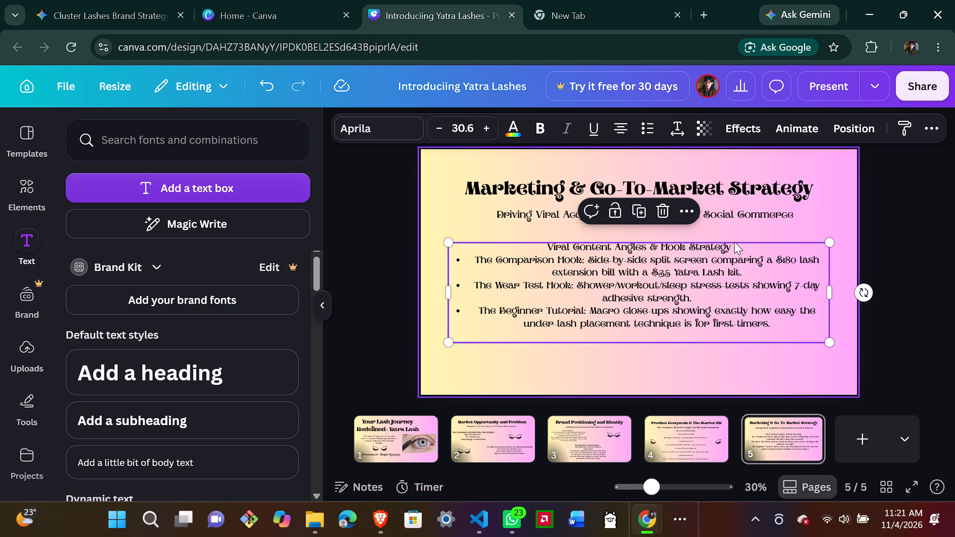
click(728, 254)
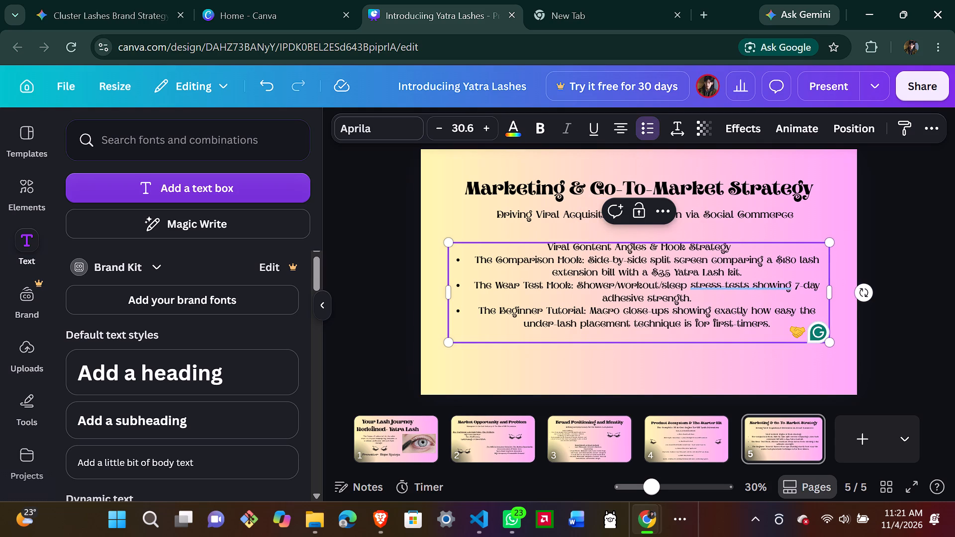
key(Up)
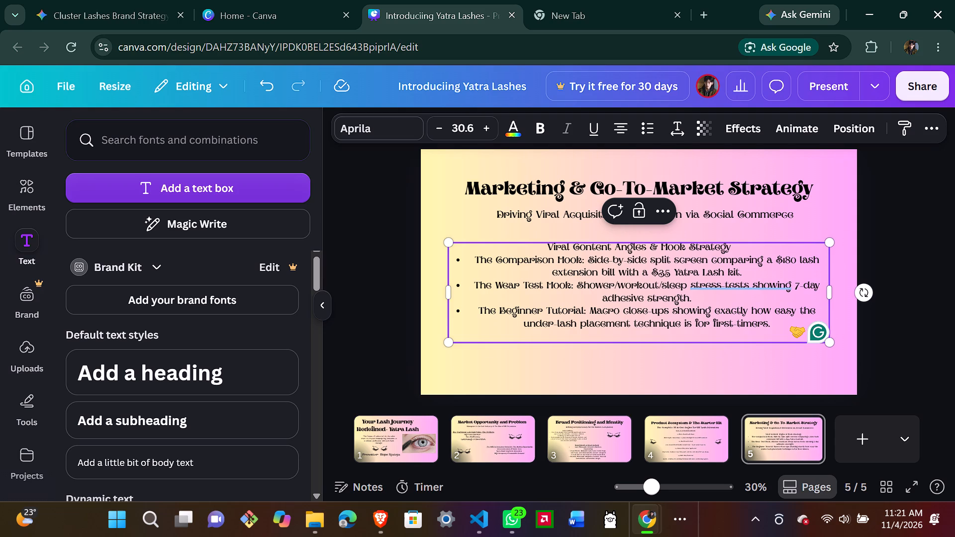
drag(731, 250, 575, 249)
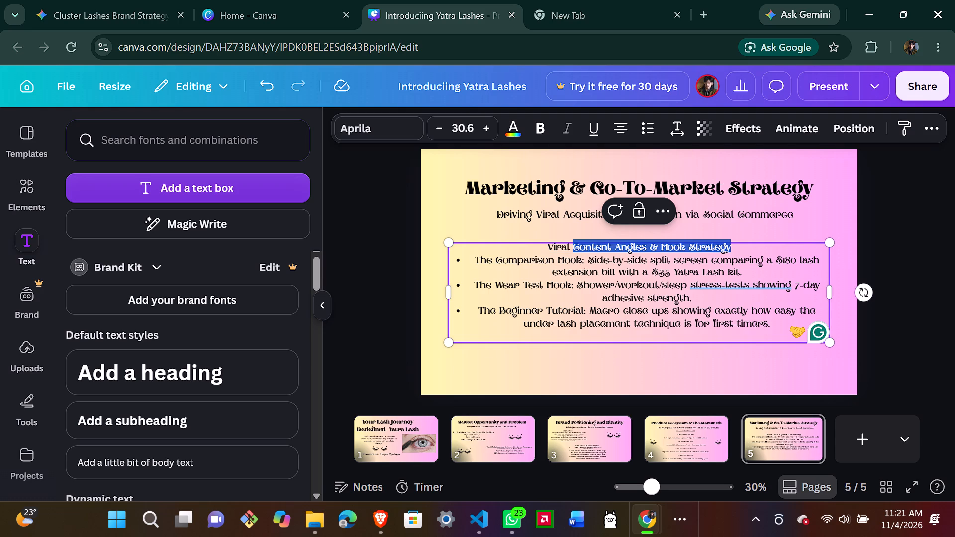
drag(575, 249, 549, 247)
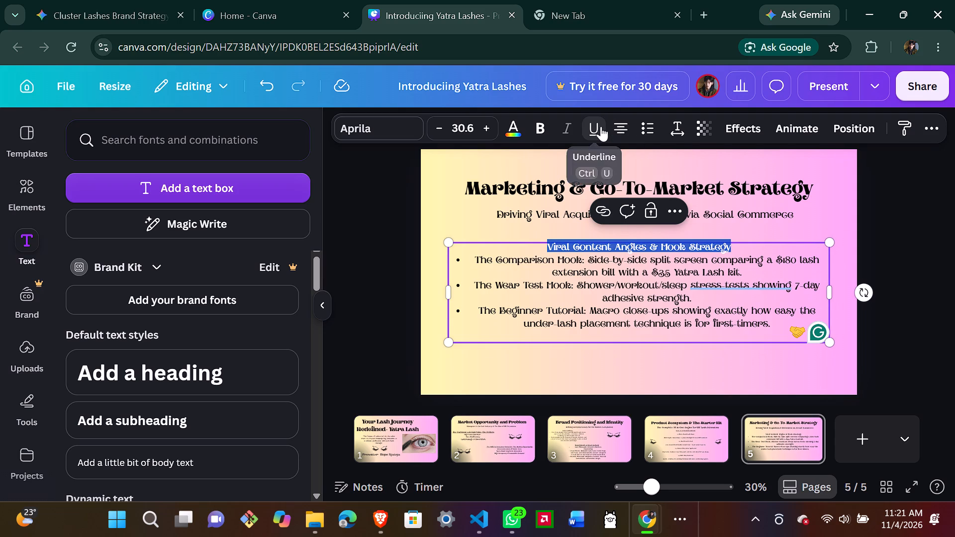
click(601, 126)
click(901, 220)
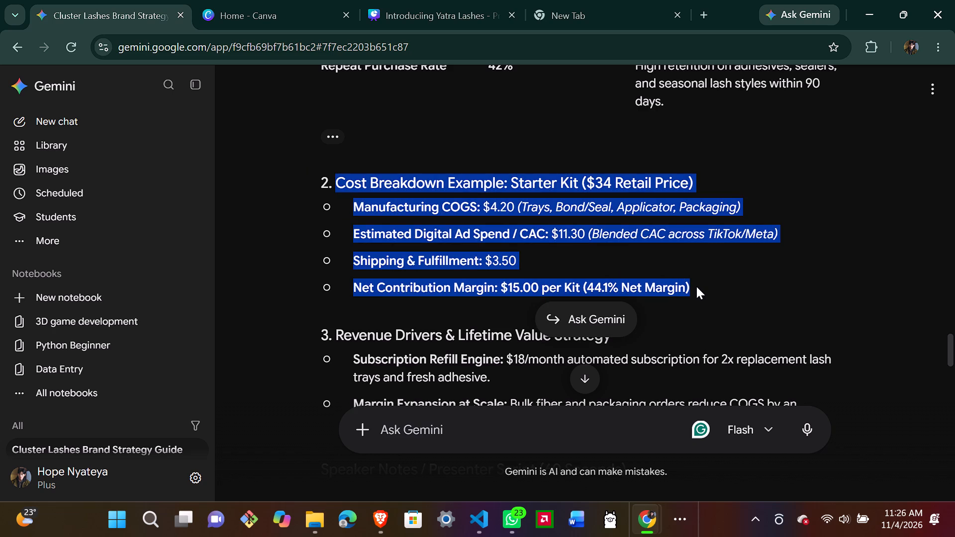
Add a narrow, non-bold text box on Canva slide 6 at text size about 29.7, containing the copied Starter Kit cost breakdown.
click(393, 14)
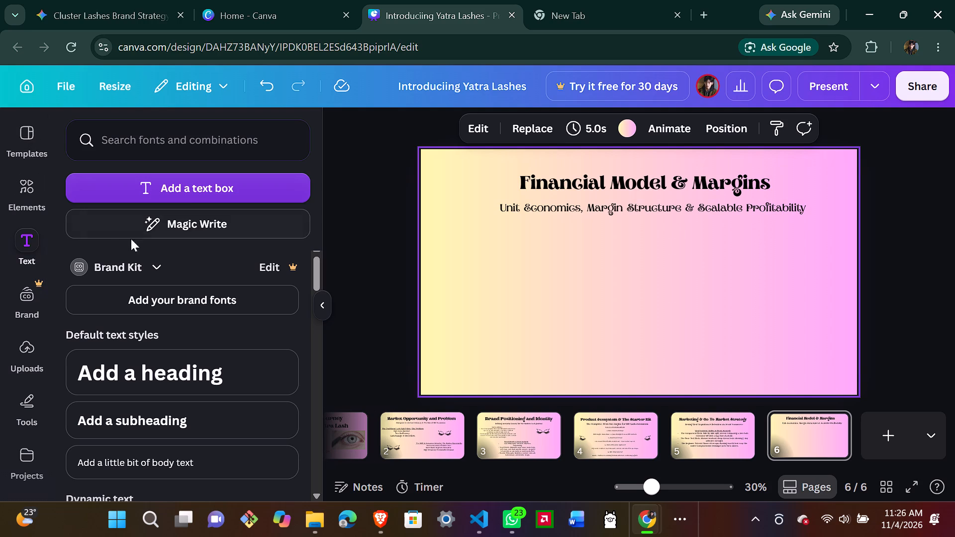
click(198, 185)
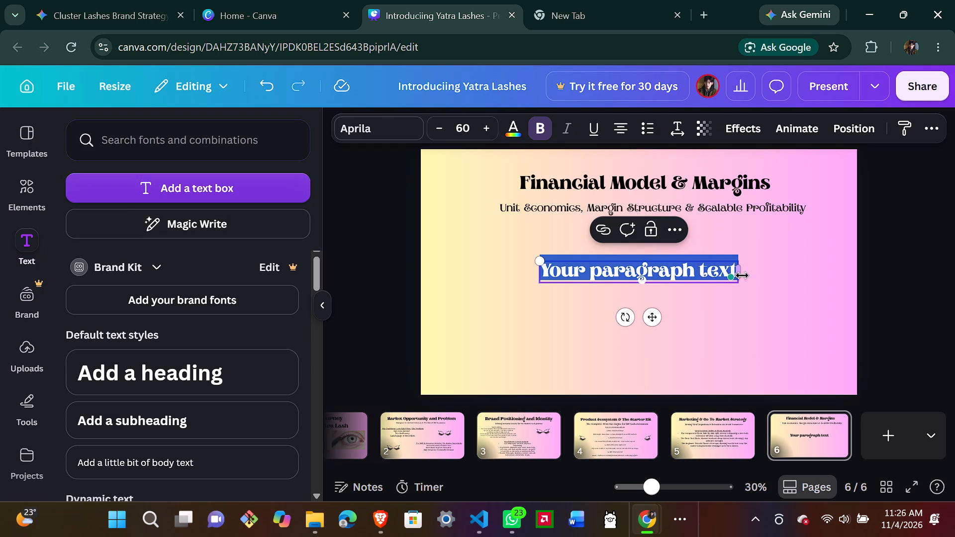
drag(739, 271, 639, 275)
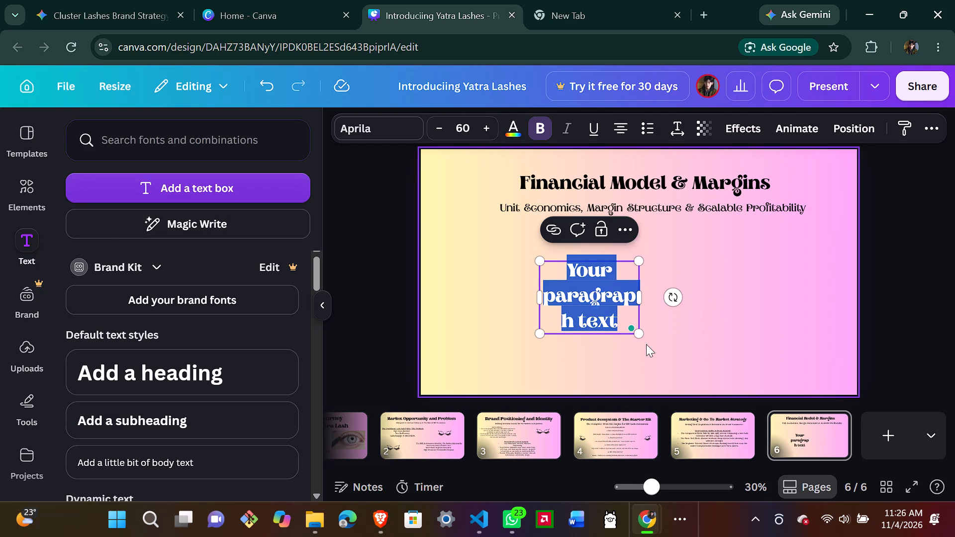
drag(635, 329, 583, 293)
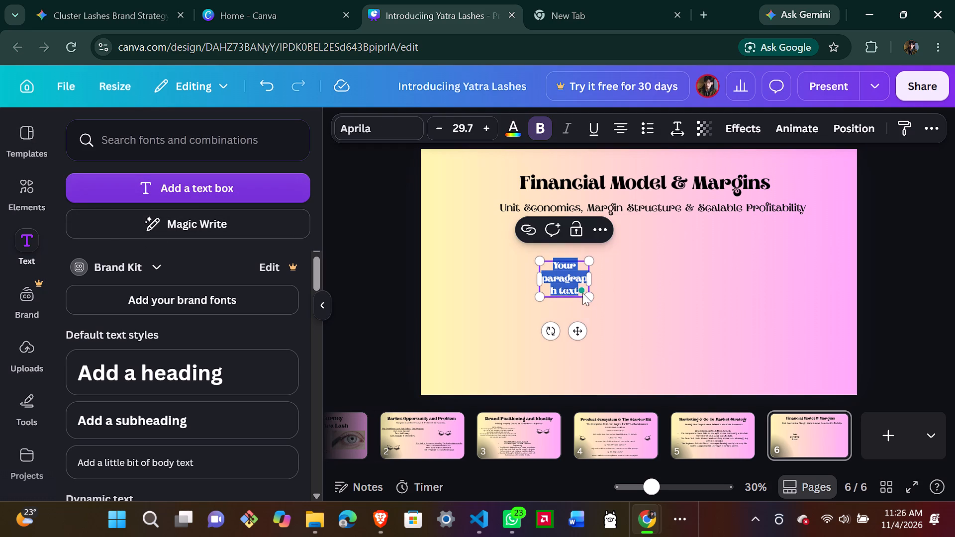
click(549, 126)
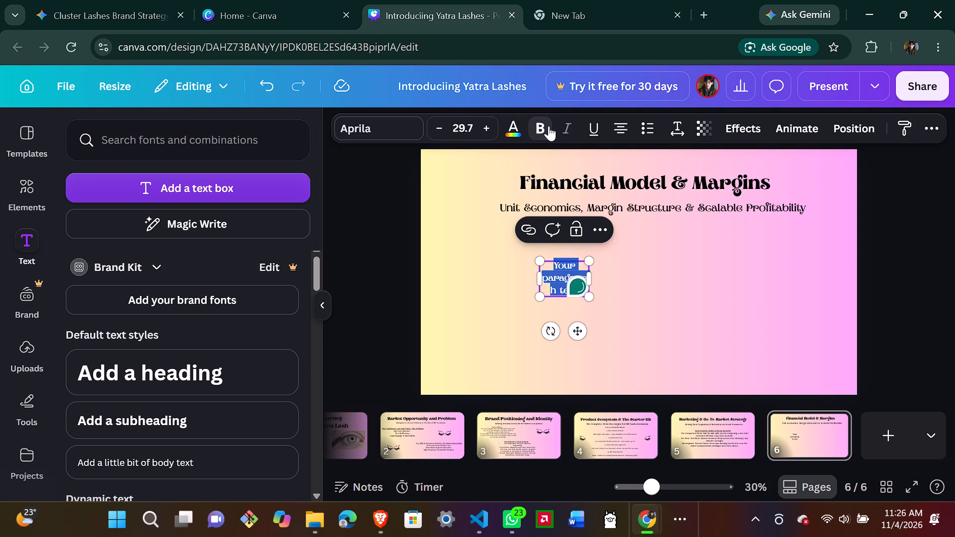
key(BackSpace)
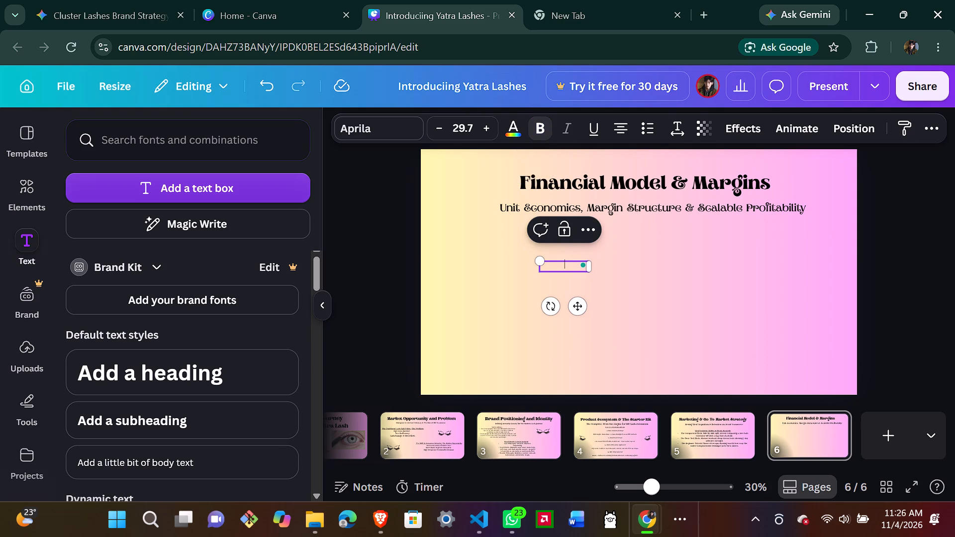
key(ctrl+v)
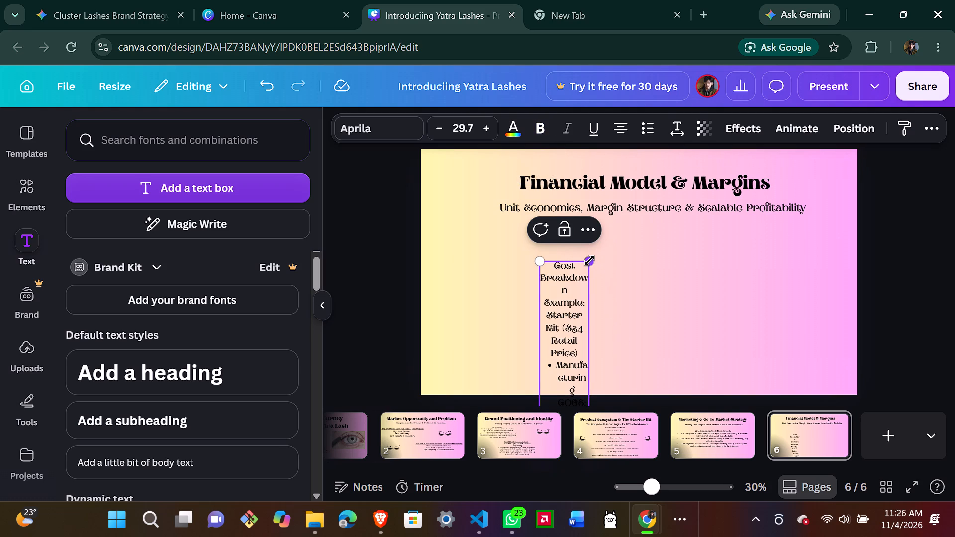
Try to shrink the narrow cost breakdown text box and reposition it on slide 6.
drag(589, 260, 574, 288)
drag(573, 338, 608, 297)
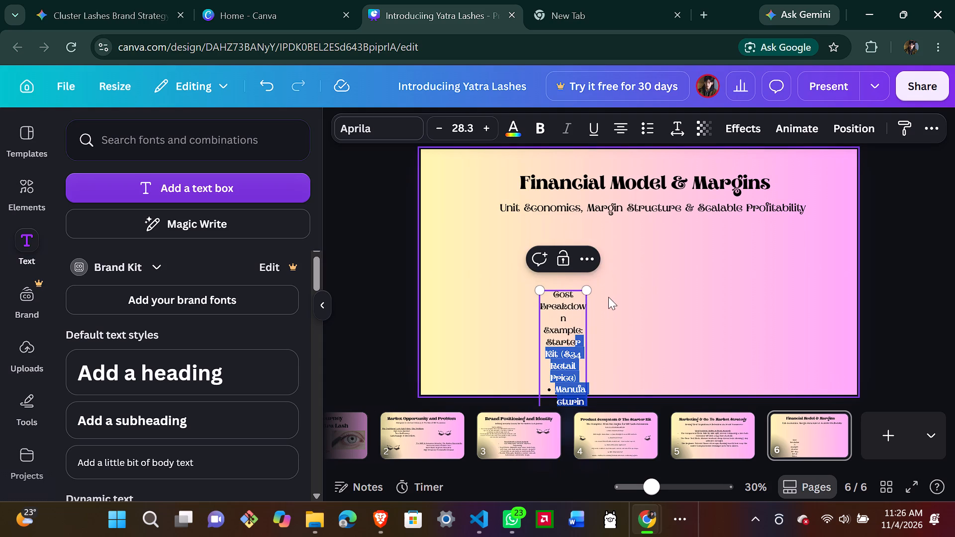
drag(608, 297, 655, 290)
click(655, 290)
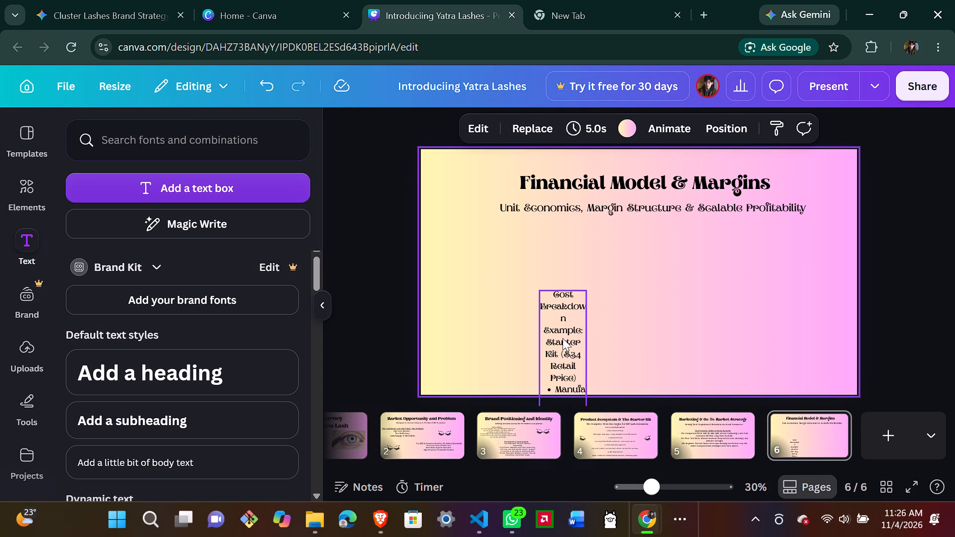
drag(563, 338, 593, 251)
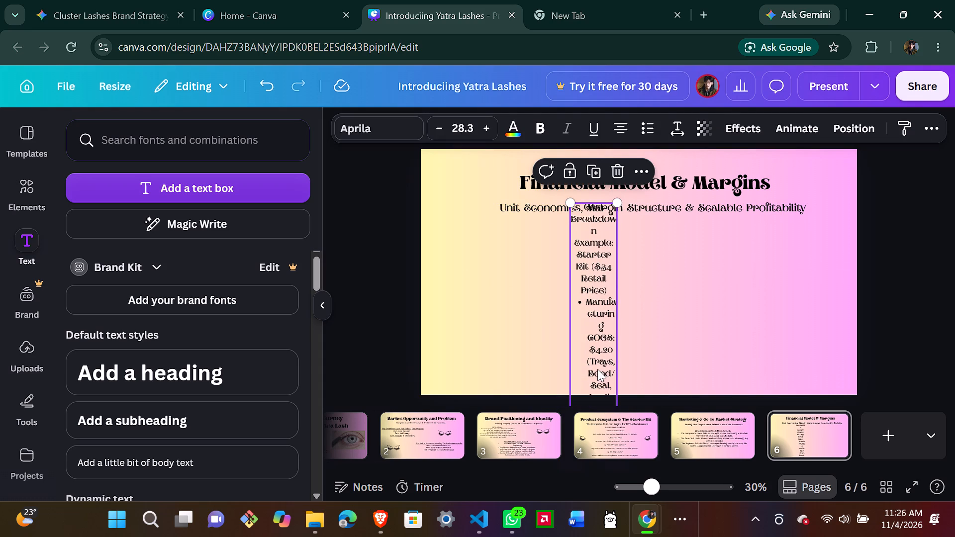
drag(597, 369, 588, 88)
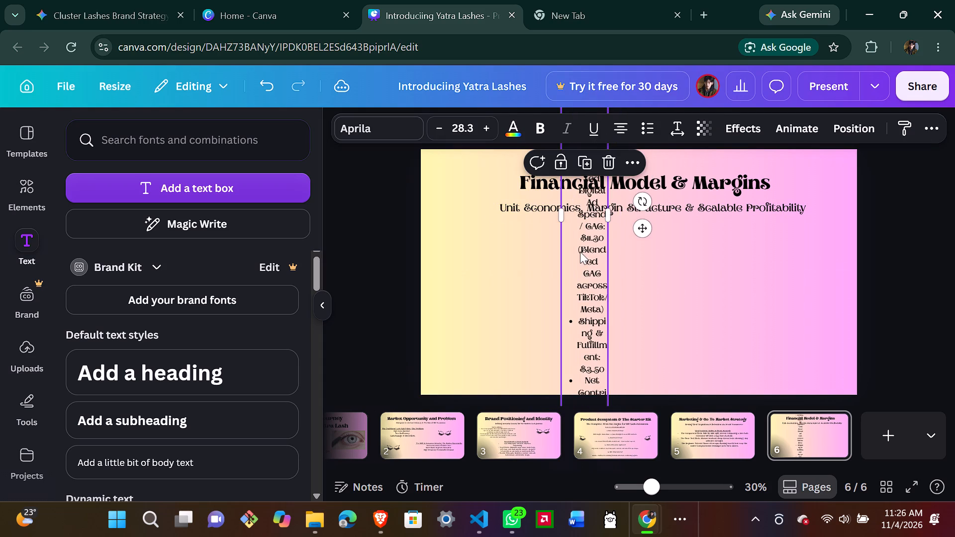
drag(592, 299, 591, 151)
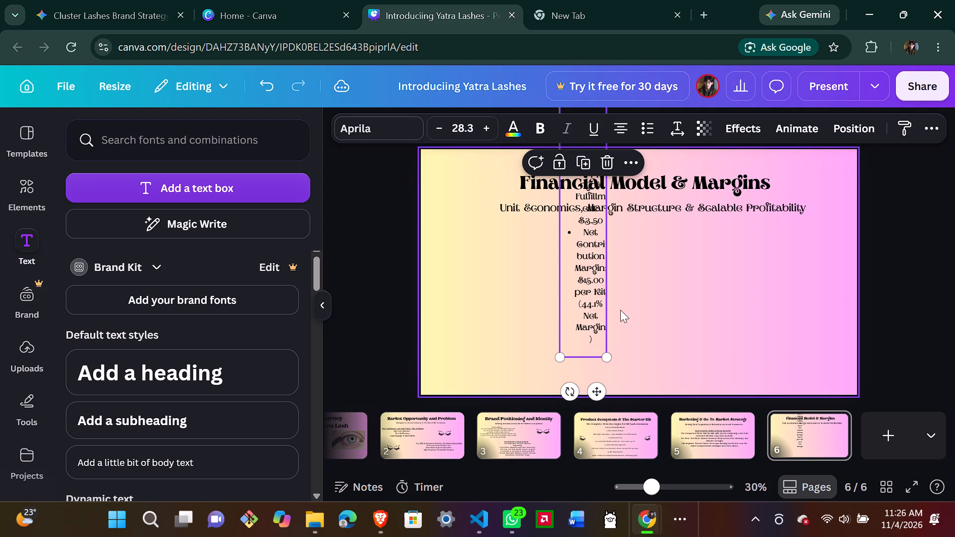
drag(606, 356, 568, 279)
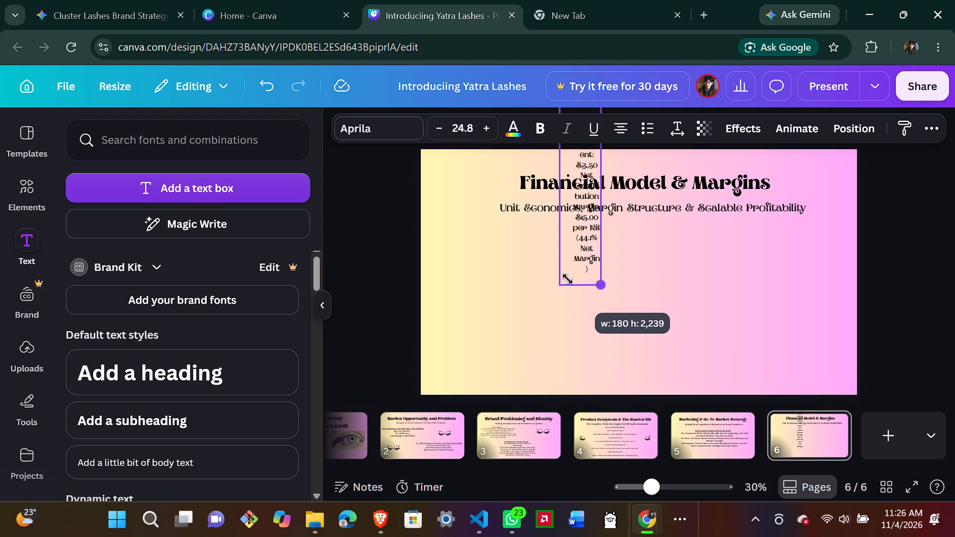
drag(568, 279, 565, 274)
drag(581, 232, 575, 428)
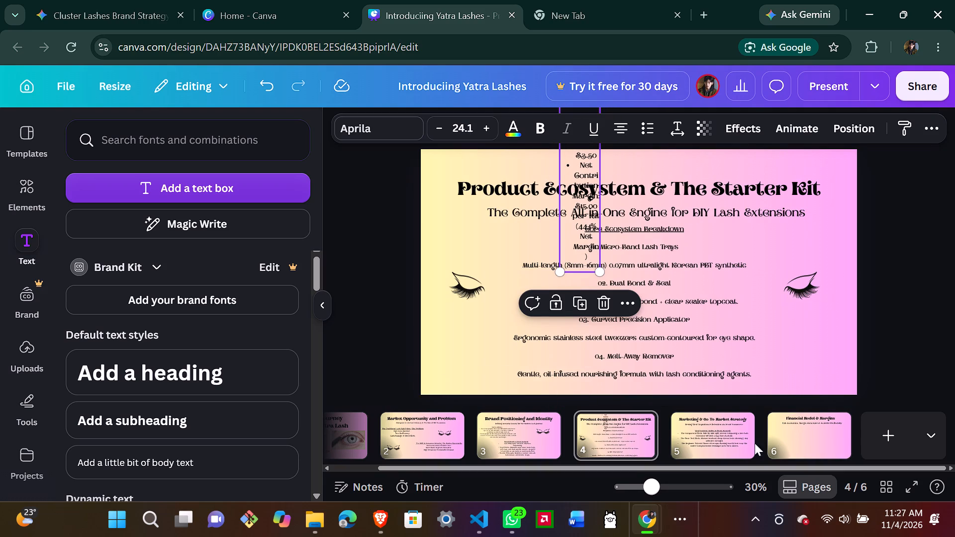
Find the stray narrow cost breakdown text box on slide 4 and remove it by moving it completely off the slide.
click(791, 435)
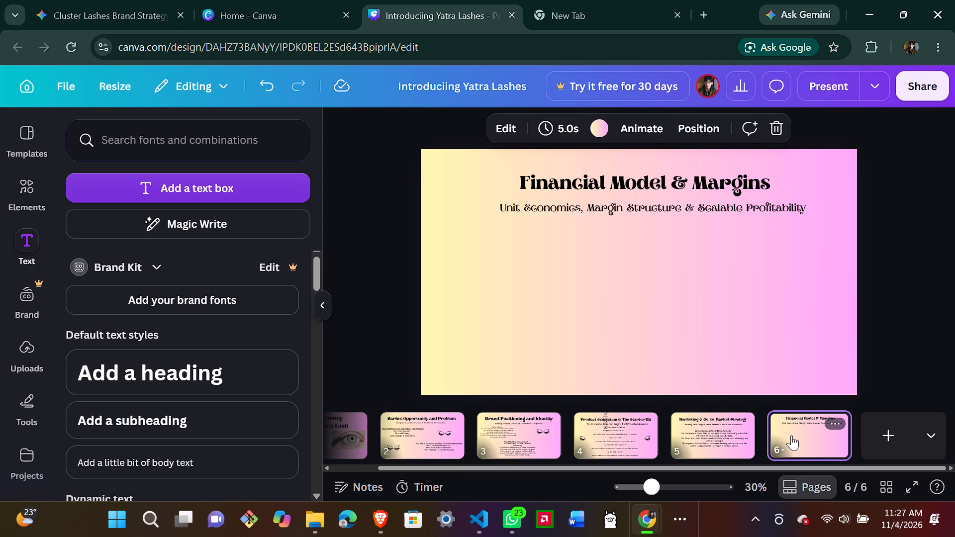
click(691, 433)
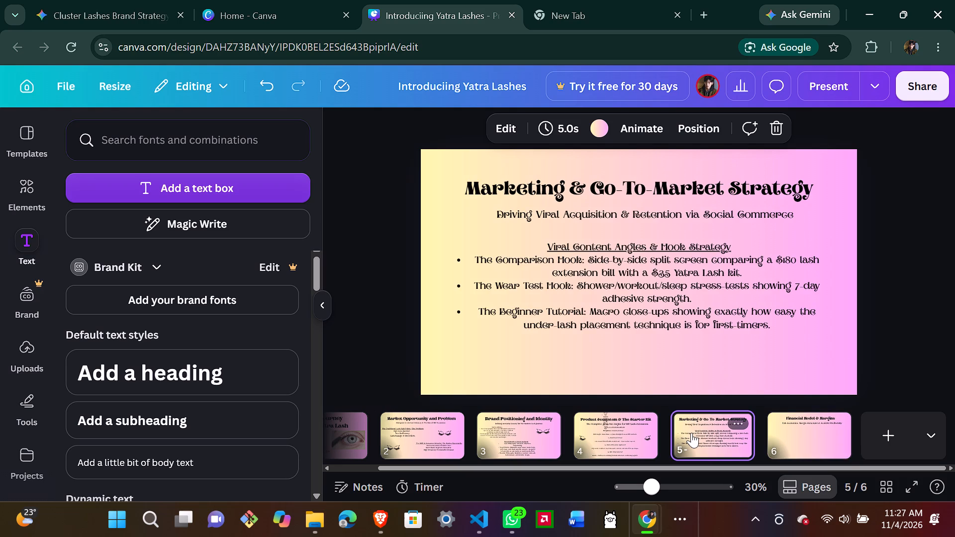
click(610, 437)
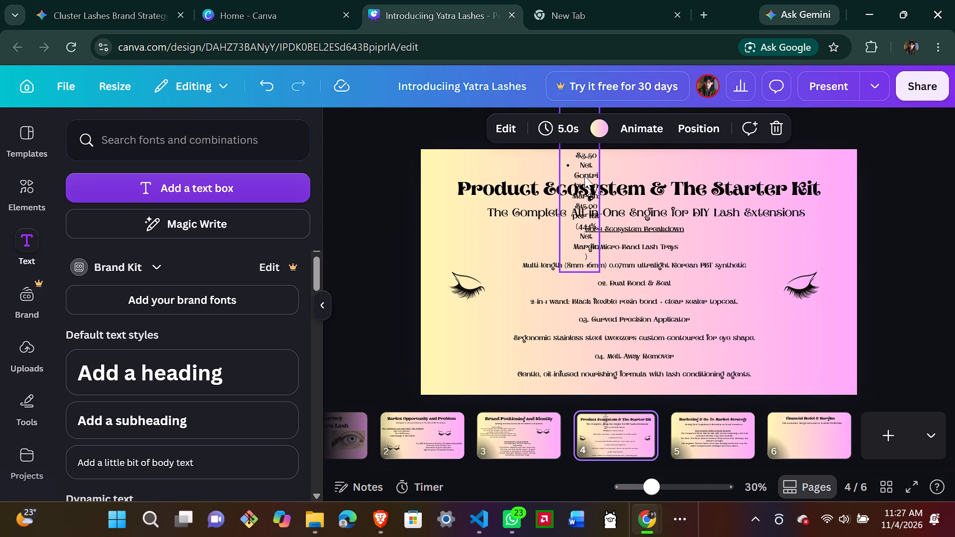
click(584, 176)
drag(584, 176, 858, 195)
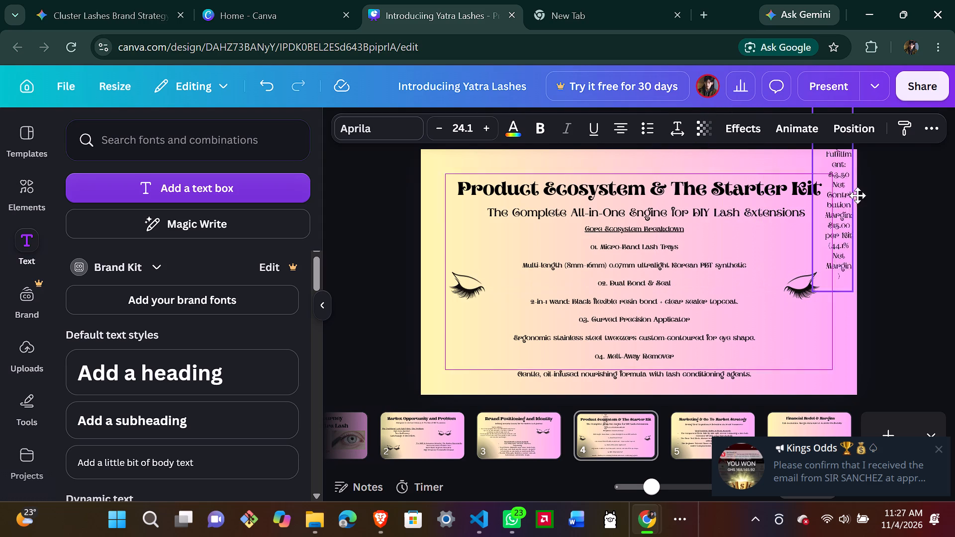
drag(858, 195, 890, 305)
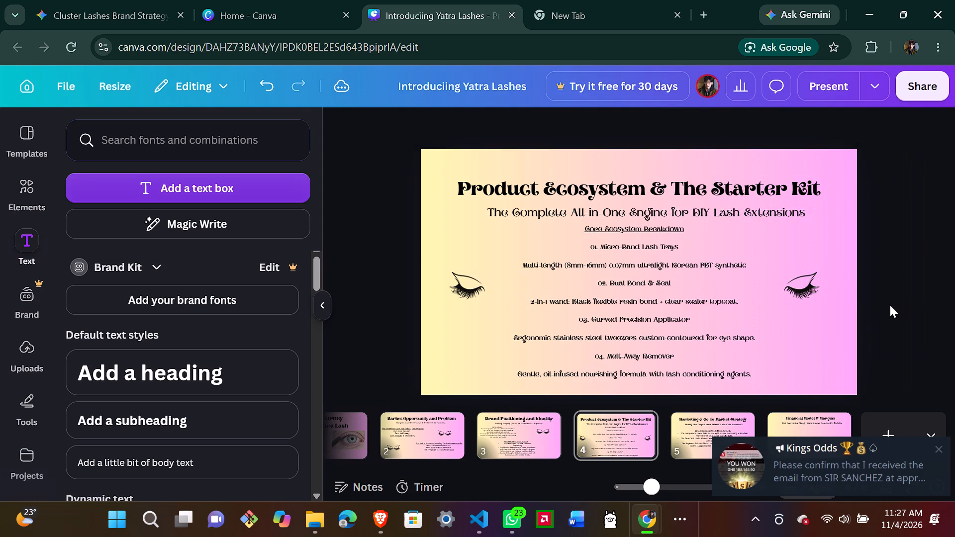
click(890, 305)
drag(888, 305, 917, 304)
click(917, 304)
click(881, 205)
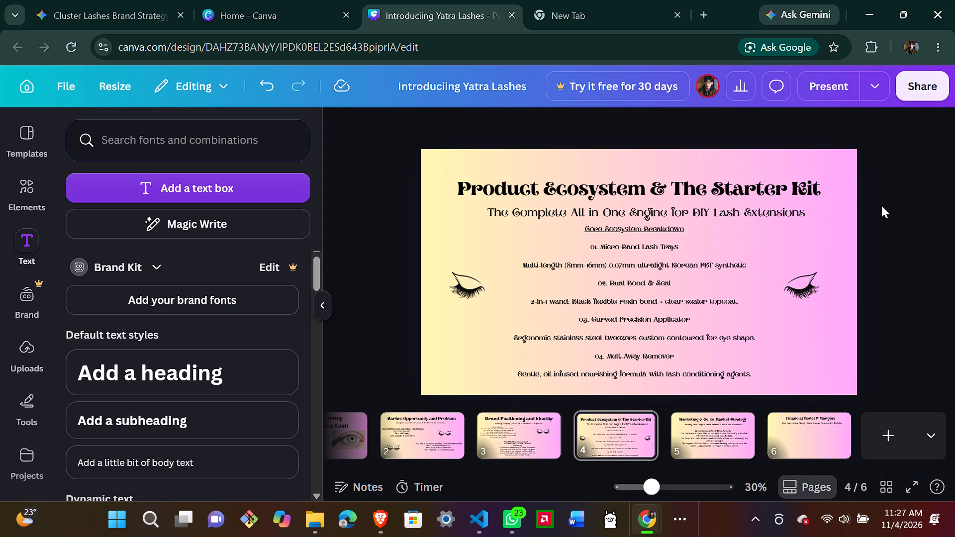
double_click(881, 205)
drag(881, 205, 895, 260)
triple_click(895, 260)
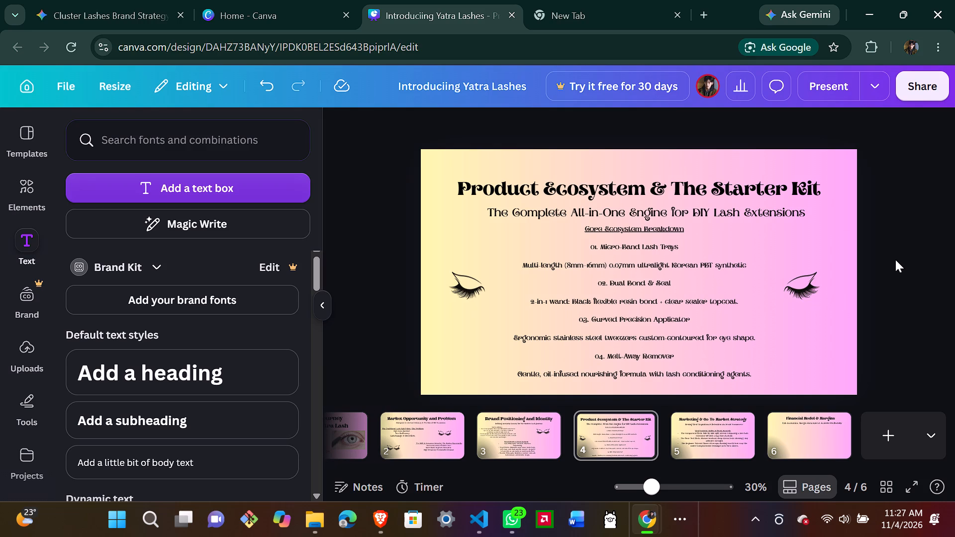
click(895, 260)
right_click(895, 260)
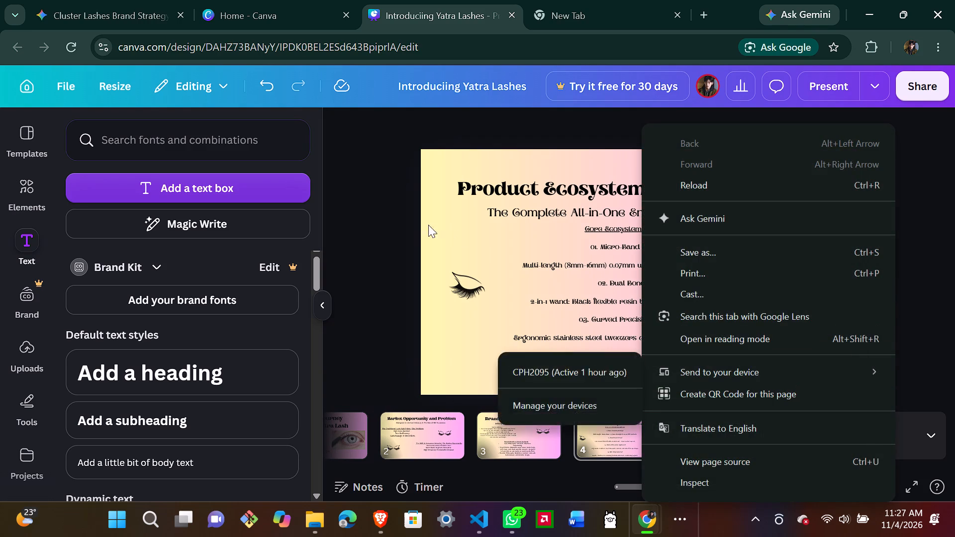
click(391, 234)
Add a new non-bold text box on slide 6 at text size about 27.1, containing the copied Starter Kit cost breakdown.
click(801, 453)
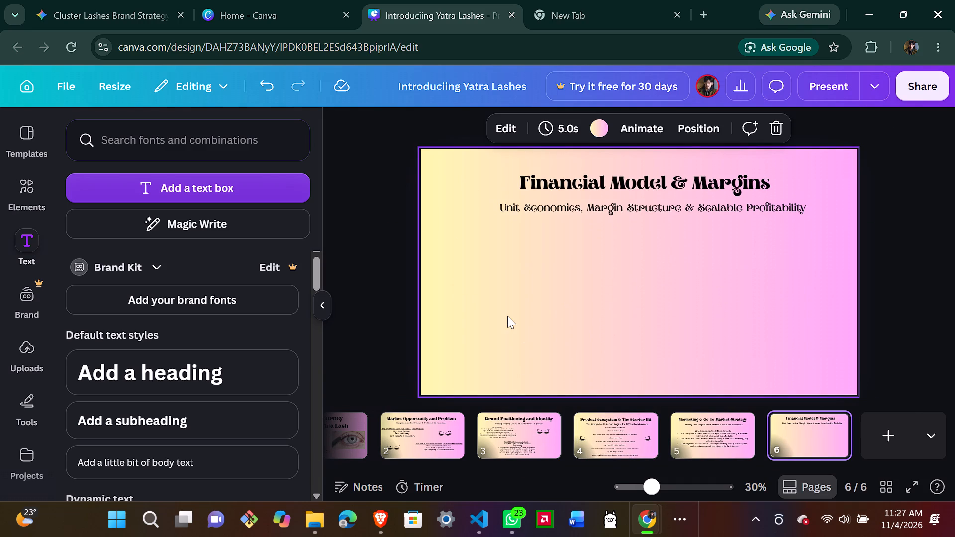
click(191, 190)
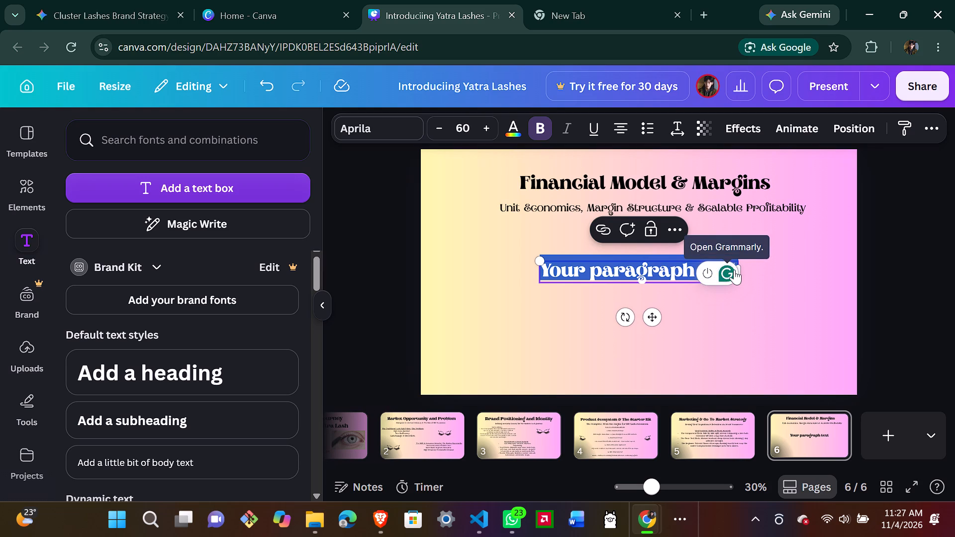
drag(540, 262, 679, 295)
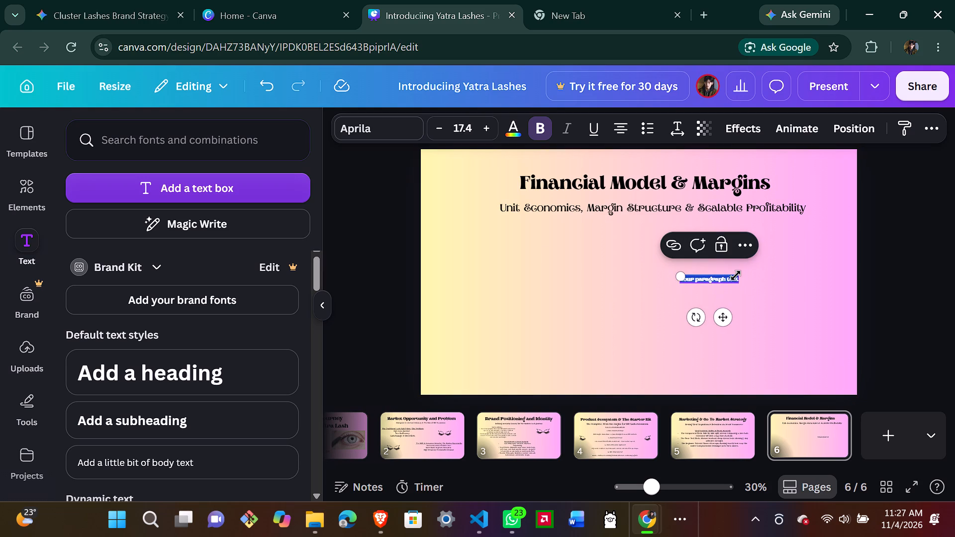
drag(736, 275, 768, 267)
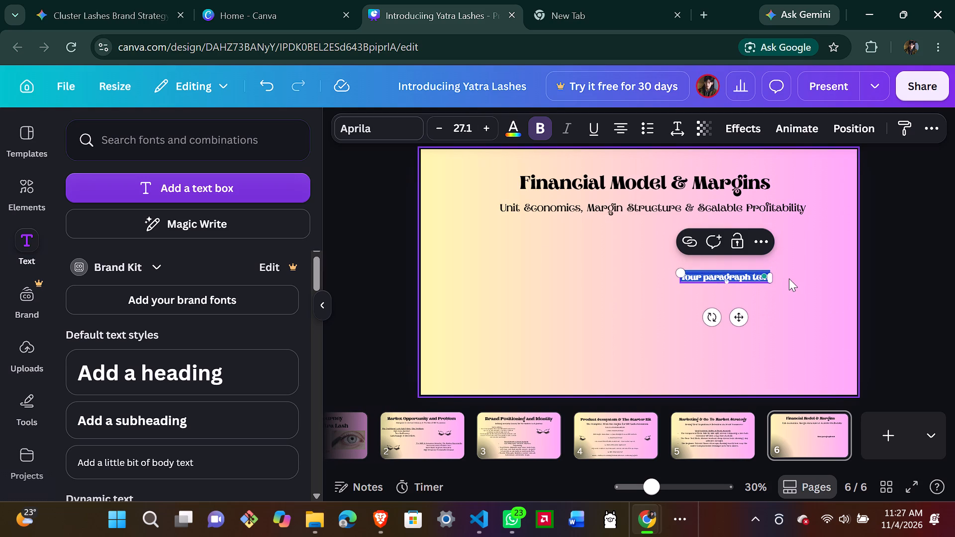
drag(773, 275, 825, 271)
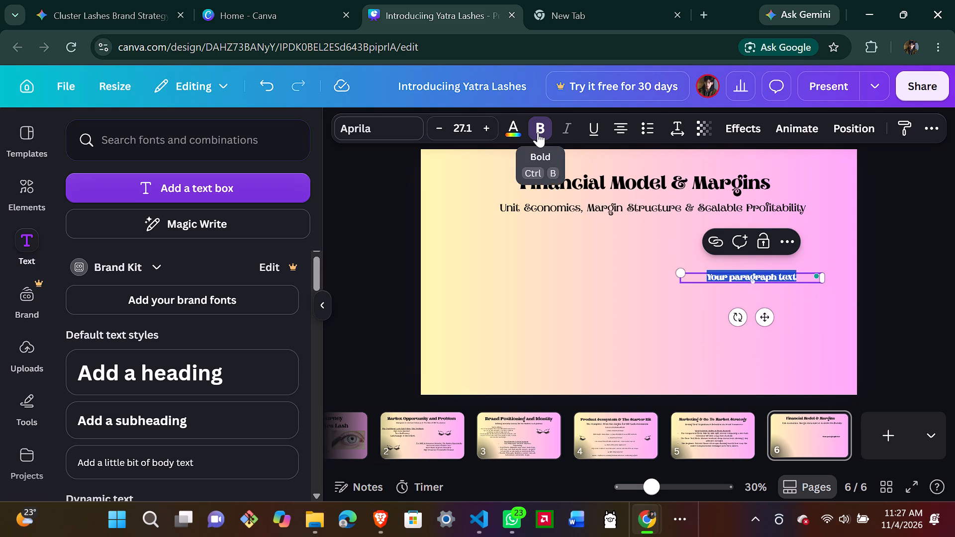
click(538, 132)
key(BackSpace)
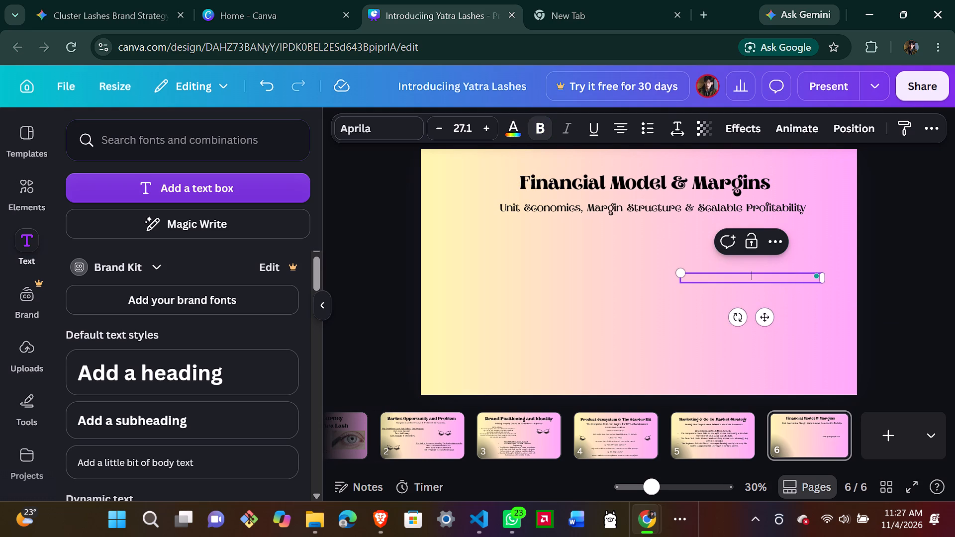
key(ctrl+v)
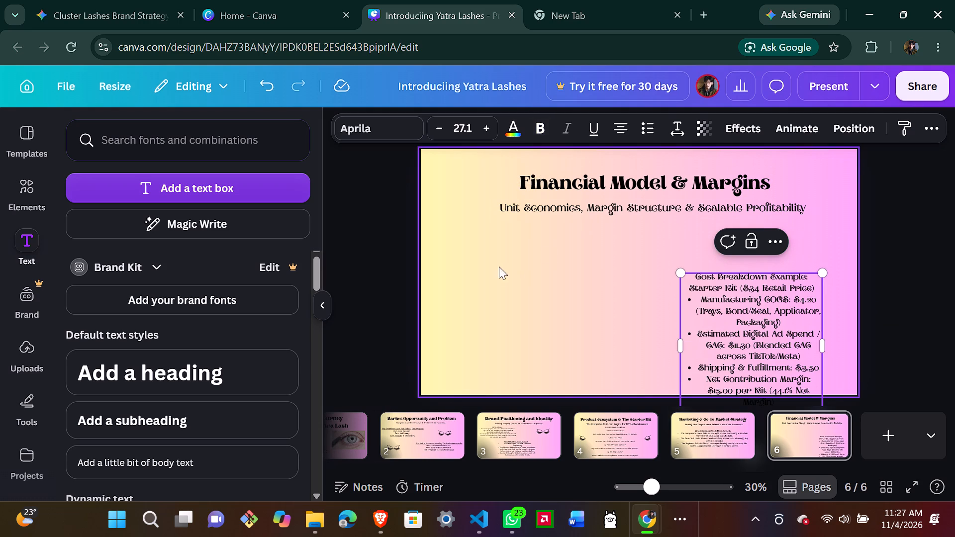
Widen the cost breakdown text box to over twice its width and move it just beneath the subtitle, near the slide's left edge.
drag(679, 344, 503, 299)
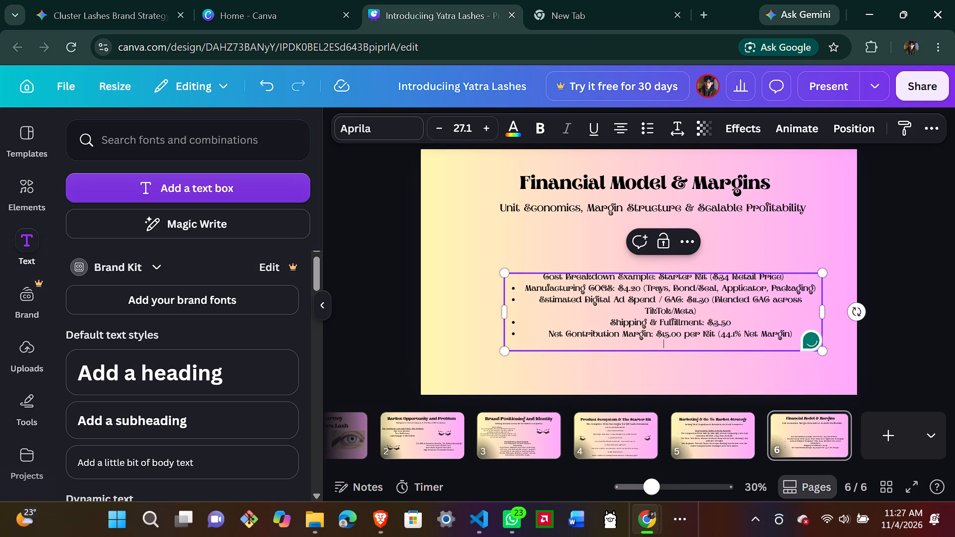
click(664, 367)
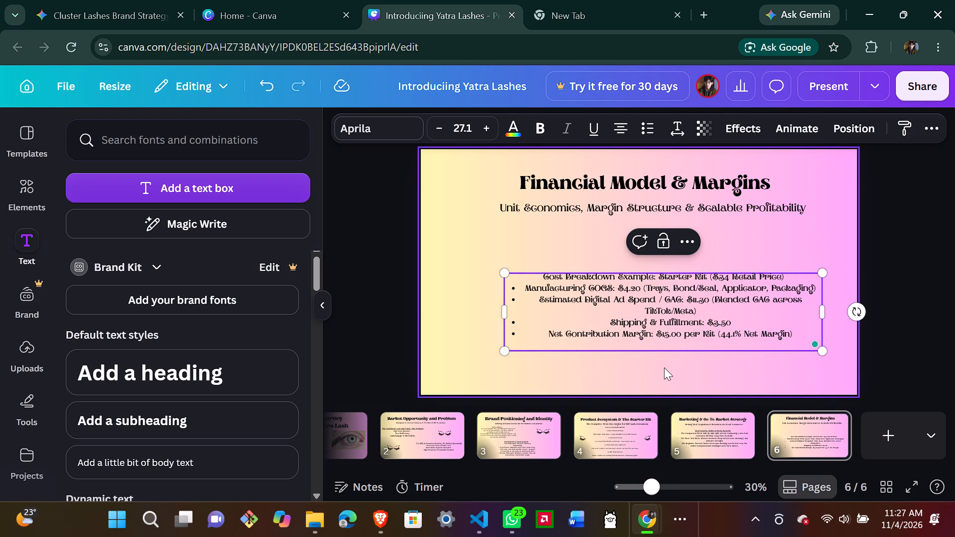
drag(652, 323, 585, 305)
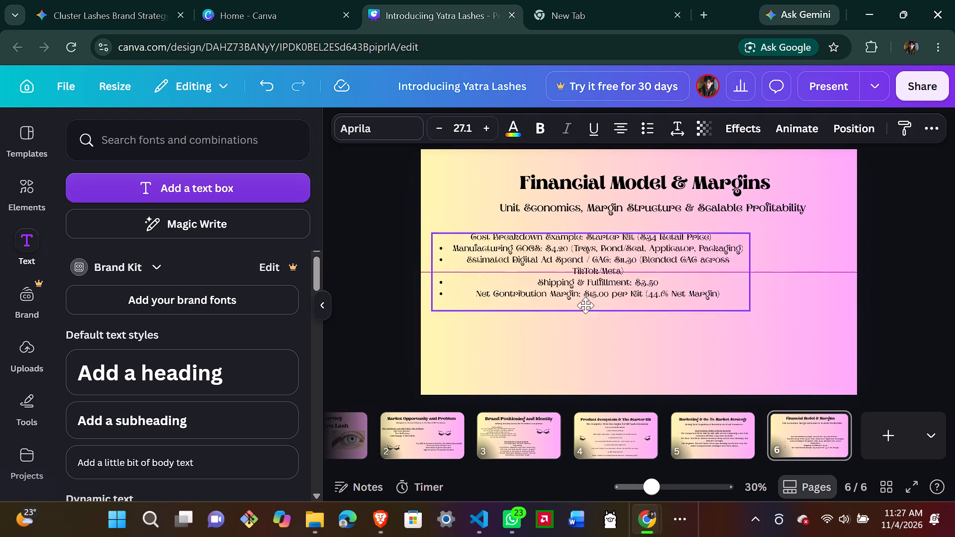
drag(585, 305, 581, 274)
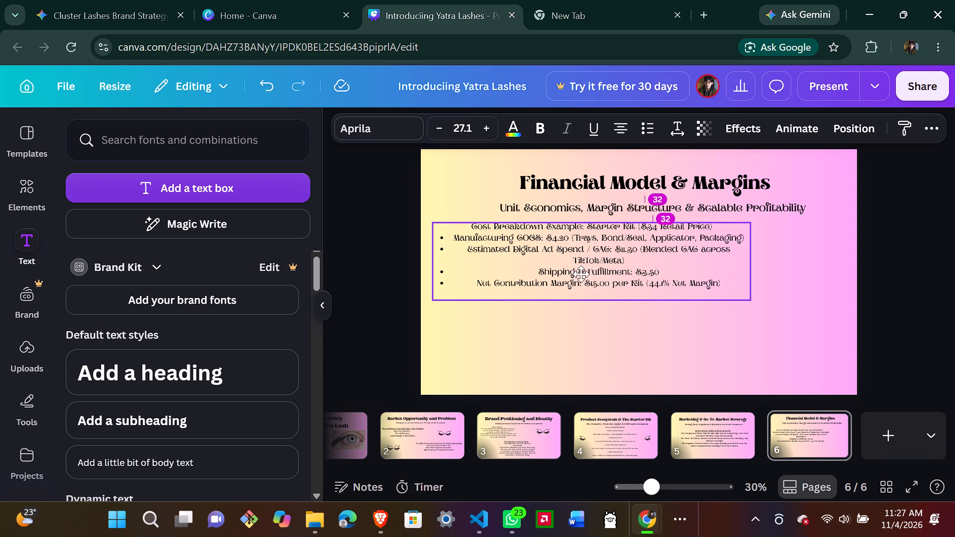
drag(581, 274, 579, 280)
click(923, 313)
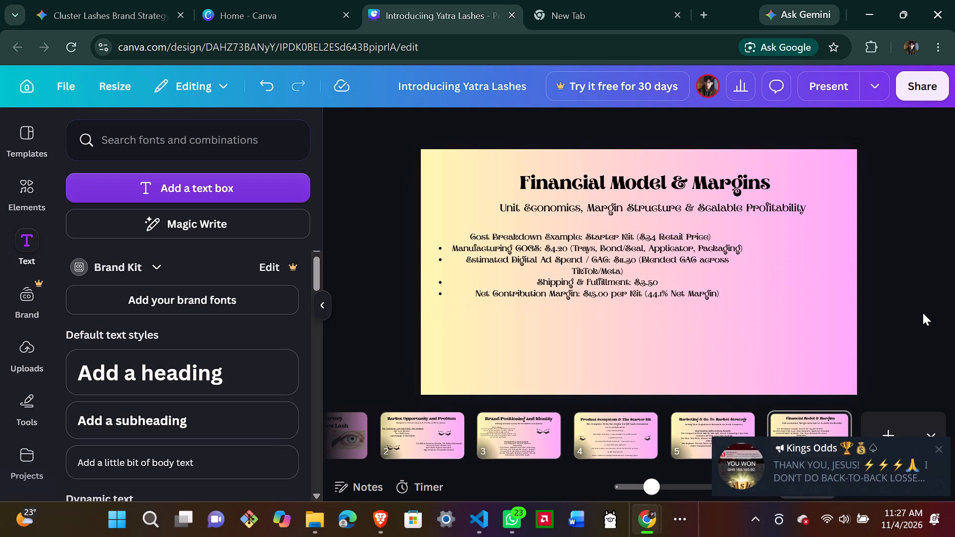
click(709, 235)
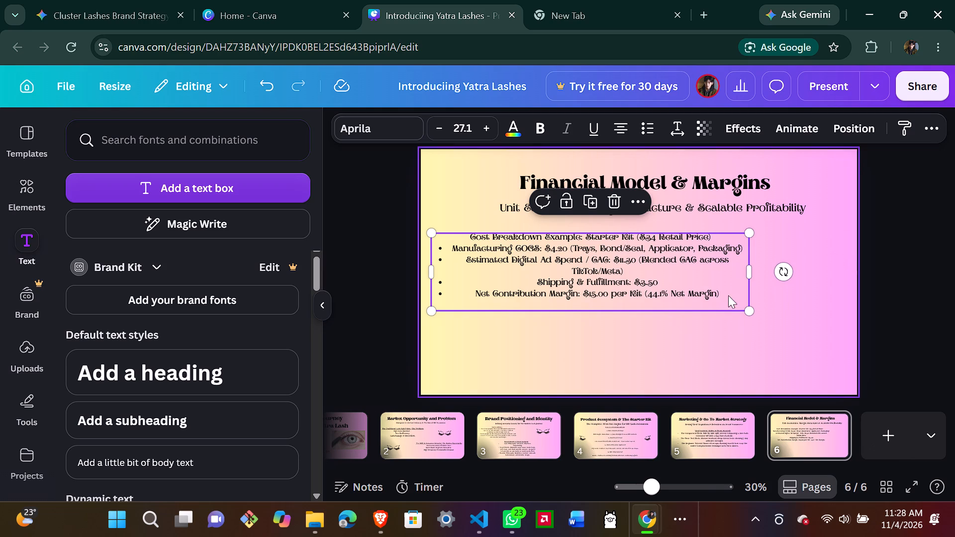
click(655, 371)
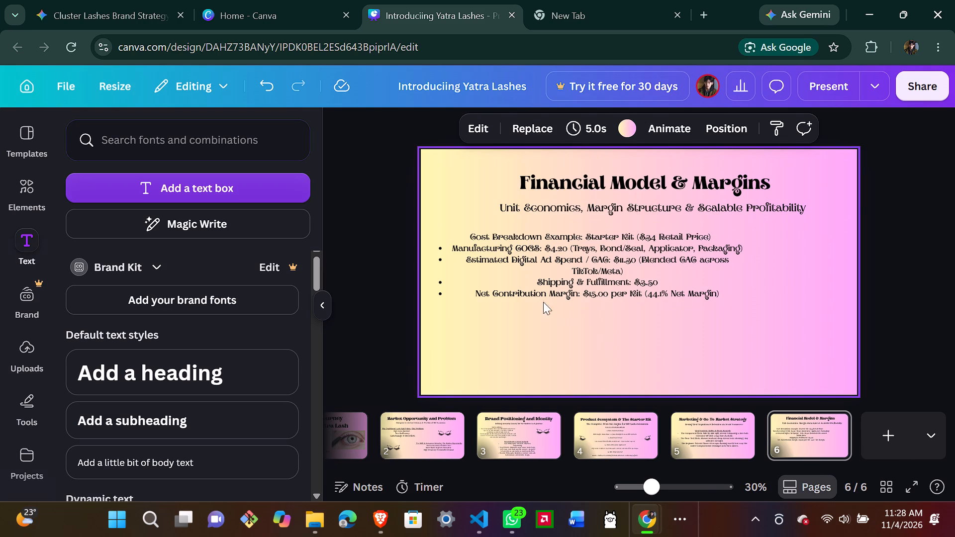
drag(536, 278, 527, 271)
click(665, 344)
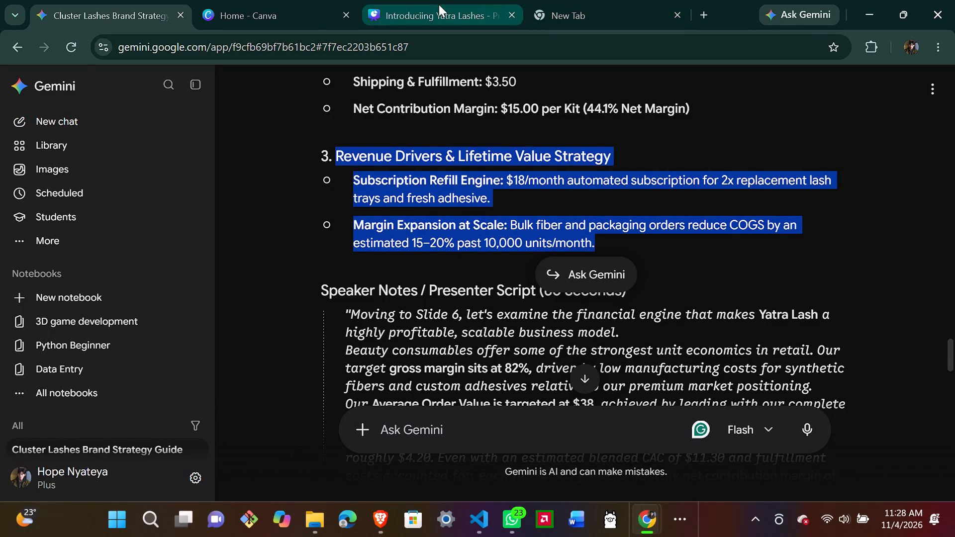
click(423, 1)
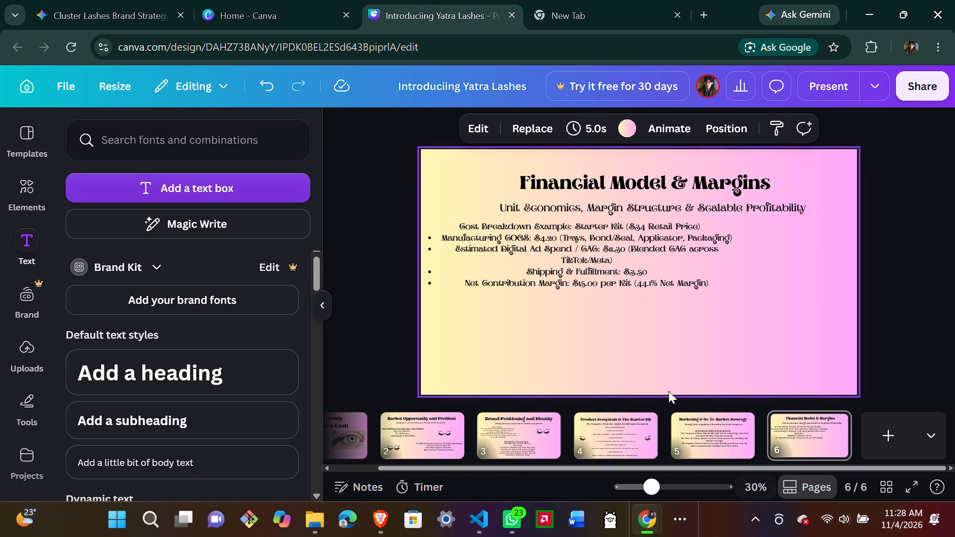
Add a new text box on slide 6 containing the copied Revenue Drivers & Lifetime Value Strategy text, scaled down to text size 25.6.
click(230, 188)
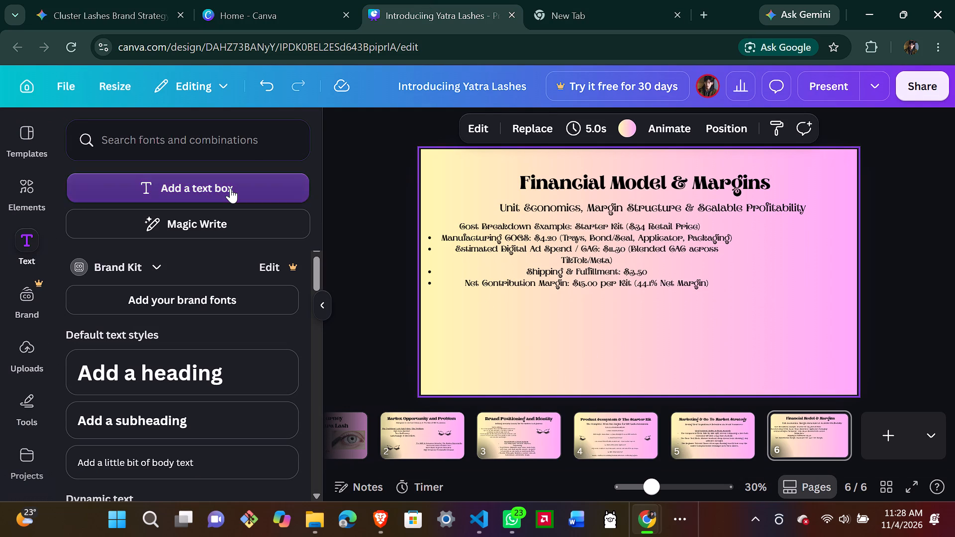
key(BackSpace)
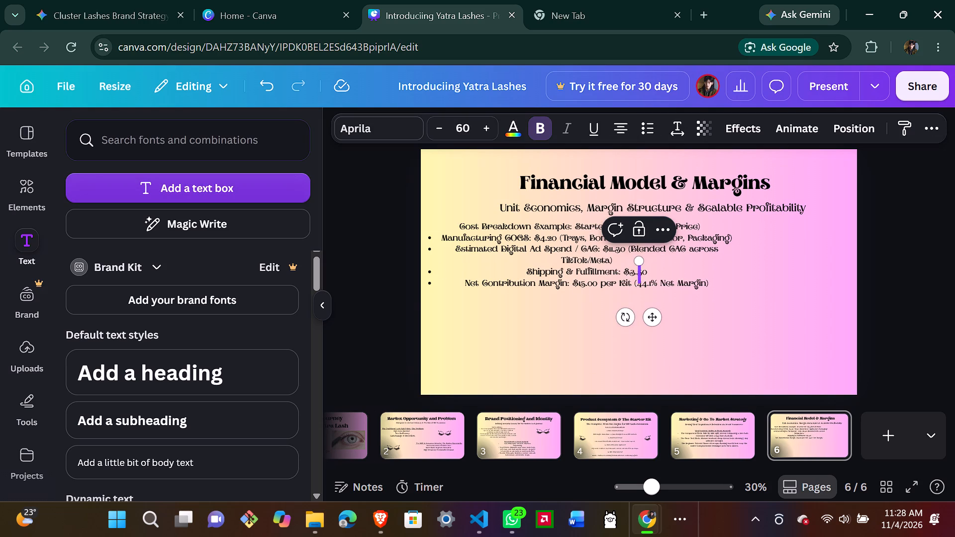
key(ctrl+v)
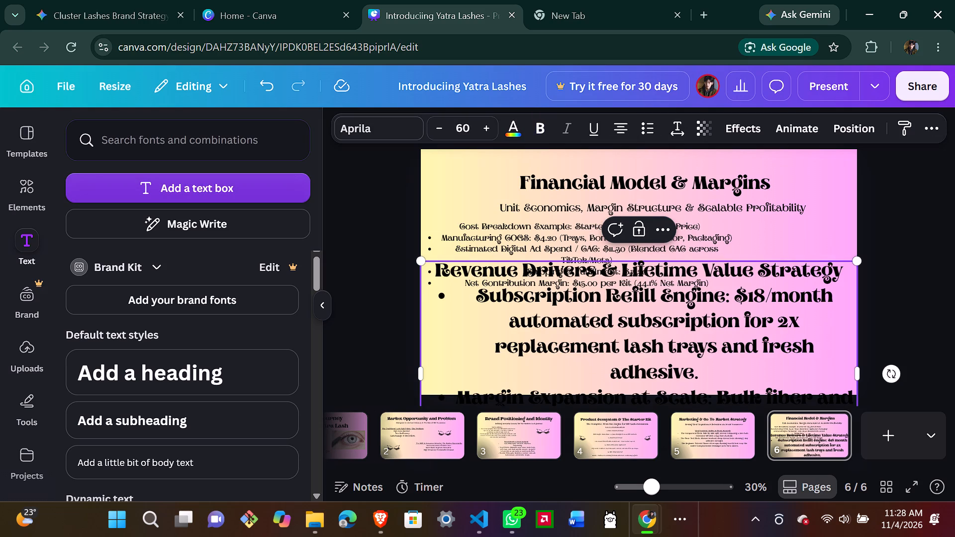
drag(860, 370, 736, 371)
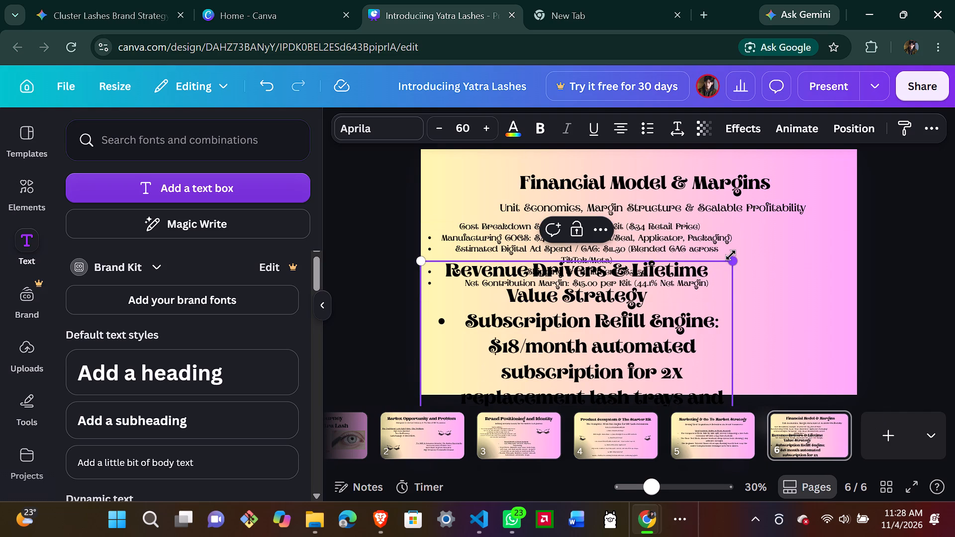
drag(731, 258, 683, 334)
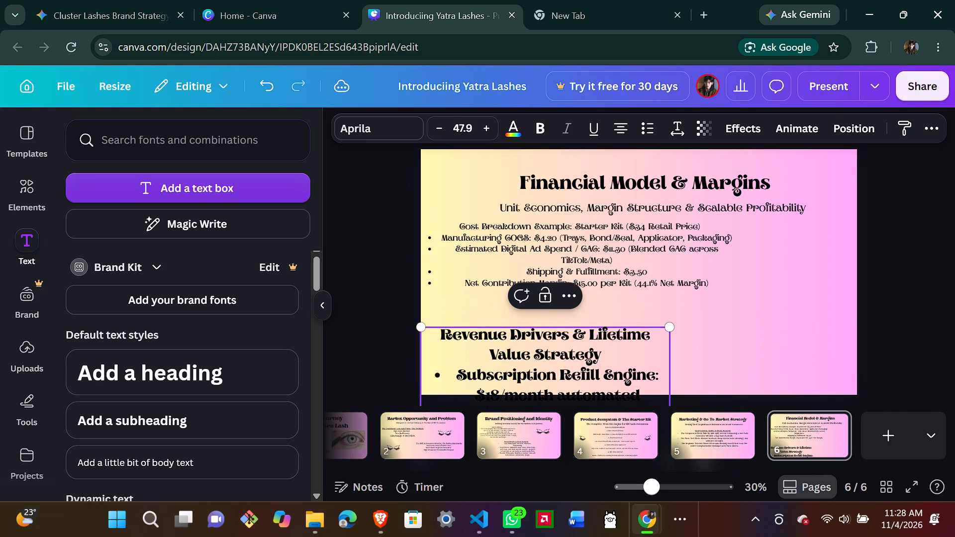
drag(594, 360, 752, 335)
click(752, 335)
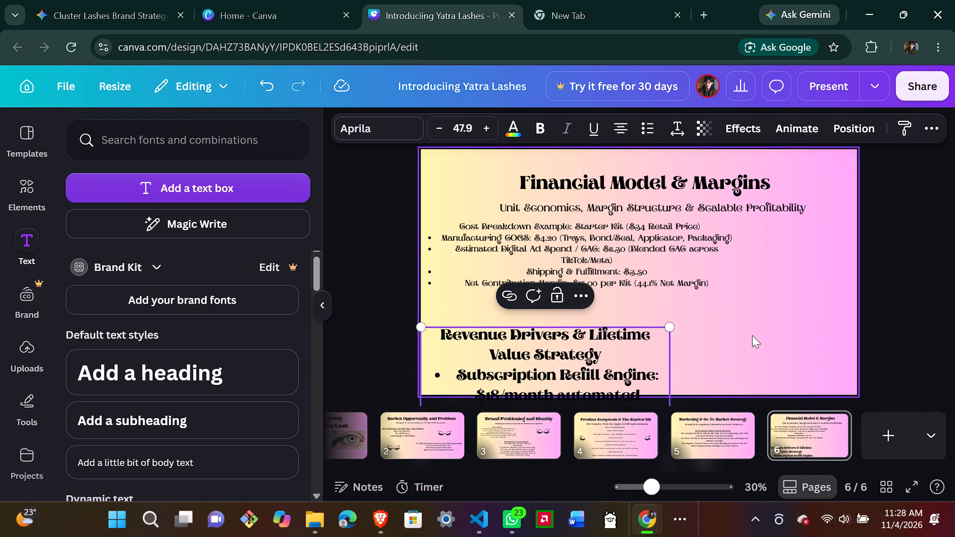
drag(633, 347, 750, 163)
drag(789, 402, 682, 271)
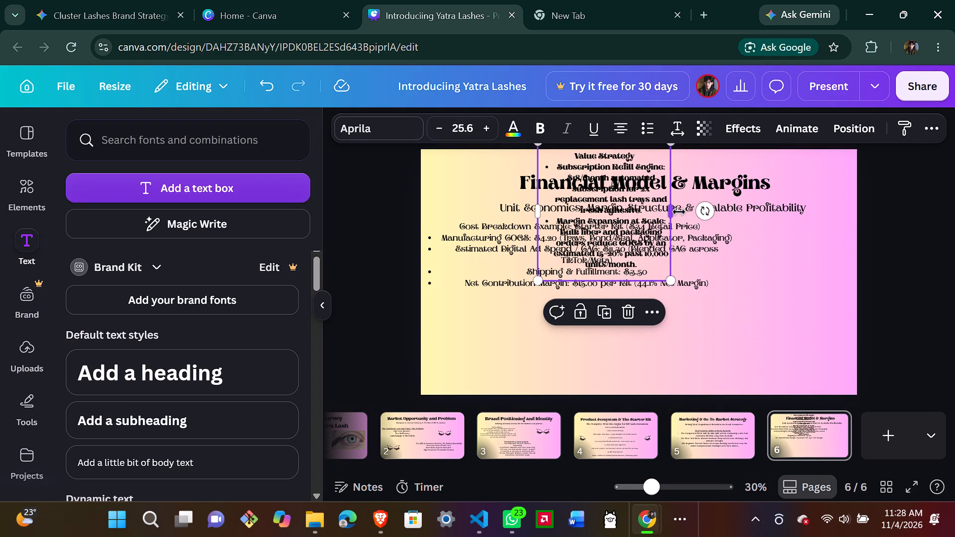
Widen the revenue drivers text box to about twice its width and place it below the cost breakdown, toward the slide's right edge.
drag(672, 212, 787, 217)
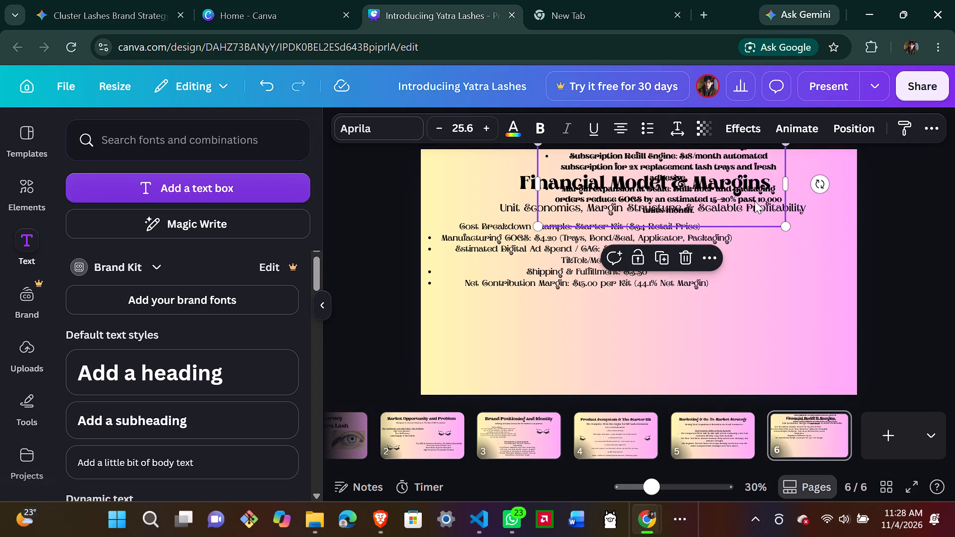
click(790, 283)
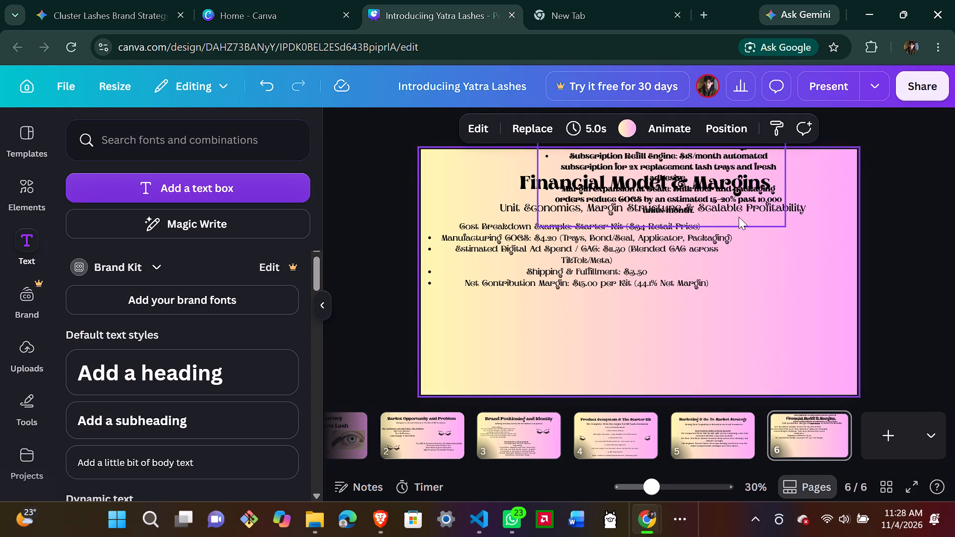
drag(739, 217, 775, 368)
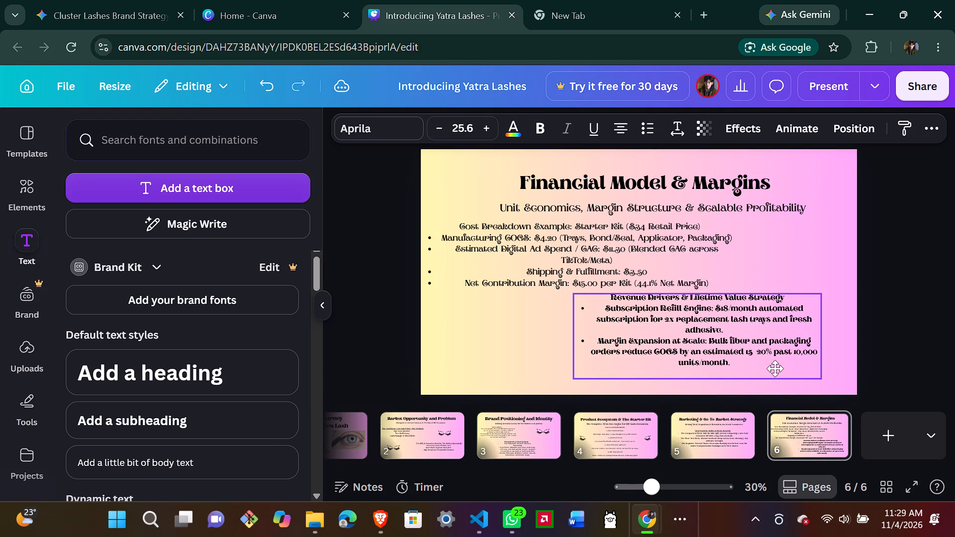
drag(775, 368, 783, 371)
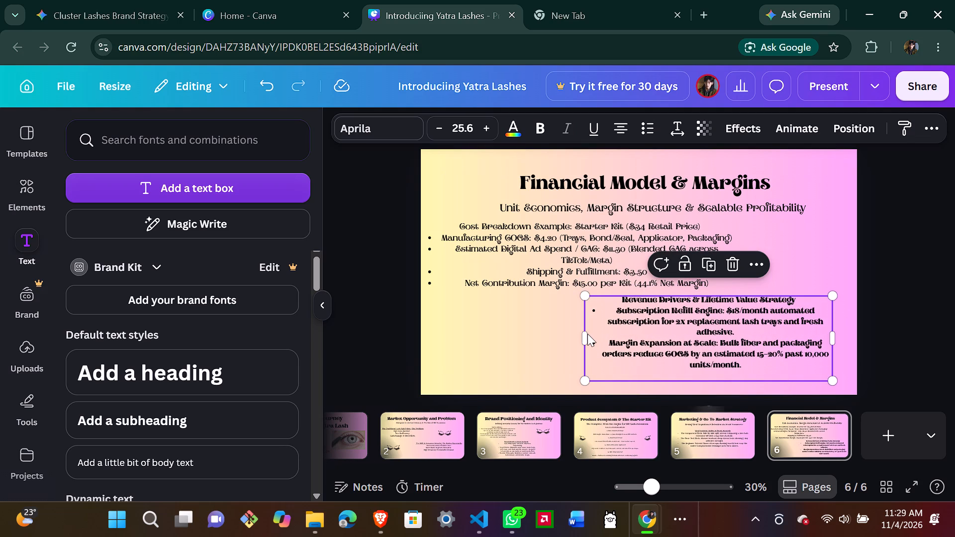
drag(581, 336, 558, 337)
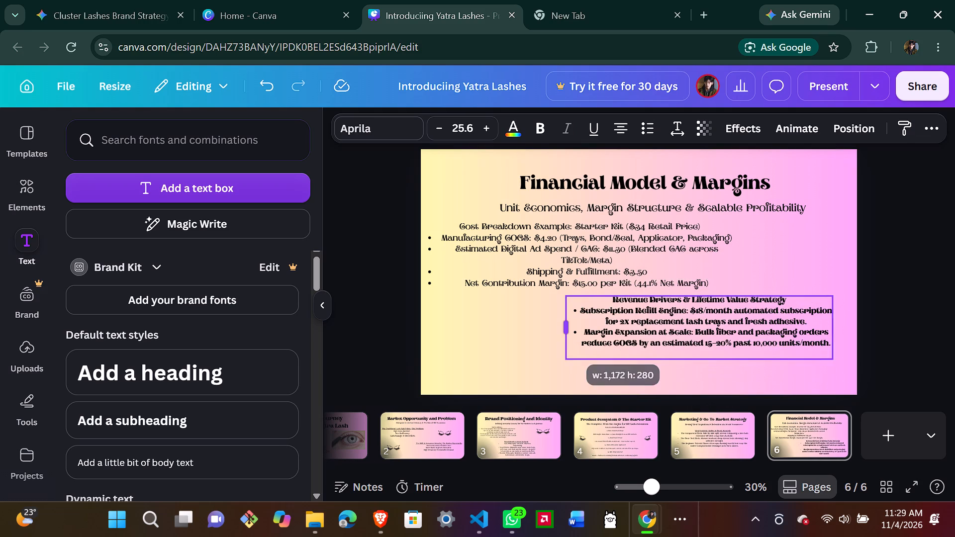
drag(558, 337, 552, 337)
drag(671, 332, 680, 350)
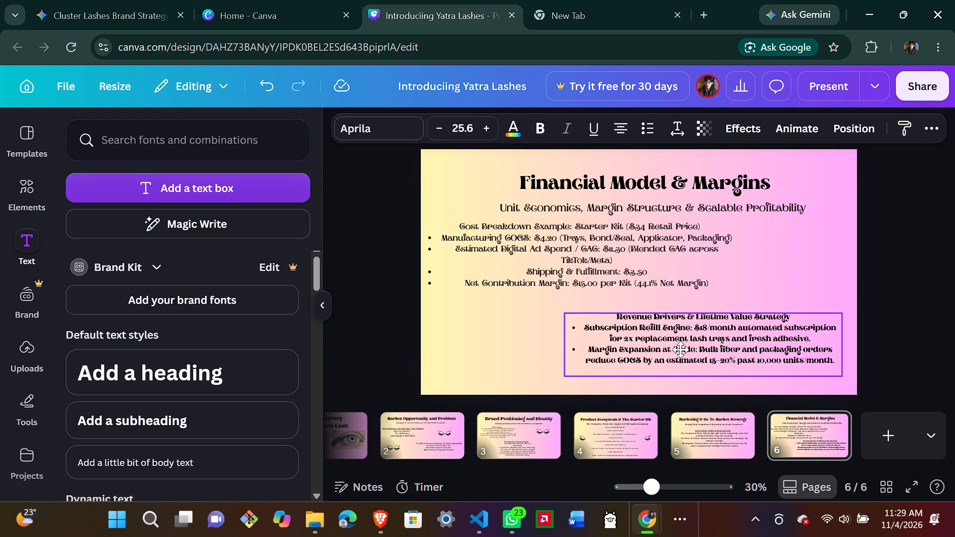
drag(680, 350, 682, 348)
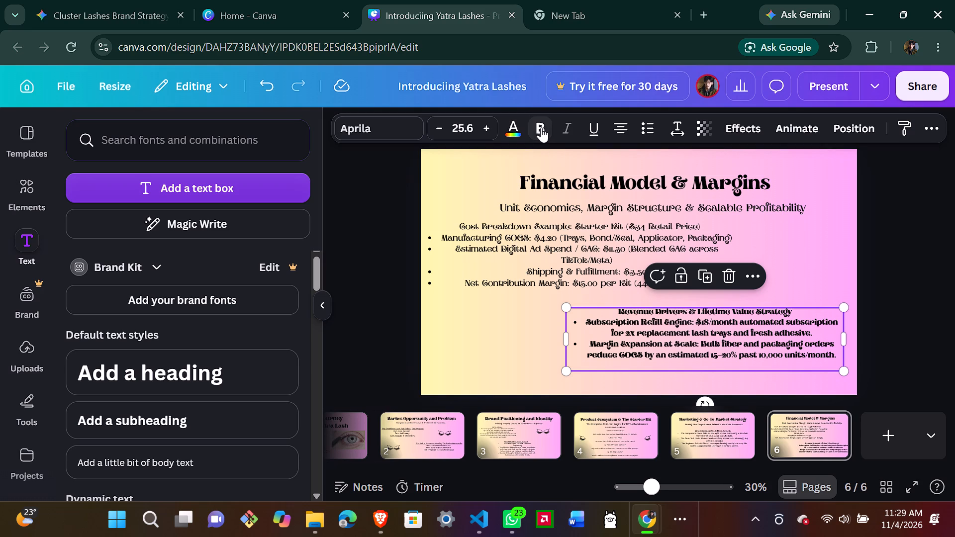
Remove the bold formatting from the revenue drivers text on slide 6.
click(540, 126)
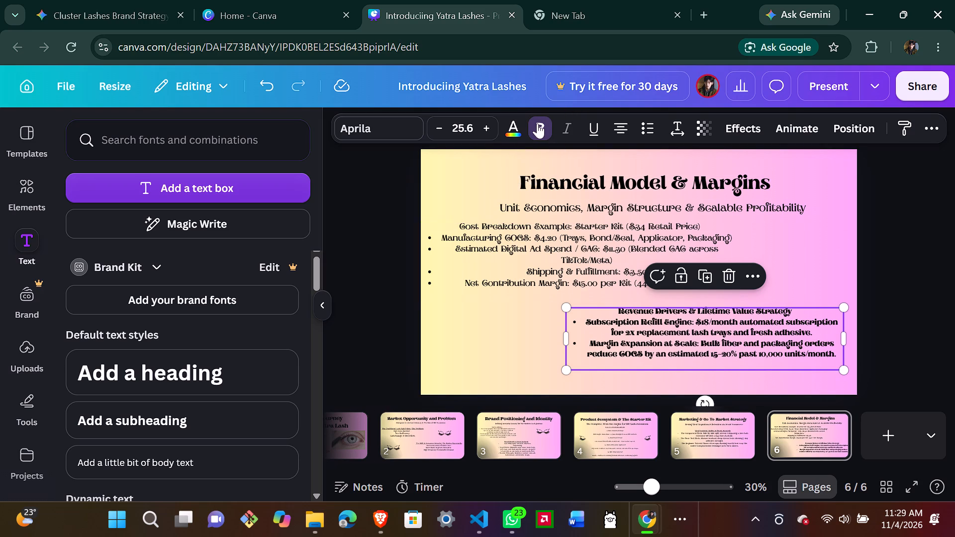
click(536, 123)
click(488, 360)
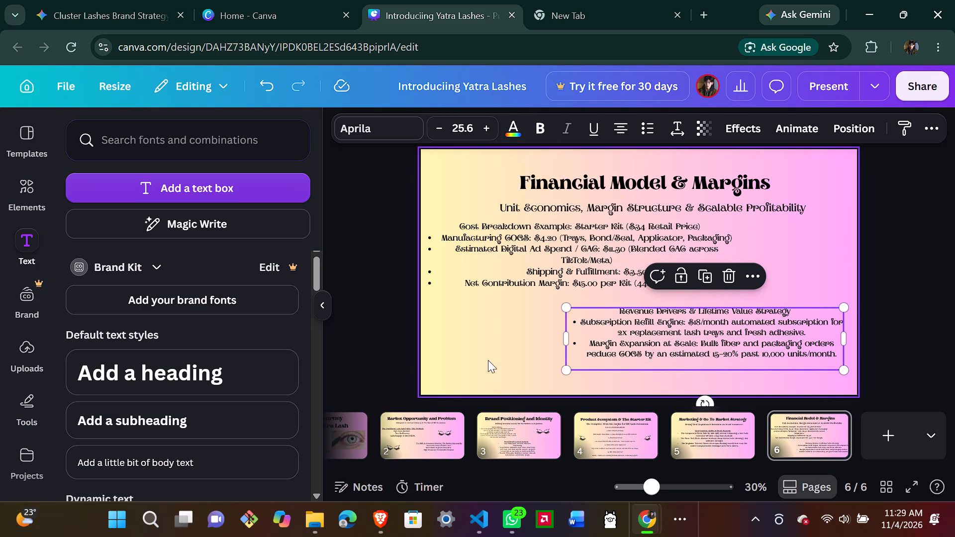
Adjust the revenue drivers text box's width and scale its text to size 27, keeping each bullet on two lines.
click(666, 355)
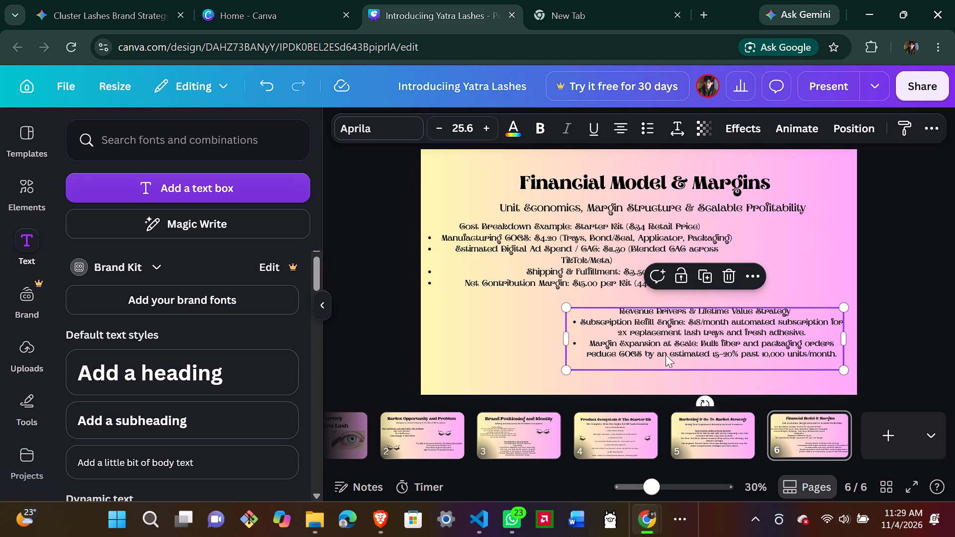
drag(566, 368, 578, 357)
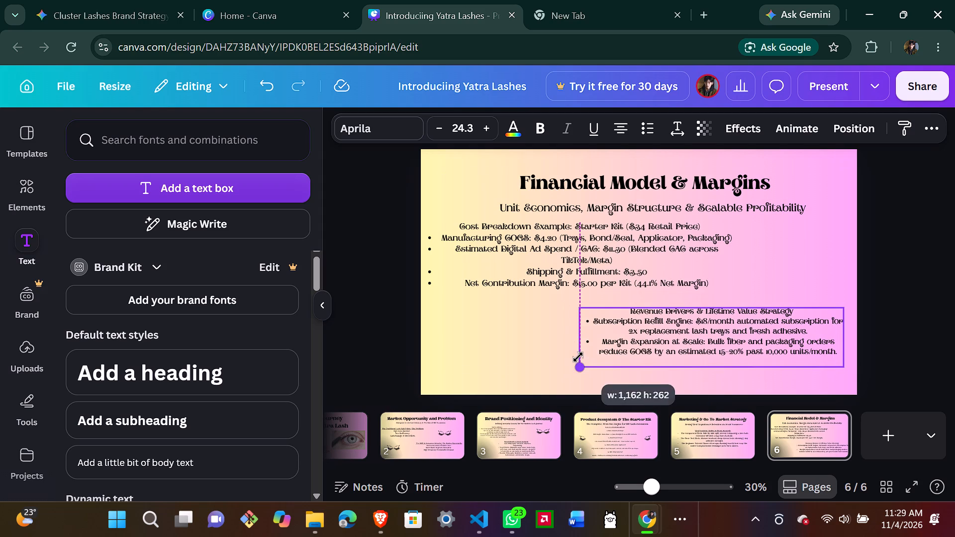
drag(578, 357, 578, 357)
drag(575, 339, 557, 341)
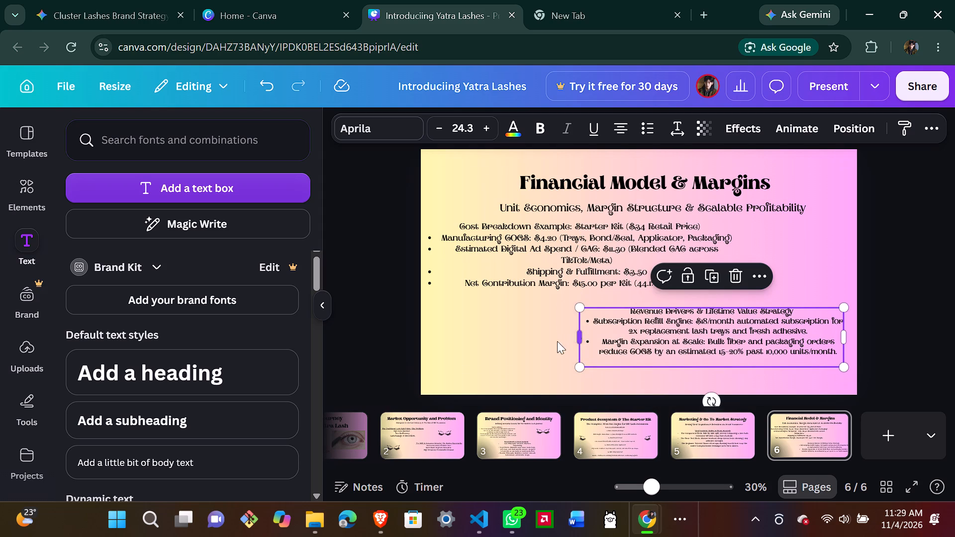
drag(557, 341, 544, 342)
click(504, 343)
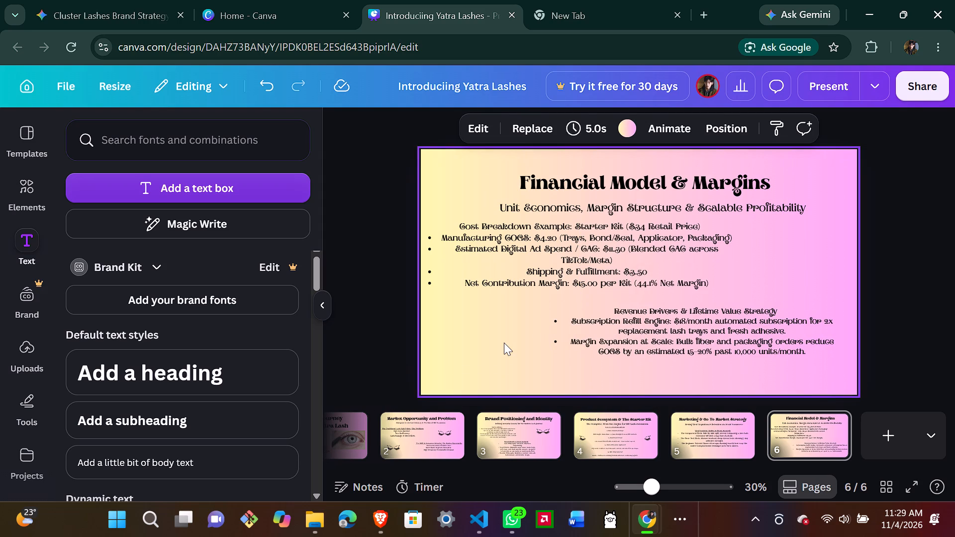
click(738, 330)
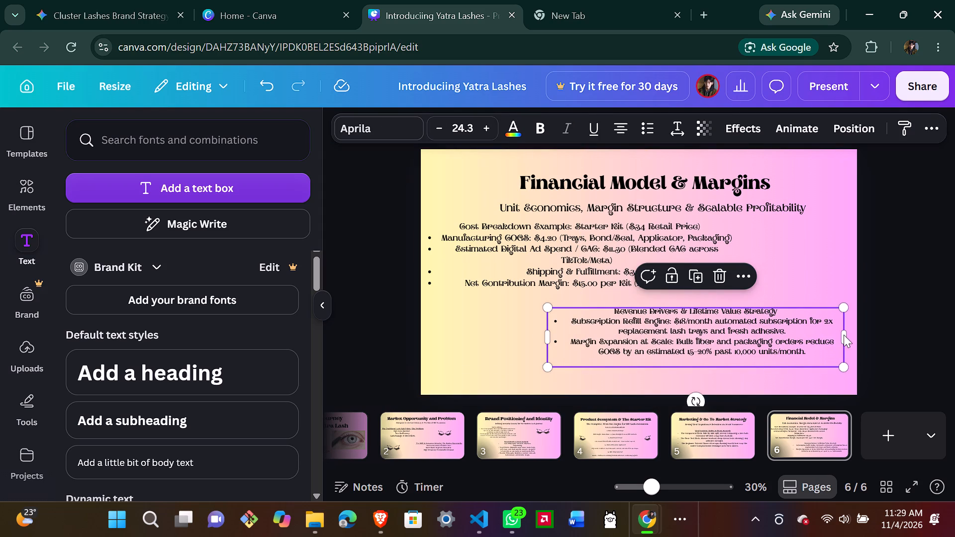
drag(844, 335, 807, 345)
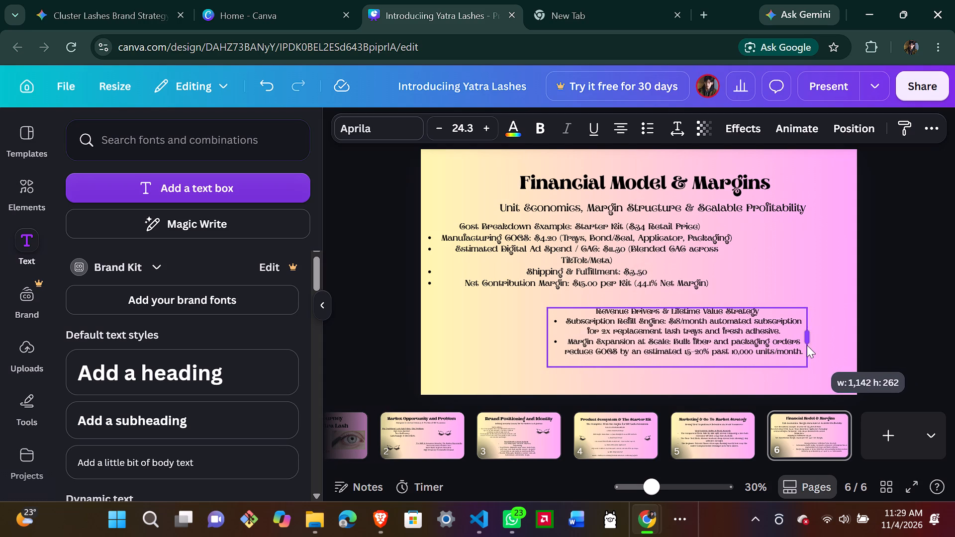
drag(807, 345, 791, 351)
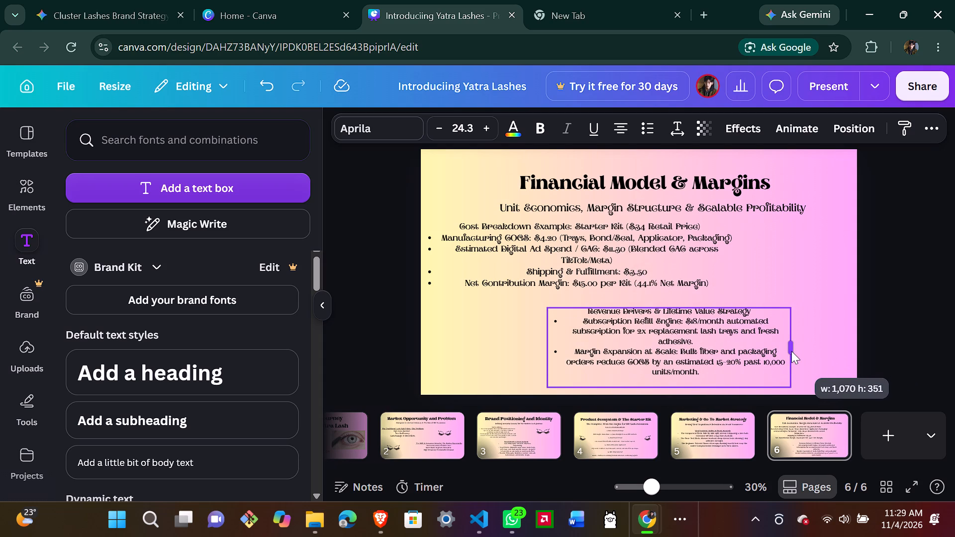
drag(791, 351, 802, 351)
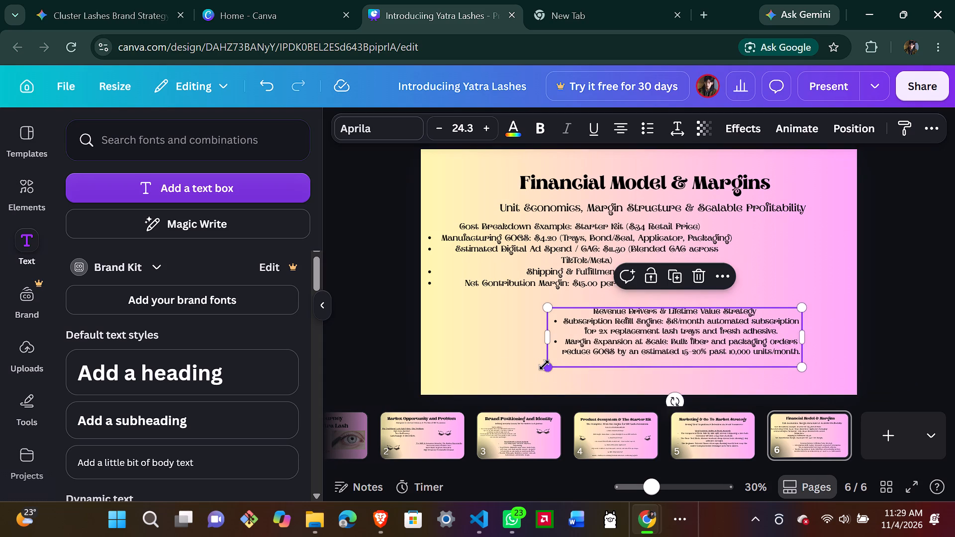
drag(545, 365, 515, 382)
click(461, 361)
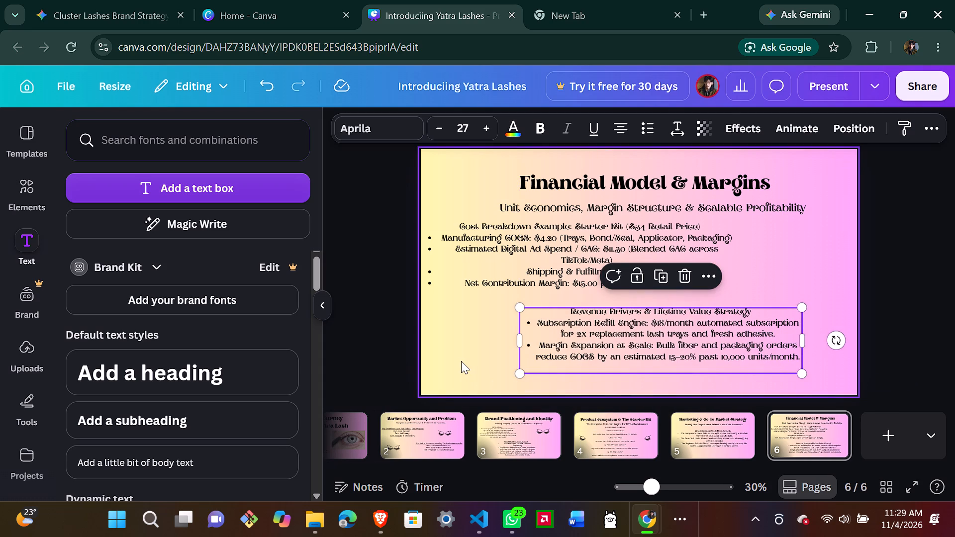
Move the revenue drivers text box closer to the slide's right edge, just below the cost breakdown, and scale its text to size 28.
drag(585, 343, 613, 345)
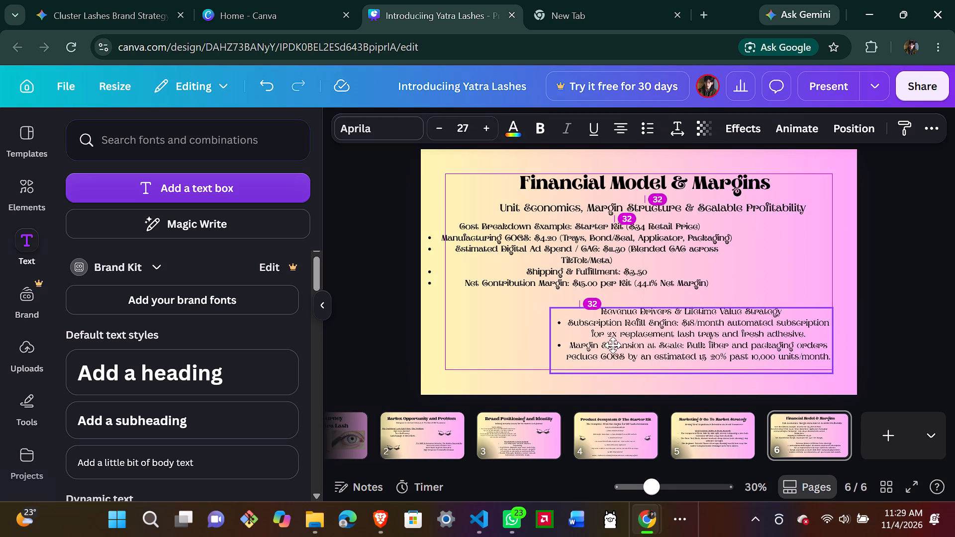
drag(613, 345, 618, 348)
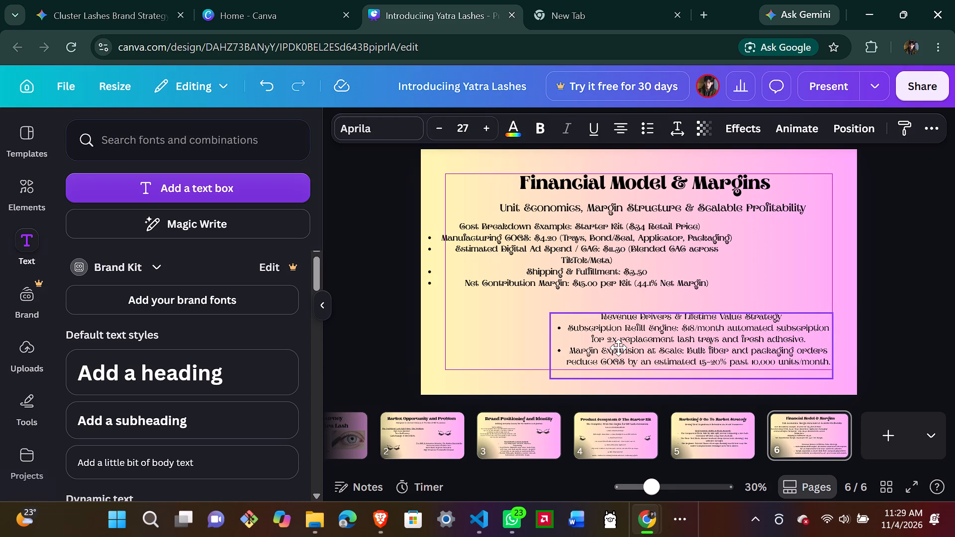
drag(618, 348, 624, 348)
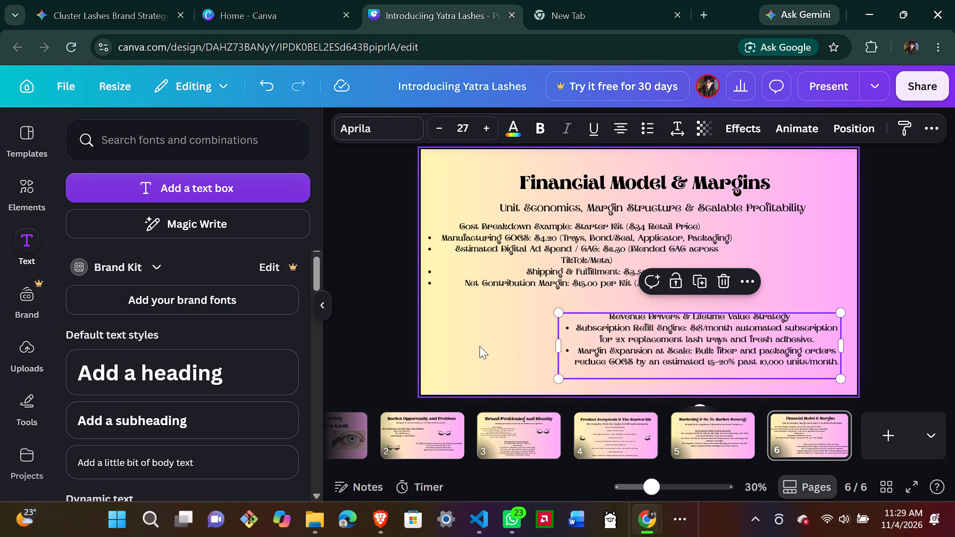
click(479, 346)
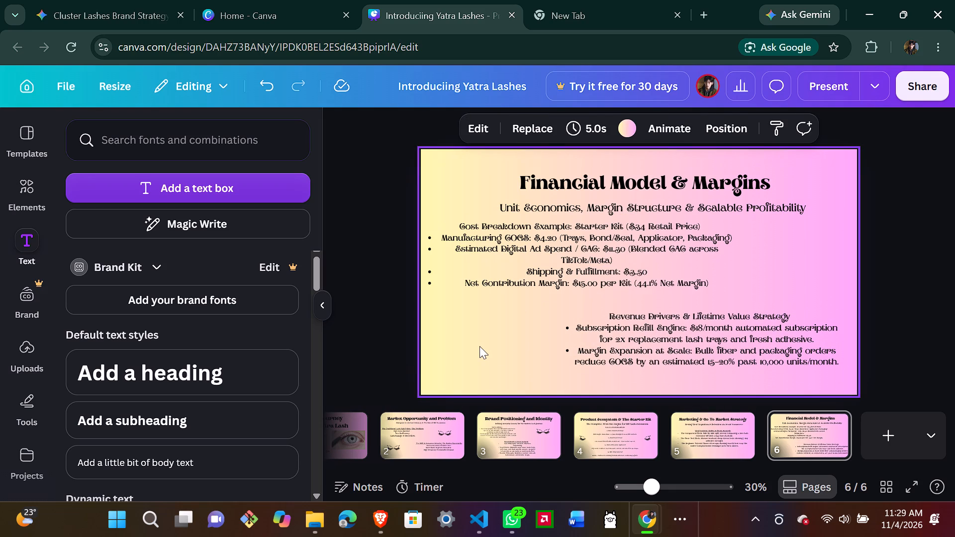
drag(608, 332, 605, 327)
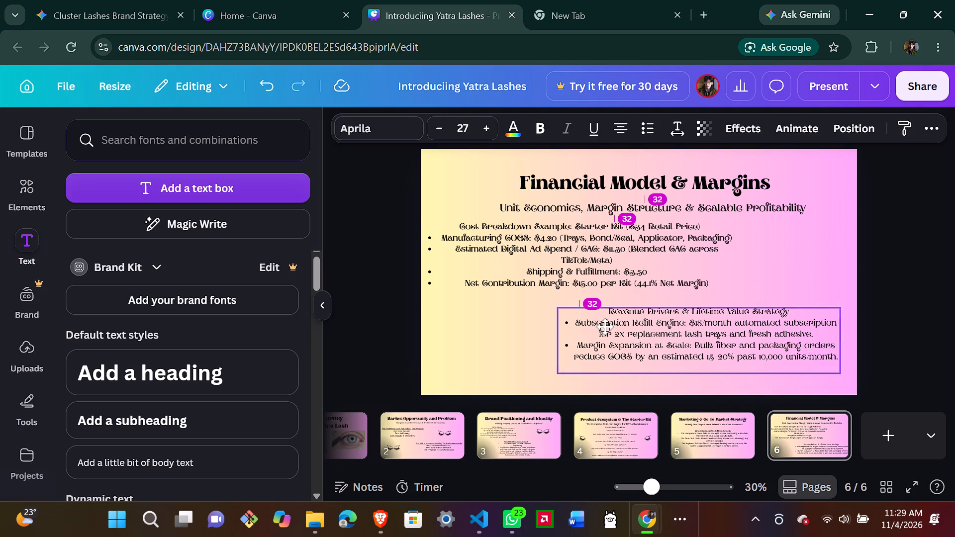
drag(605, 327, 604, 325)
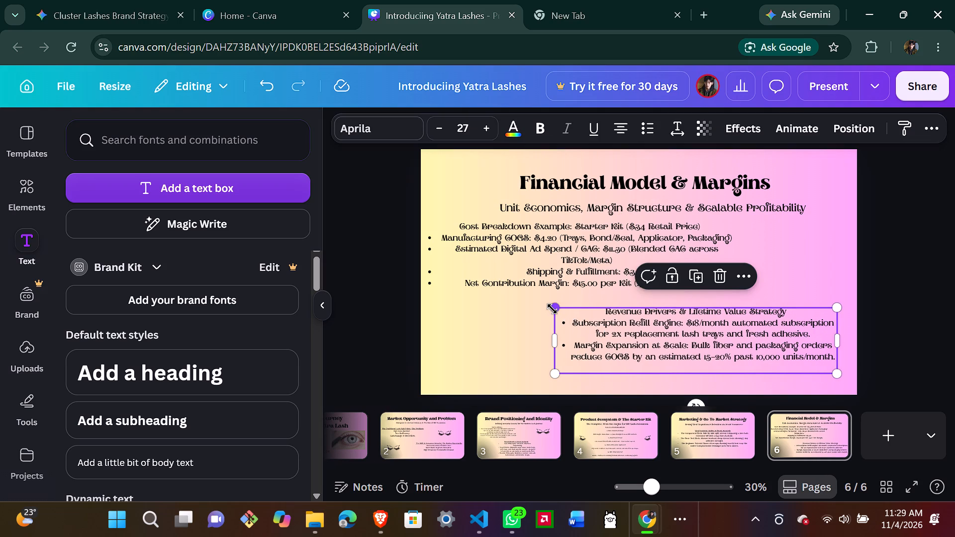
drag(552, 309, 542, 304)
drag(652, 327, 660, 330)
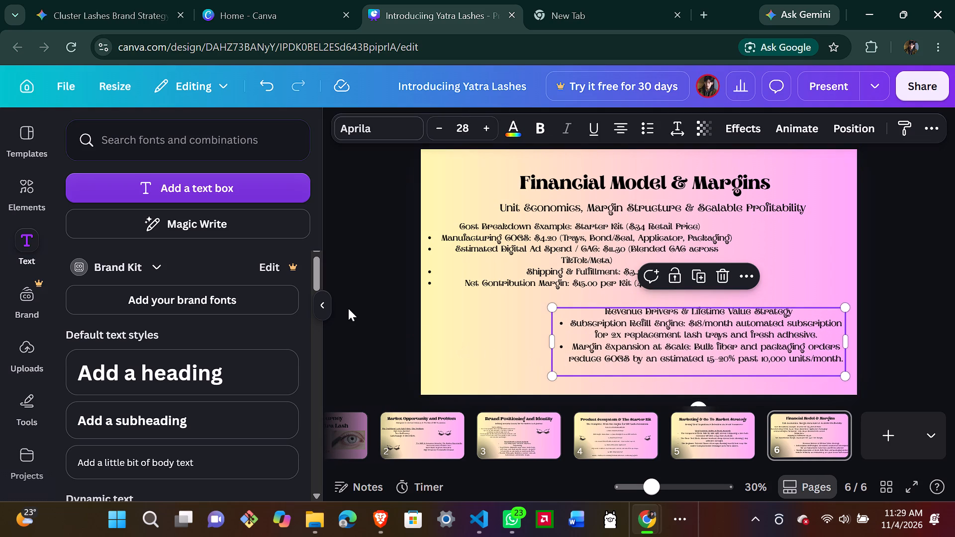
click(348, 308)
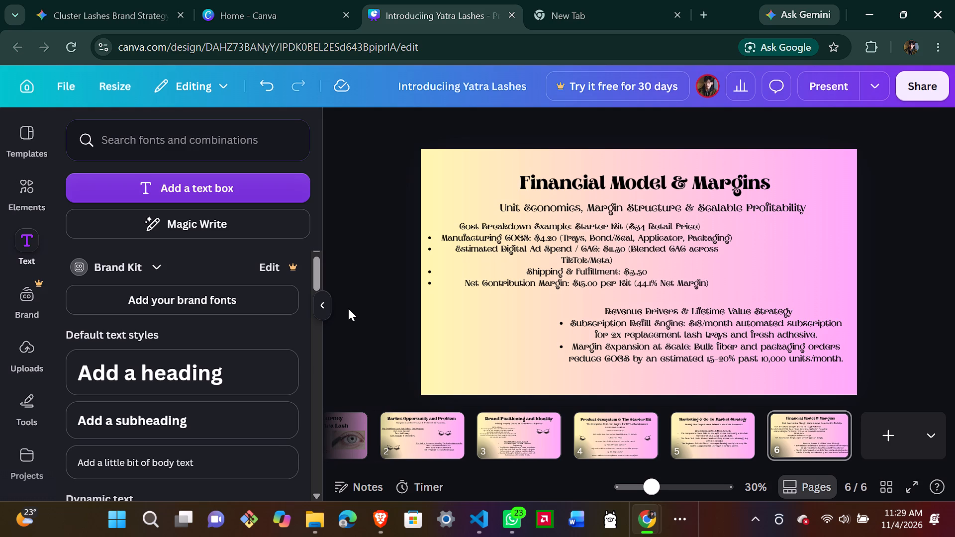
double_click(795, 308)
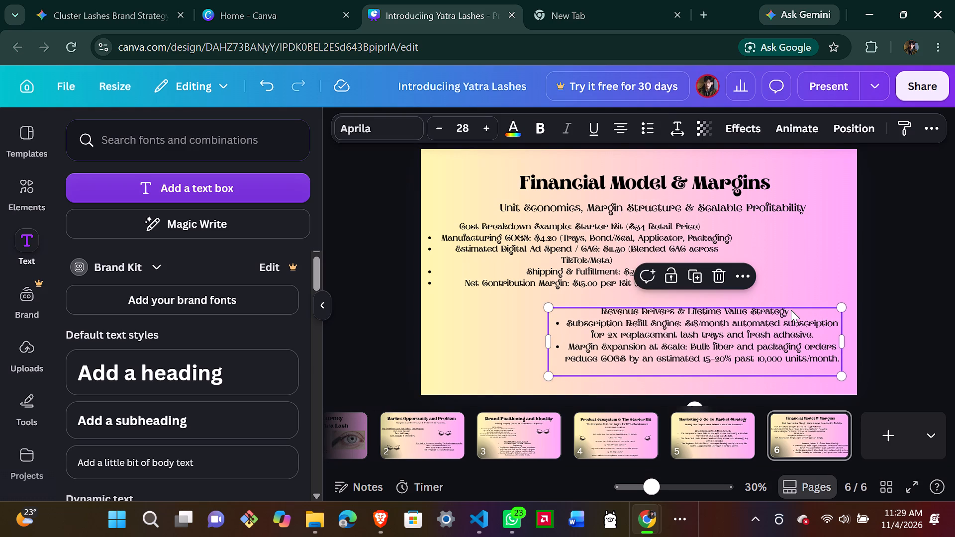
click(787, 312)
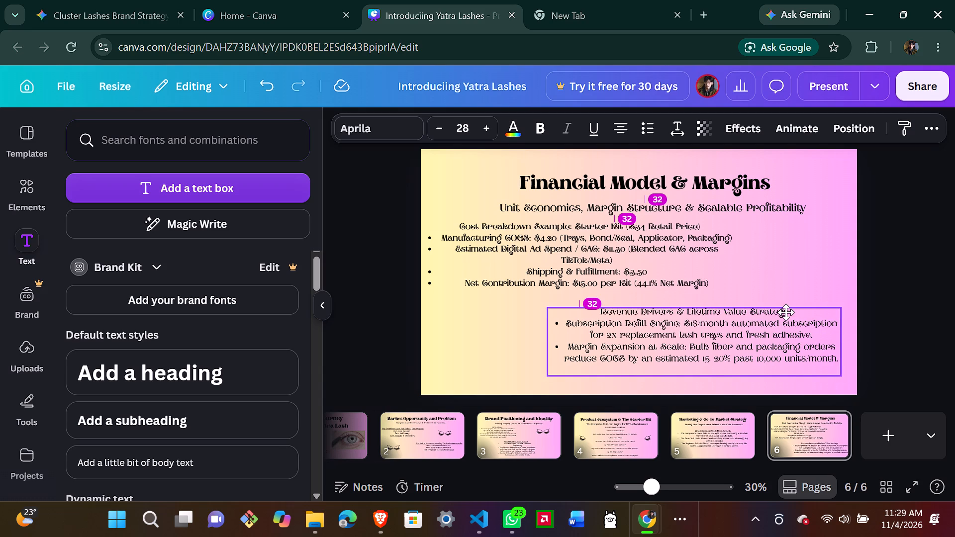
click(930, 263)
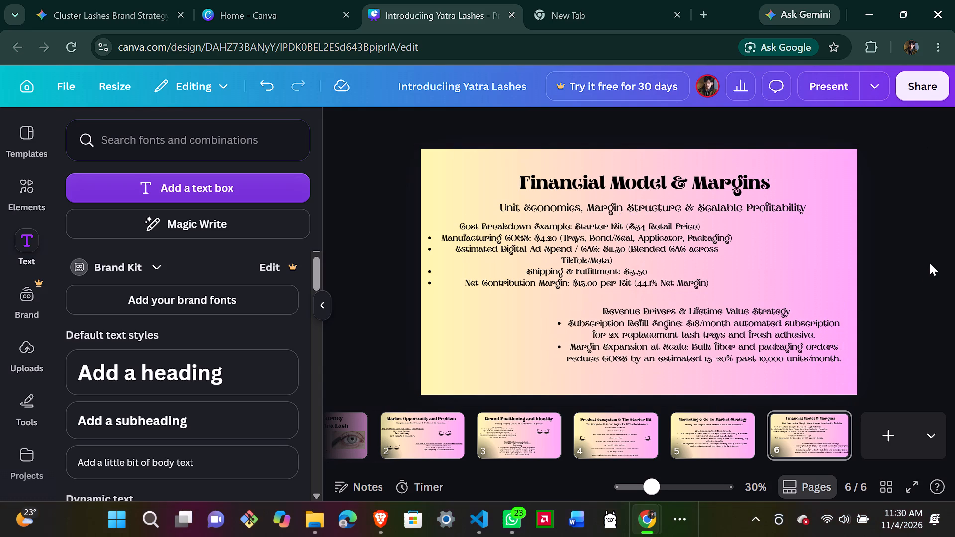
Underline the heading line "Cost Breakdown Example: Starter Kit ($34 Retail Price)" on slide 6.
double_click(461, 229)
drag(461, 229, 581, 225)
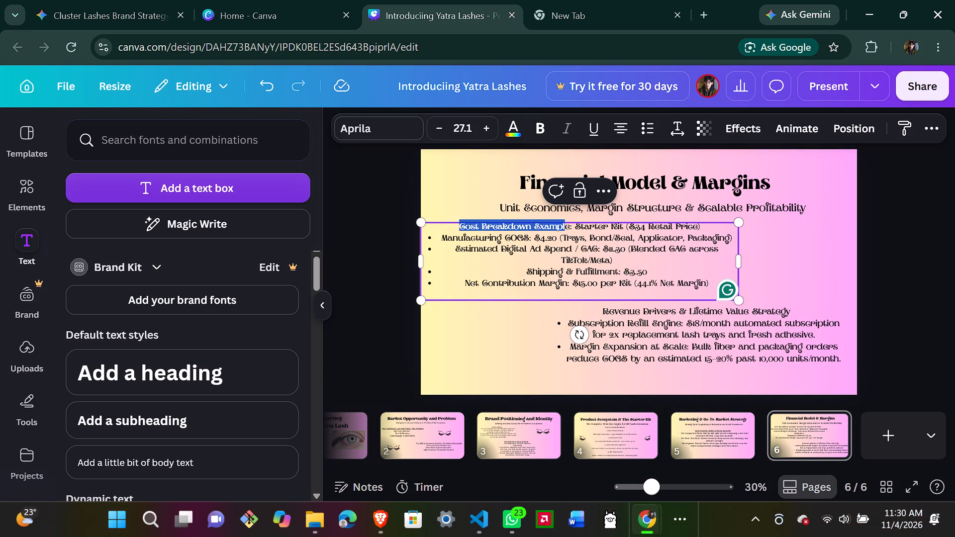
drag(581, 225, 699, 222)
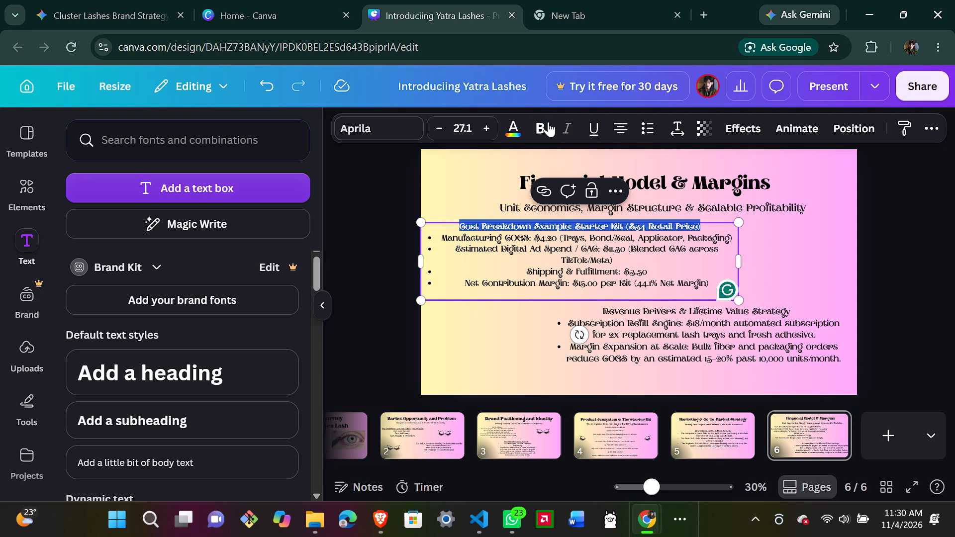
click(594, 127)
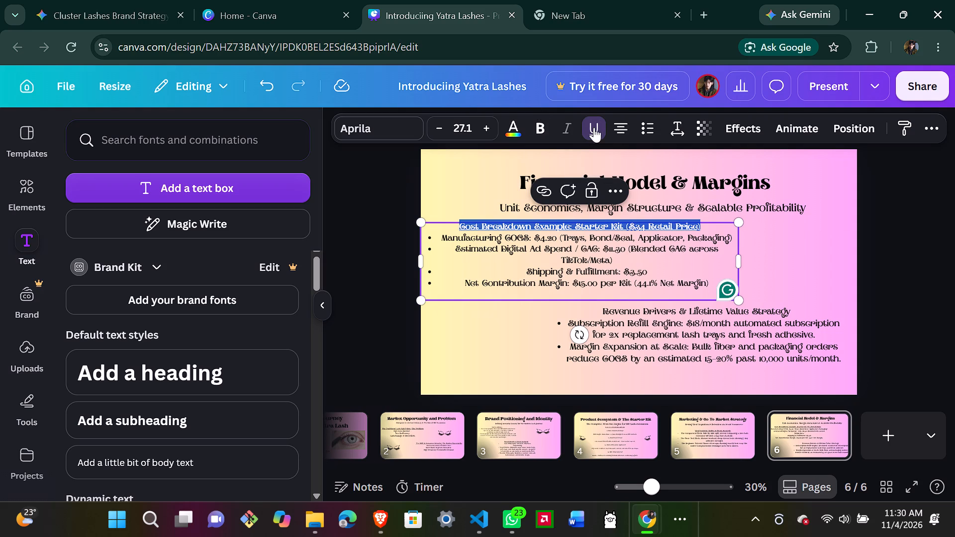
click(495, 347)
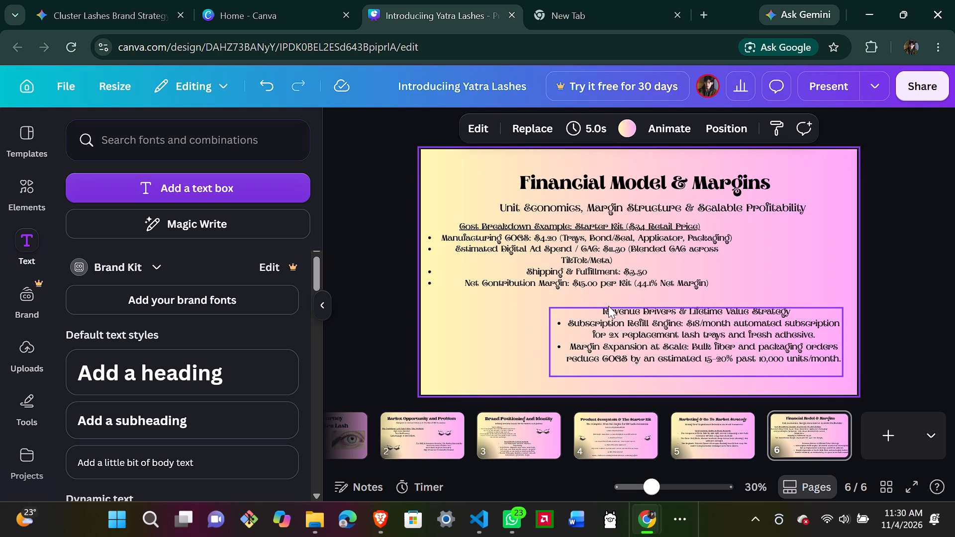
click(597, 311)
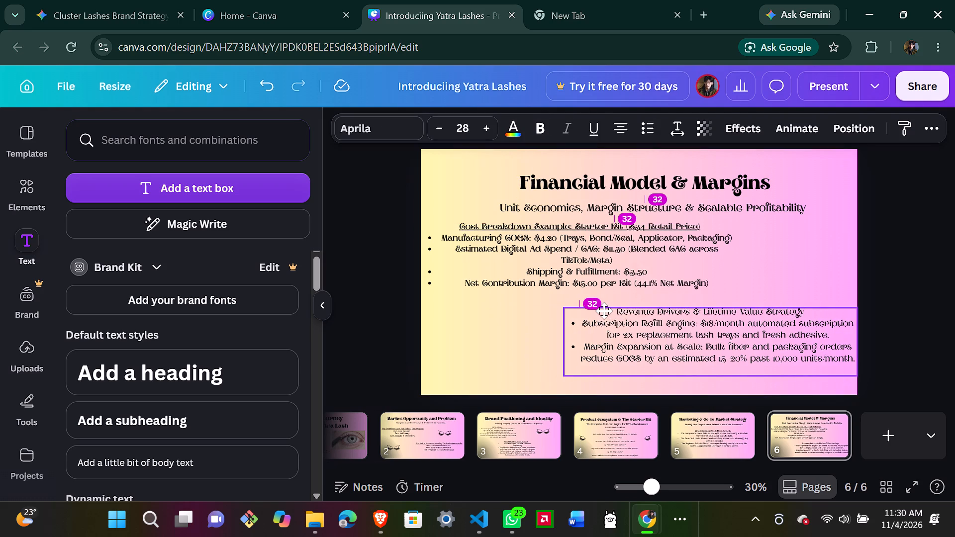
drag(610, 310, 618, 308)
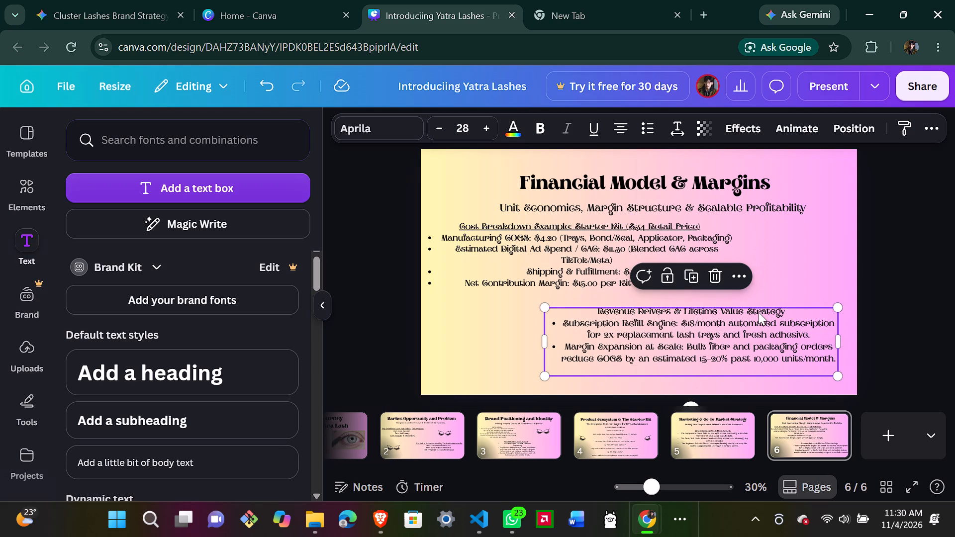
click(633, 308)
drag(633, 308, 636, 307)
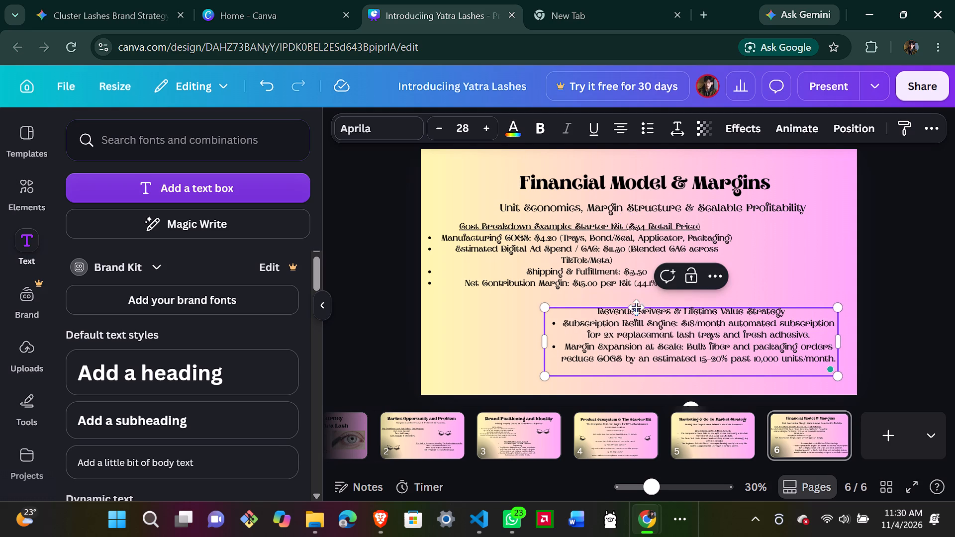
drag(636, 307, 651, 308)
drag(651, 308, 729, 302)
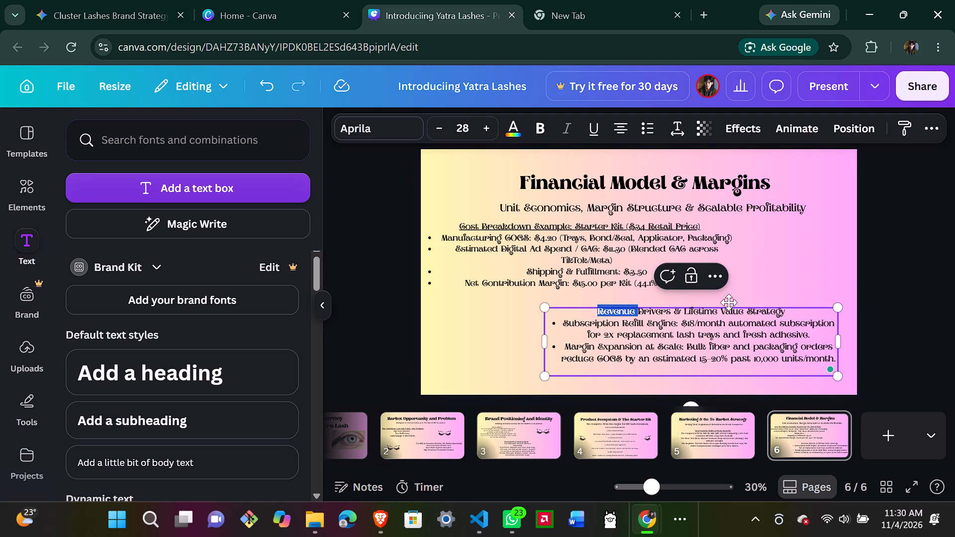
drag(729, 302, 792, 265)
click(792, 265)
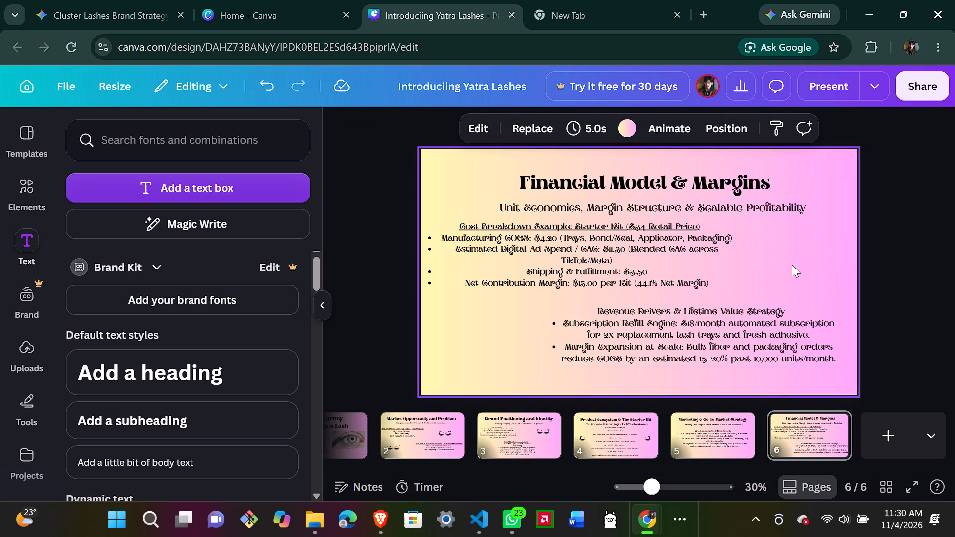
Underline the heading line "Revenue Drivers & Lifetime Value Strategy" in the lower text box of slide 6.
drag(782, 307, 774, 307)
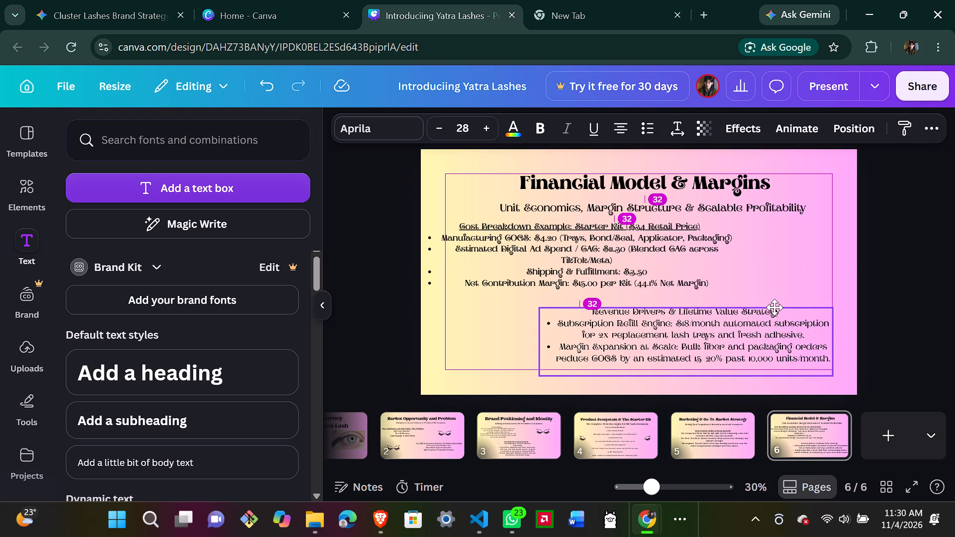
drag(774, 307, 780, 312)
double_click(780, 312)
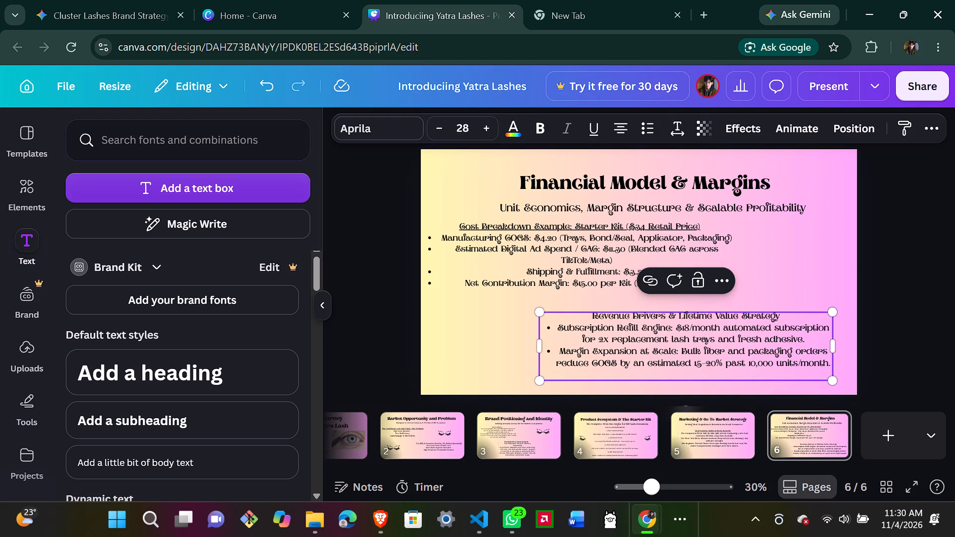
drag(780, 312, 583, 316)
drag(583, 316, 583, 316)
drag(583, 316, 772, 311)
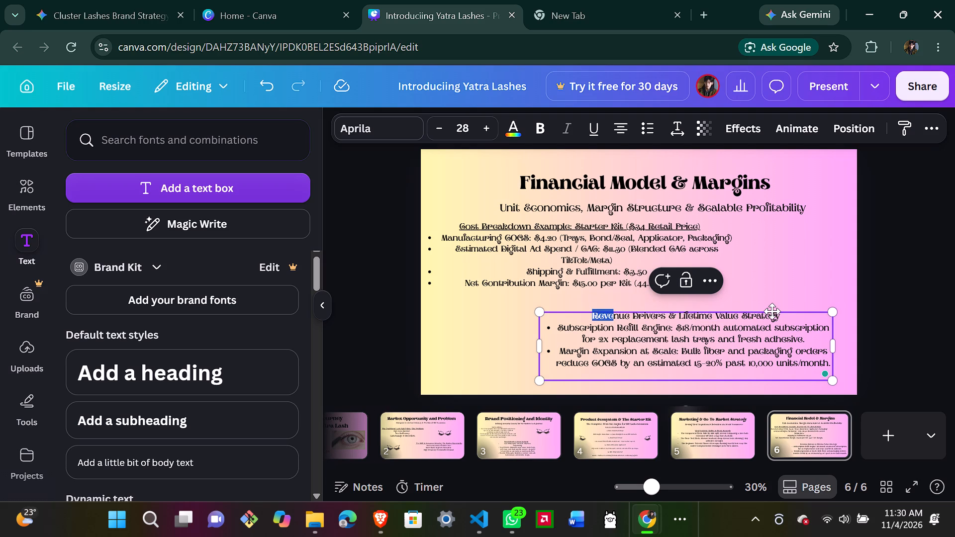
drag(772, 311, 787, 315)
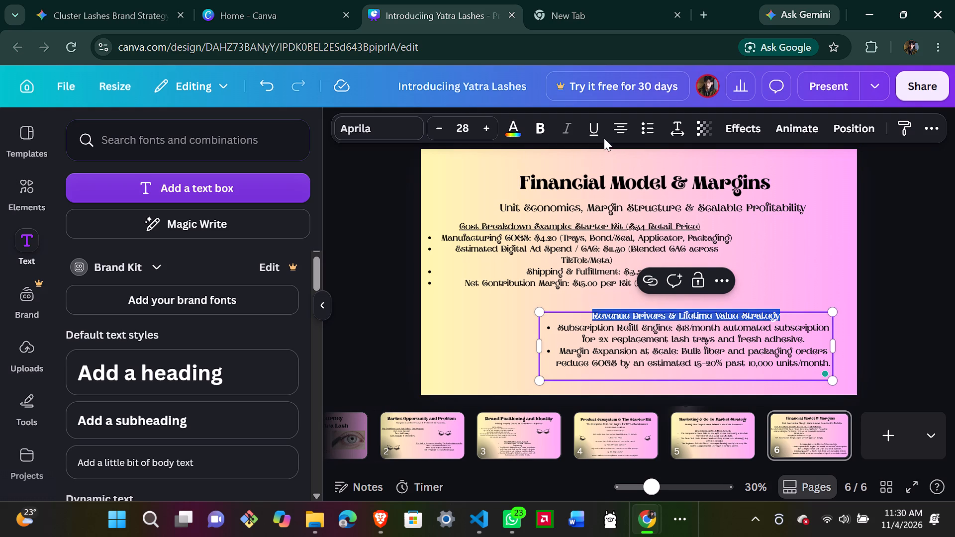
click(597, 130)
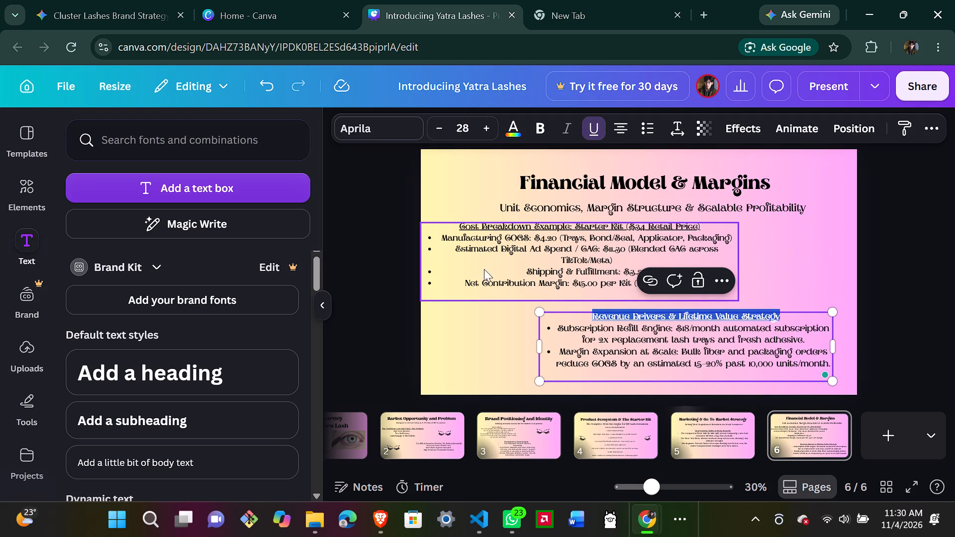
click(471, 345)
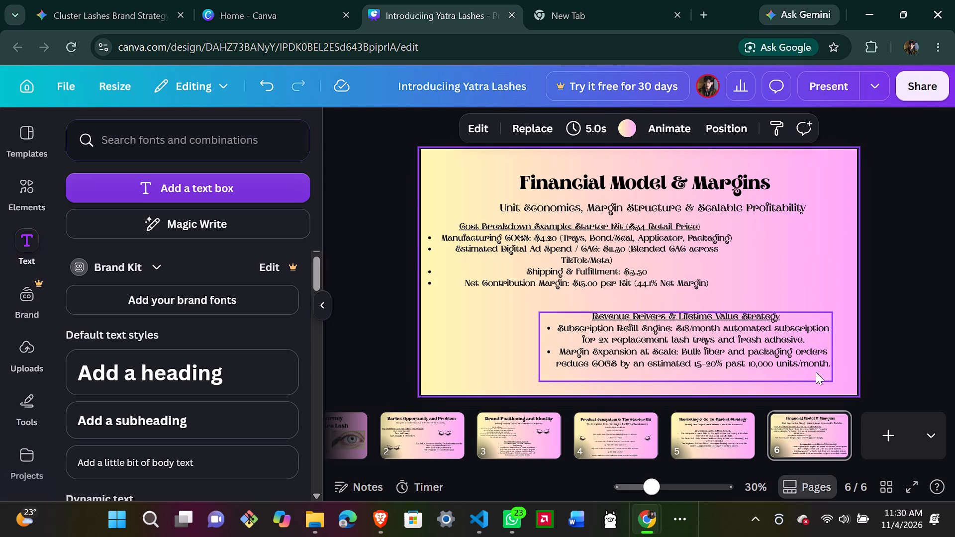
Scale the revenue drivers text to size 29.2 and shift its box slightly up and left beneath the cost breakdown.
click(802, 359)
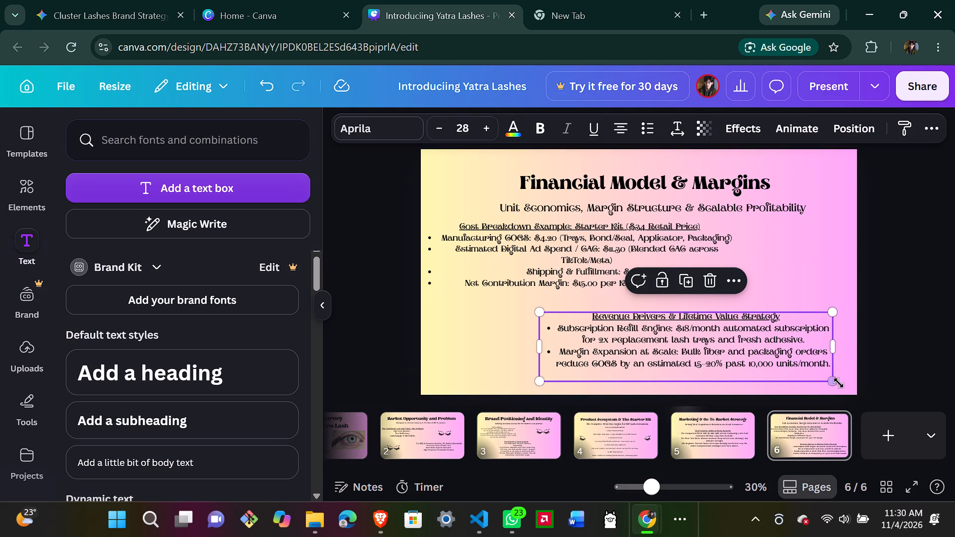
drag(830, 379, 842, 383)
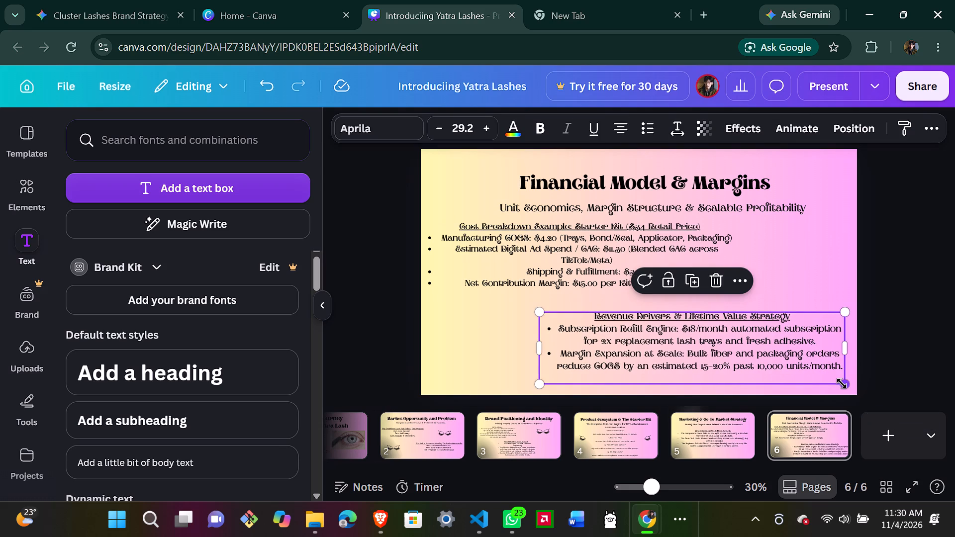
click(944, 327)
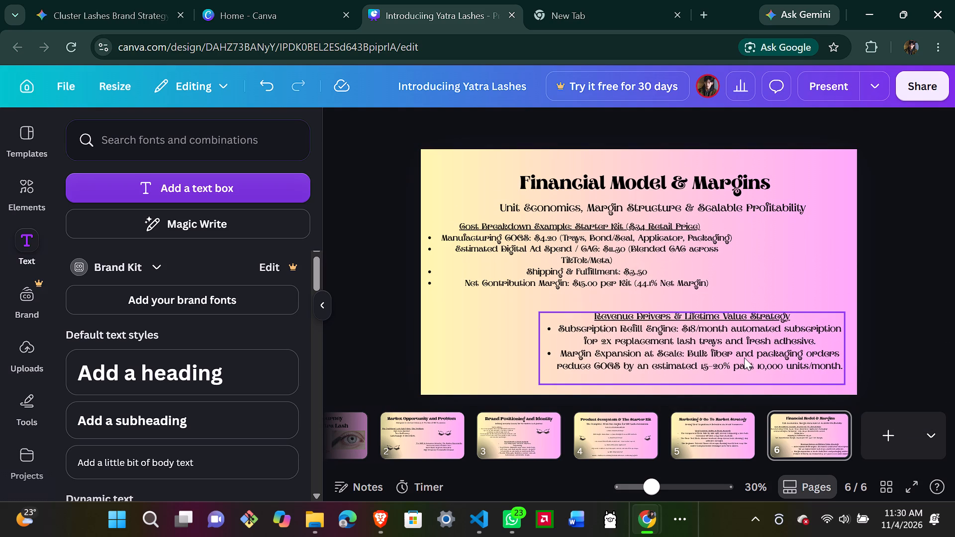
drag(744, 358, 738, 355)
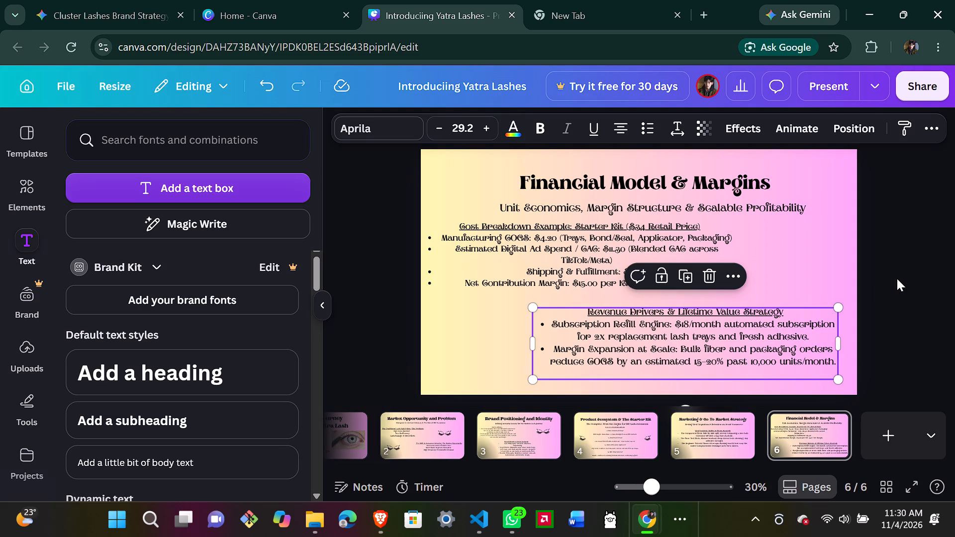
Add the recently used black eyelash graphic to slide 6 and place it beside the cost breakdown, near the slide's right edge.
click(897, 278)
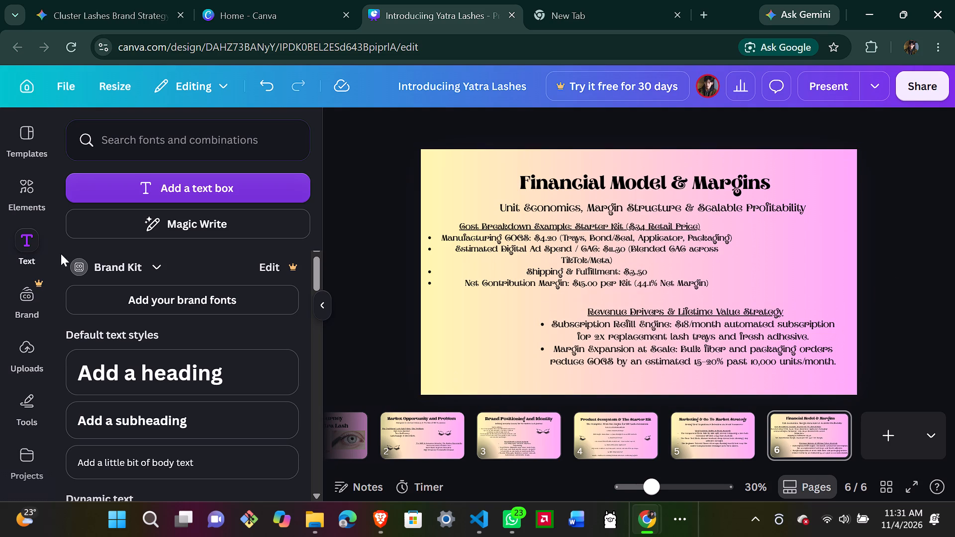
click(19, 205)
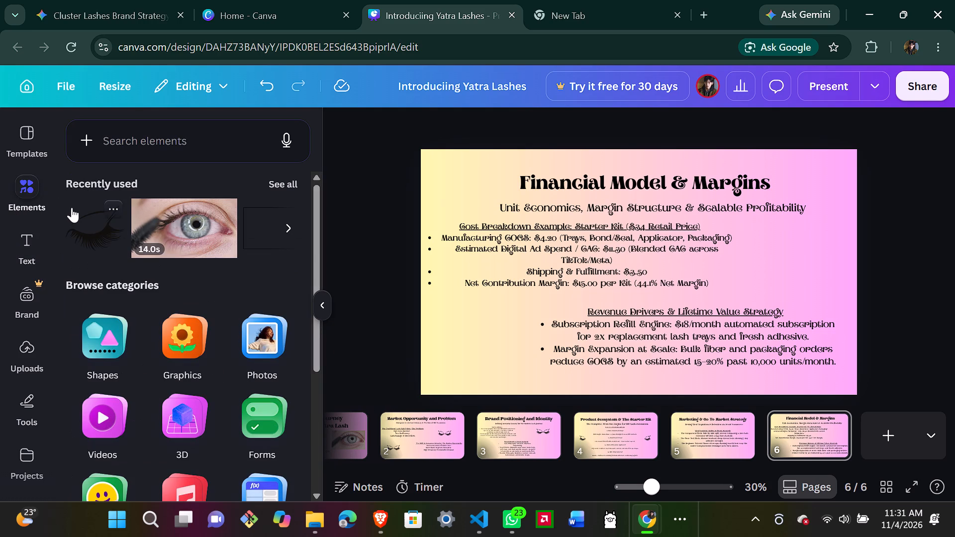
click(75, 212)
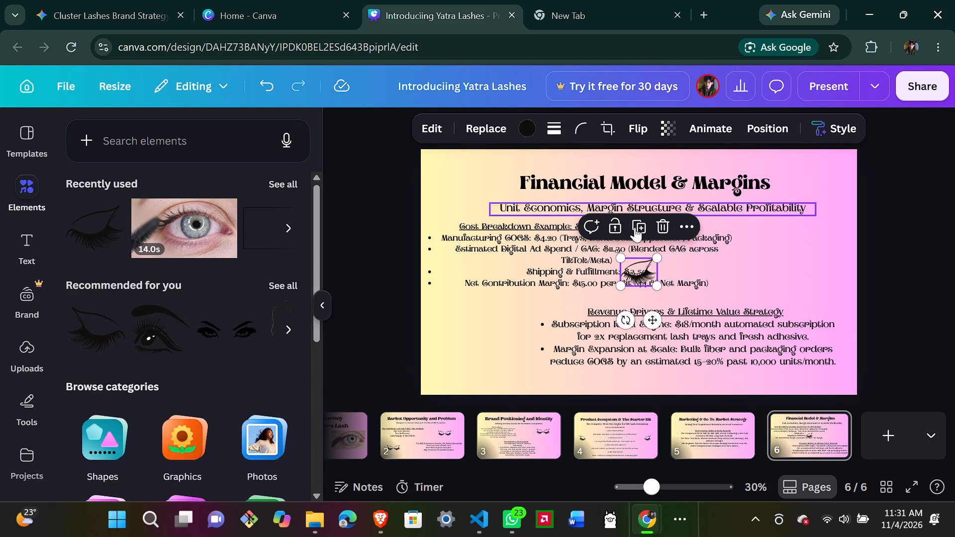
drag(641, 267, 795, 250)
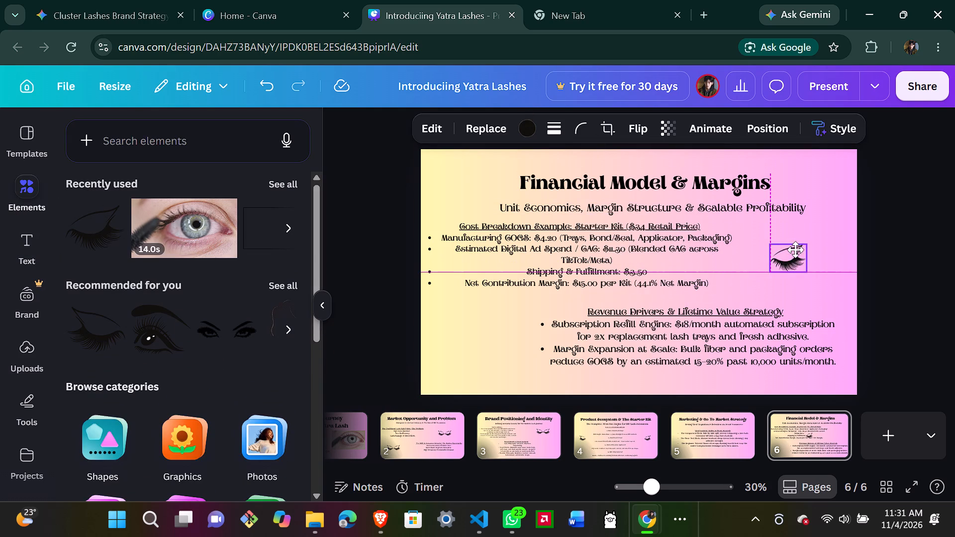
drag(795, 250, 817, 251)
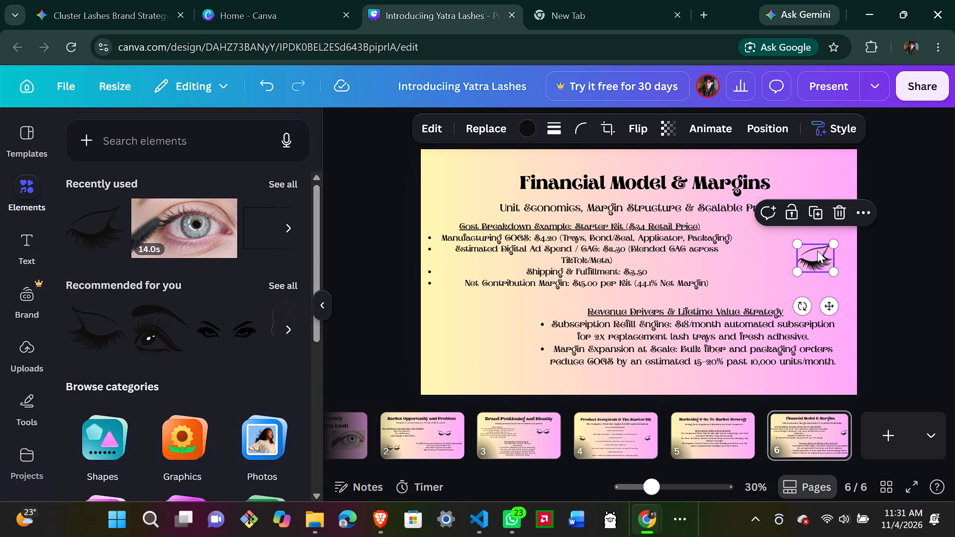
Duplicate the eyelash graphic into the empty area left of the revenue drivers text, and nudge the original slightly upward.
click(811, 213)
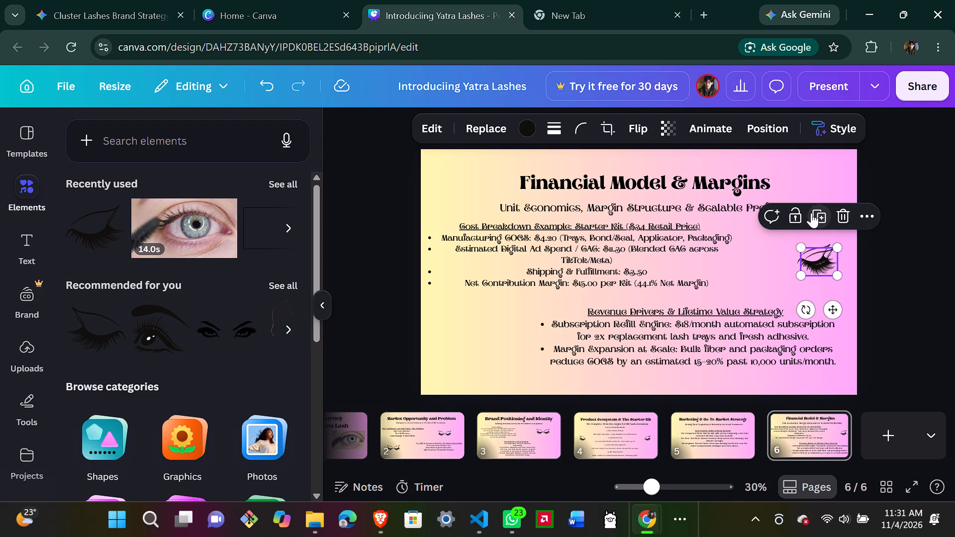
drag(813, 261, 485, 333)
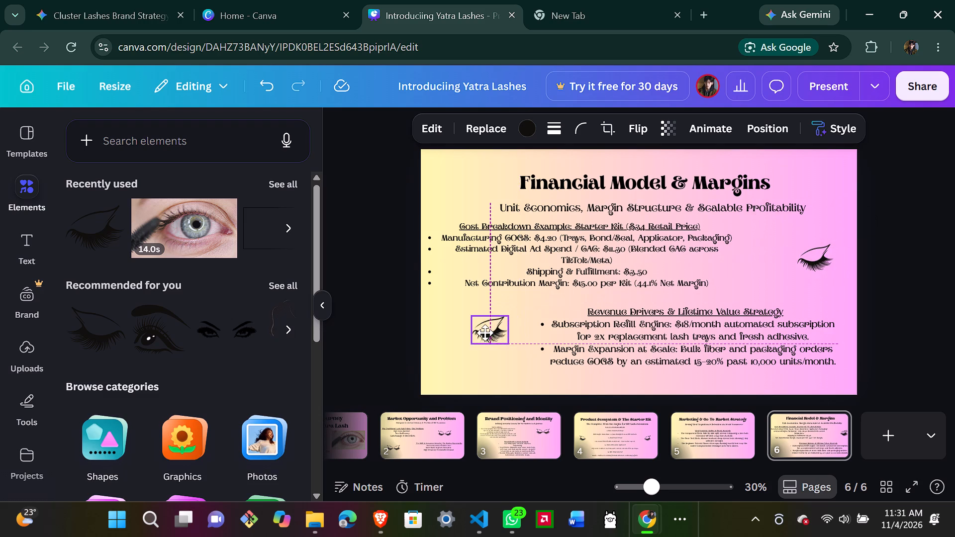
drag(485, 333, 472, 343)
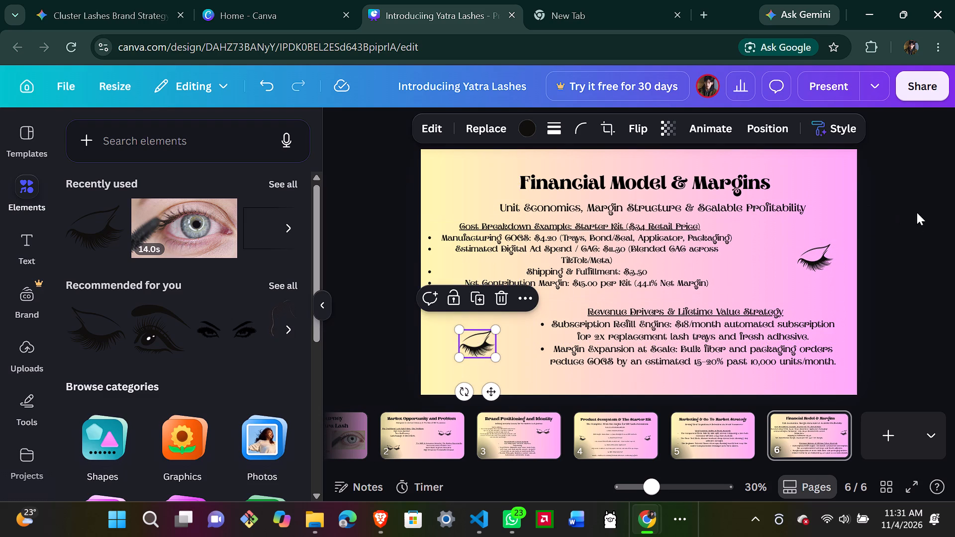
drag(807, 256, 804, 253)
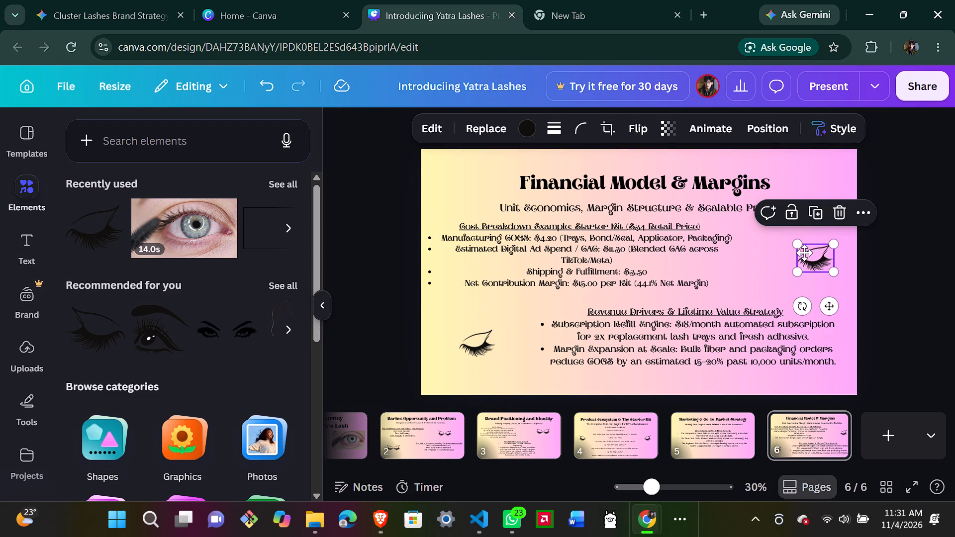
drag(804, 253, 804, 251)
click(889, 267)
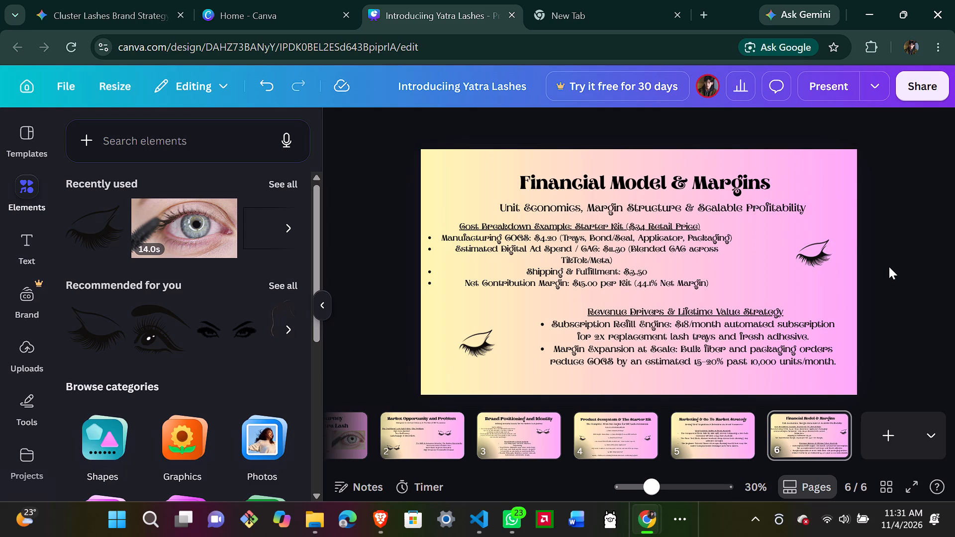
Duplicate the lash beside the cost breakdown, set the copy directly to its left and flip it horizontally for a mirrored pair.
click(808, 251)
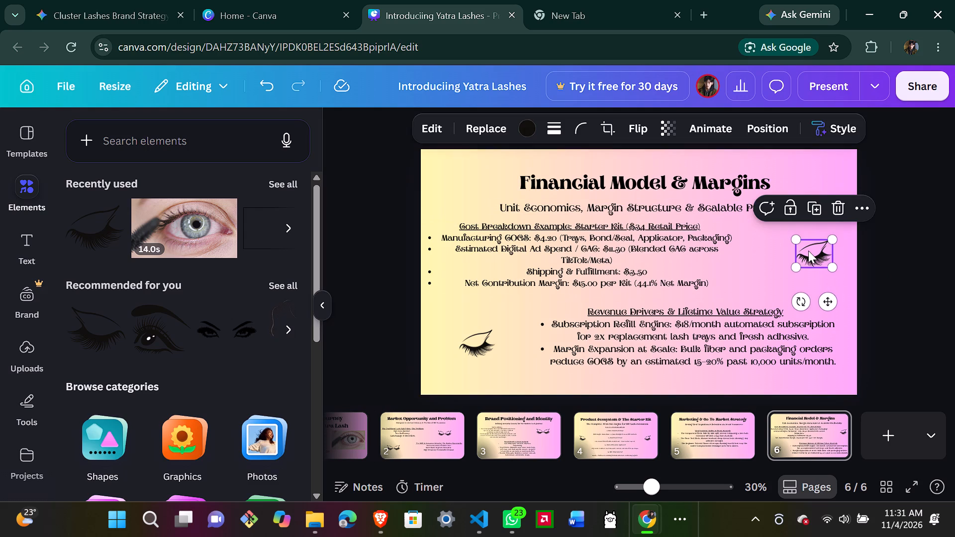
click(811, 210)
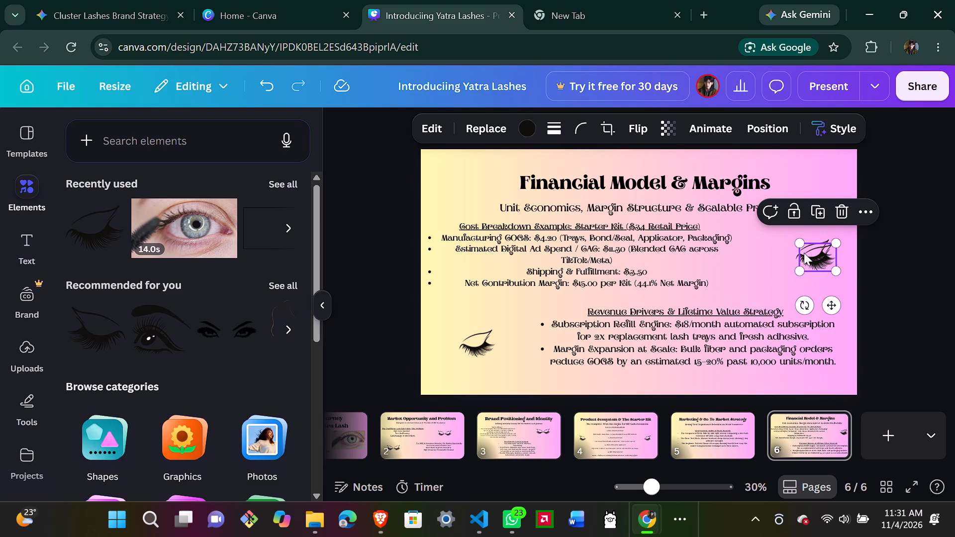
drag(806, 253, 770, 251)
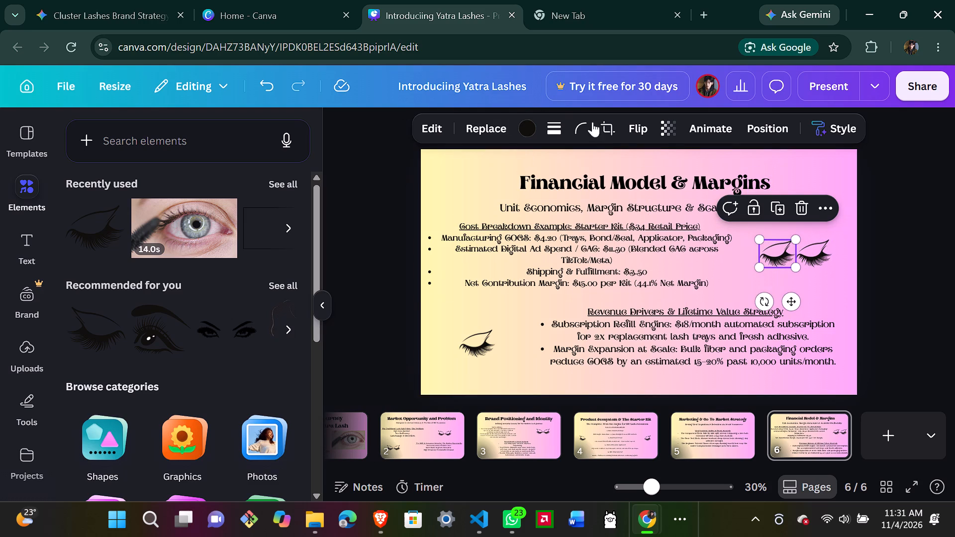
click(636, 119)
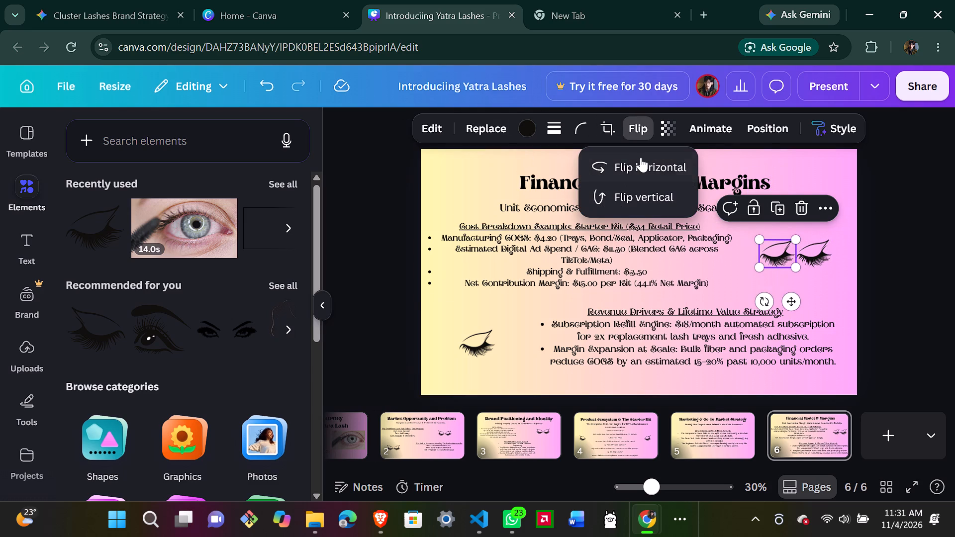
click(641, 158)
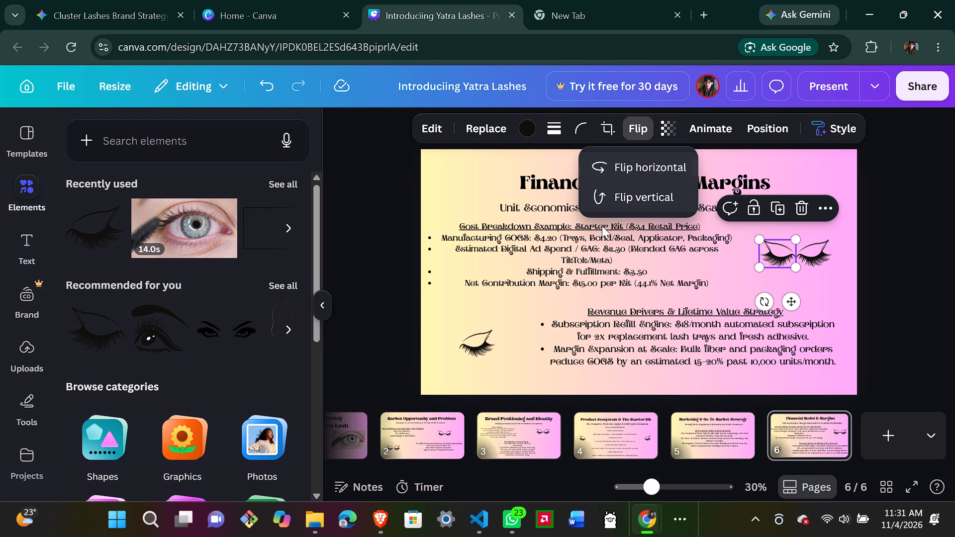
Duplicate the lash beside the revenue drivers text, set the copy directly to its left and flip it horizontally for a mirrored pair.
click(476, 344)
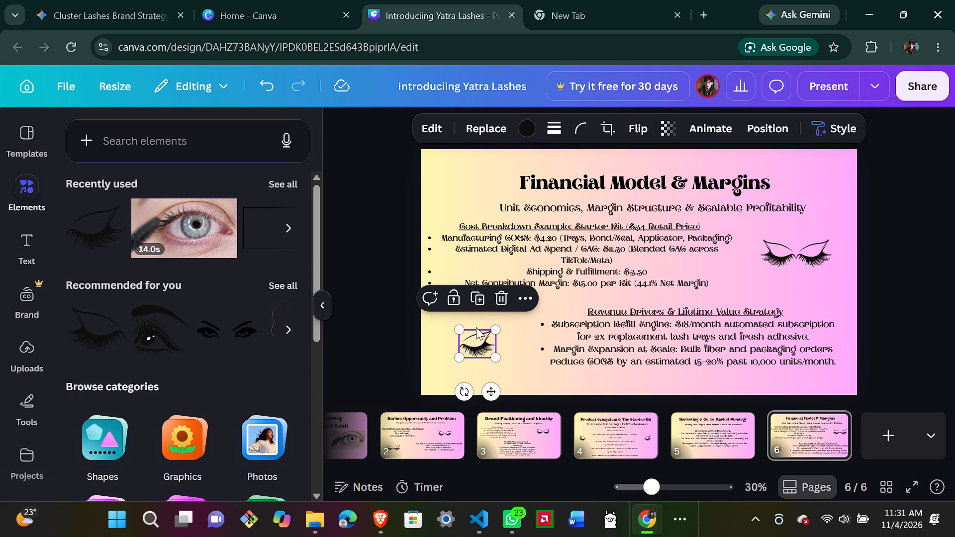
click(479, 303)
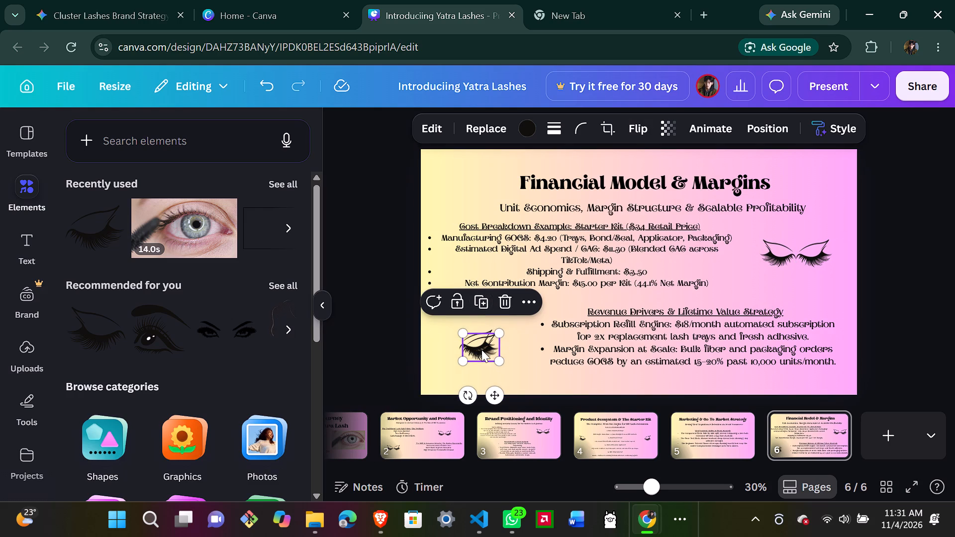
drag(479, 349, 443, 342)
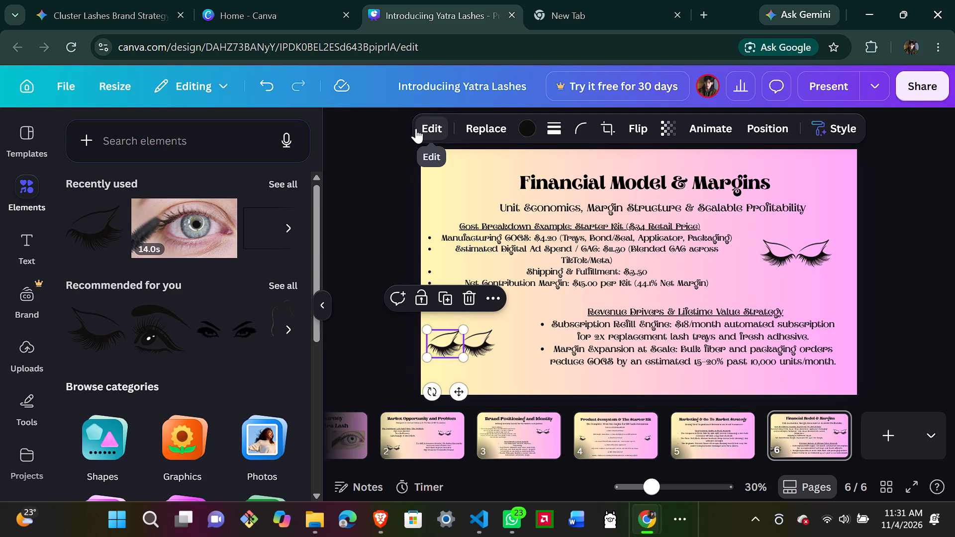
click(637, 127)
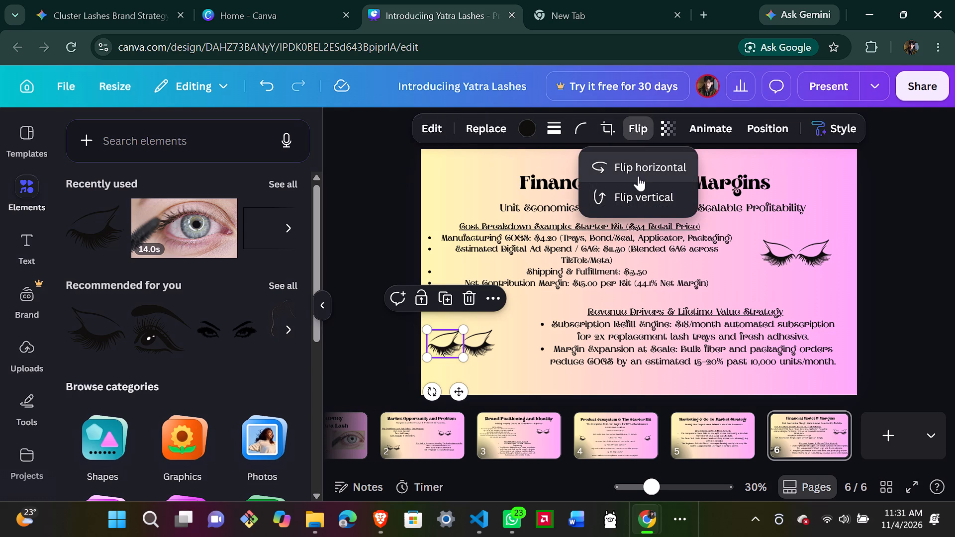
click(630, 166)
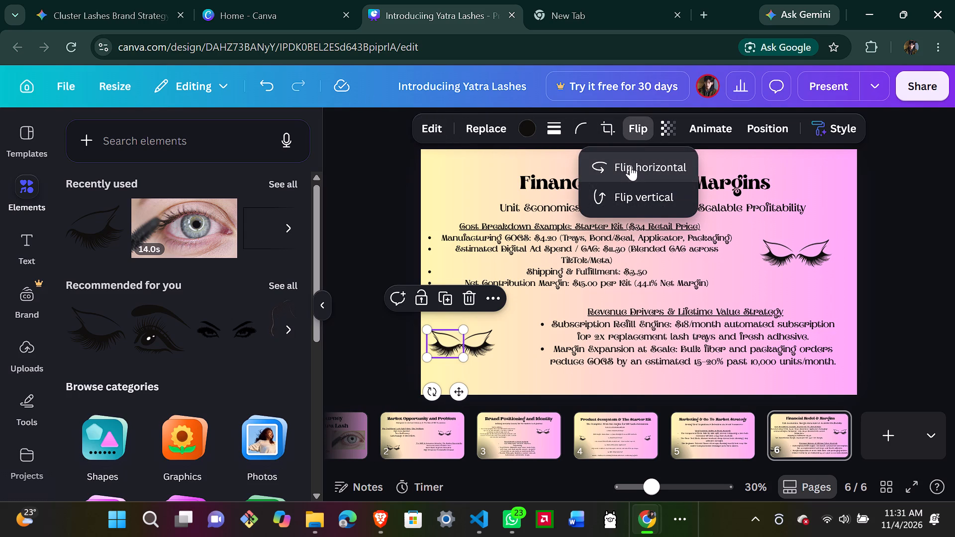
click(523, 328)
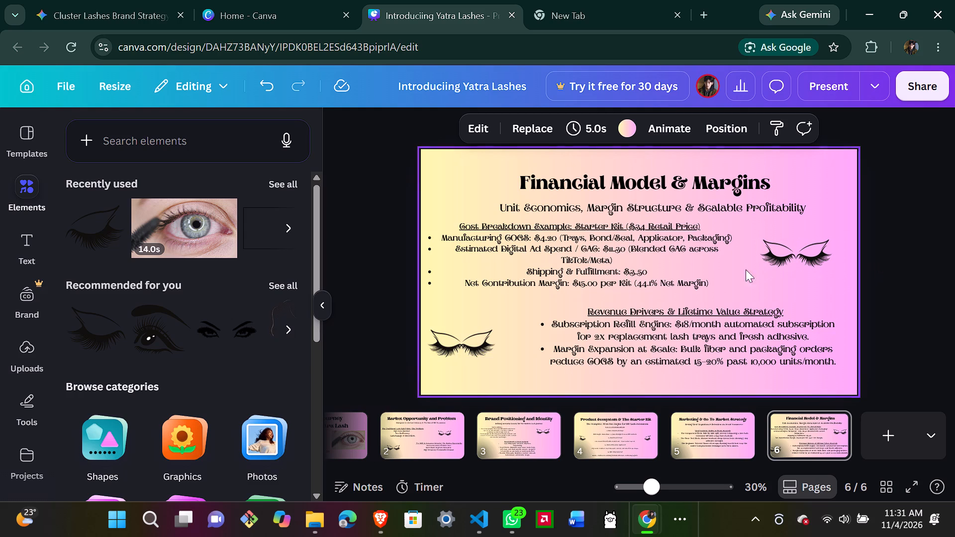
Shift both lashes of the lower pair slightly right, away from the slide's left edge, keeping them side by side.
drag(472, 337, 479, 335)
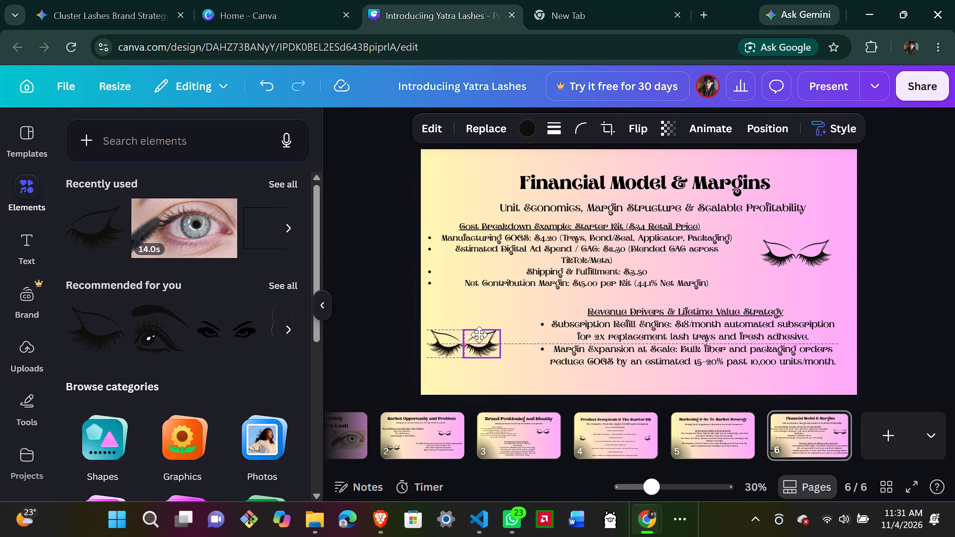
drag(479, 335, 481, 337)
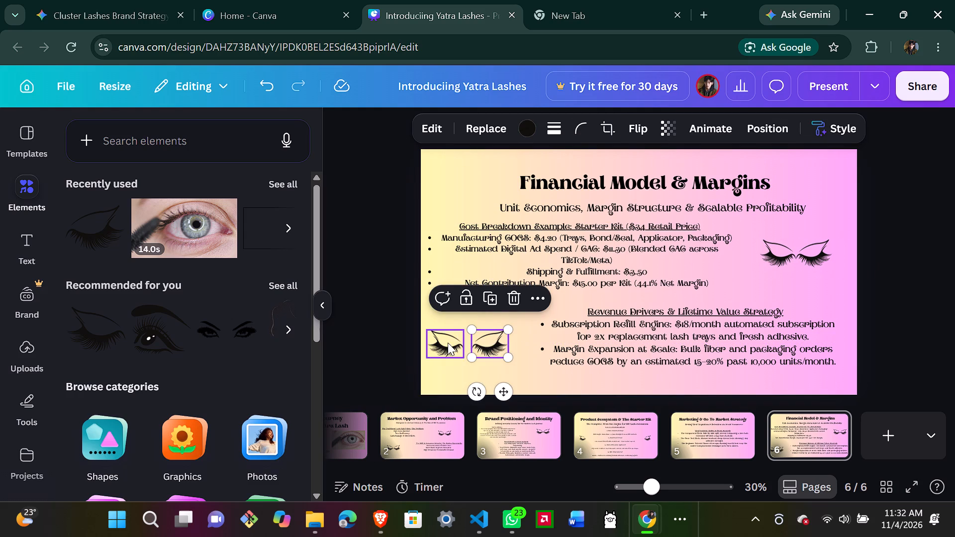
drag(446, 340, 452, 341)
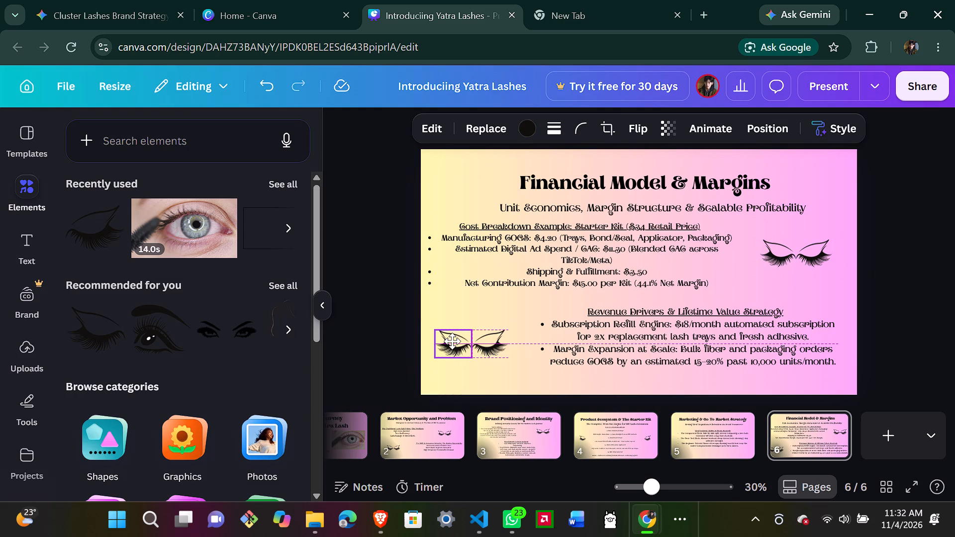
drag(452, 341, 453, 342)
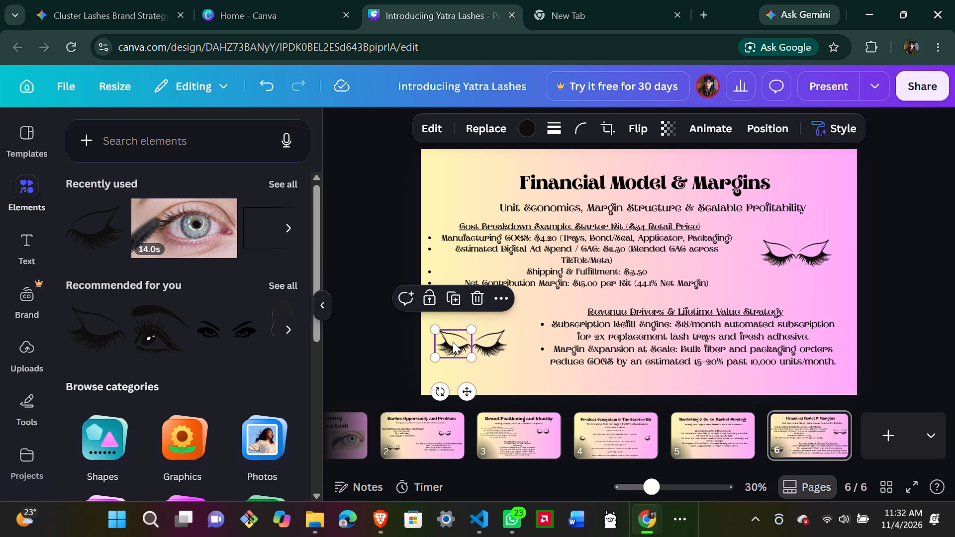
click(877, 247)
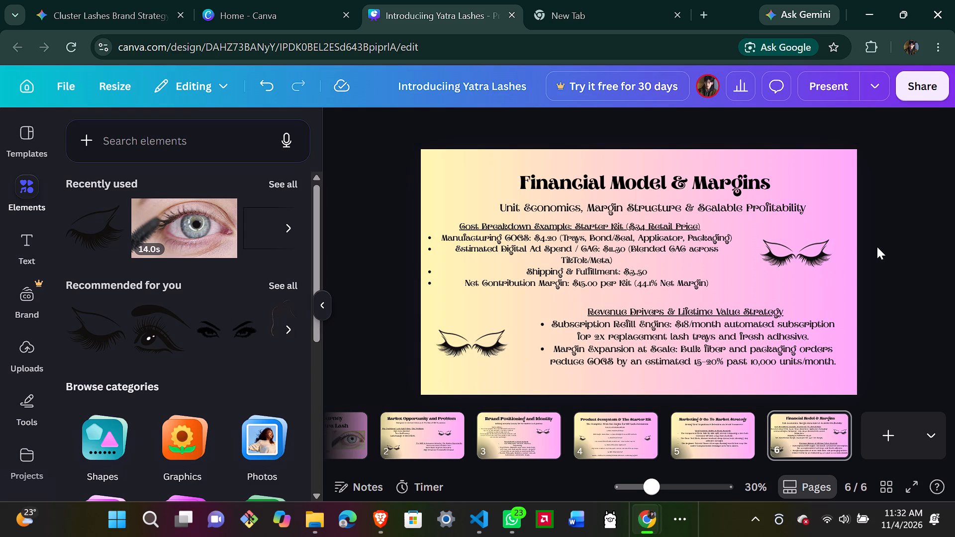
Add a new page 7 after the Financial Model & Margins slide.
click(903, 432)
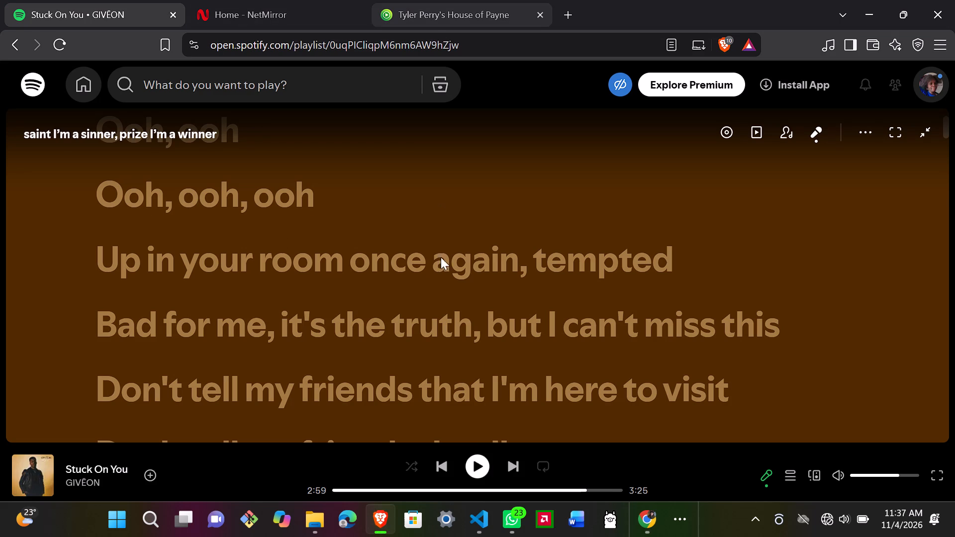
Switch to Chrome and bring up the Yatra Lashes presentation in Canva.
click(647, 517)
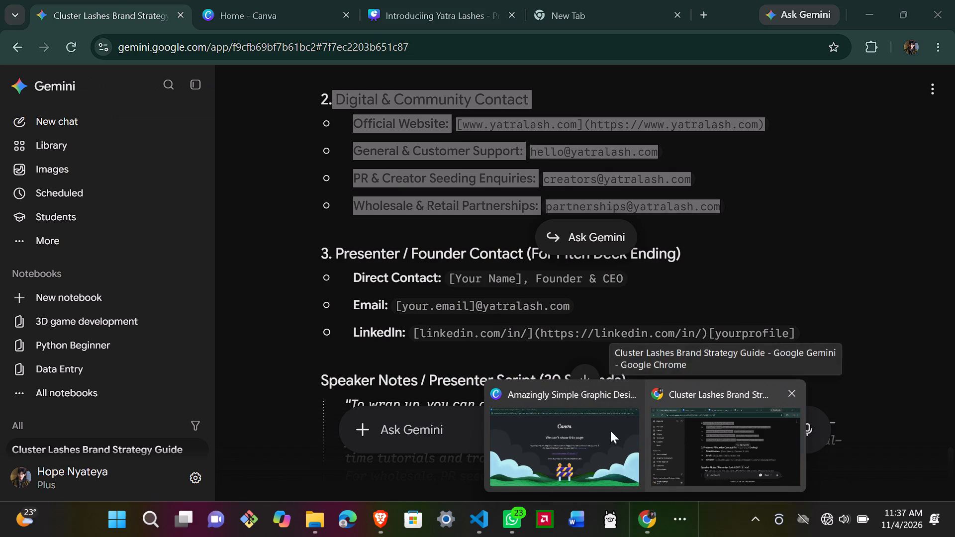
click(682, 419)
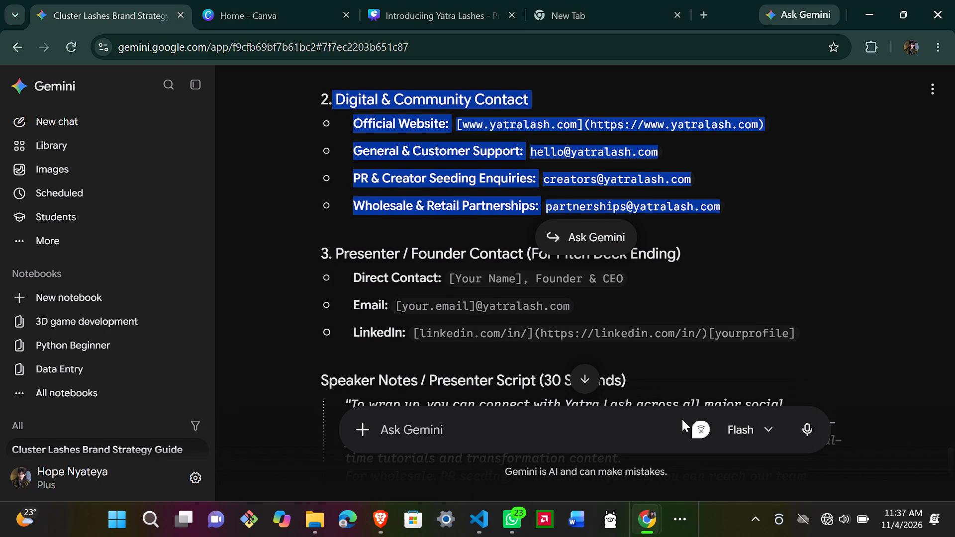
click(477, 4)
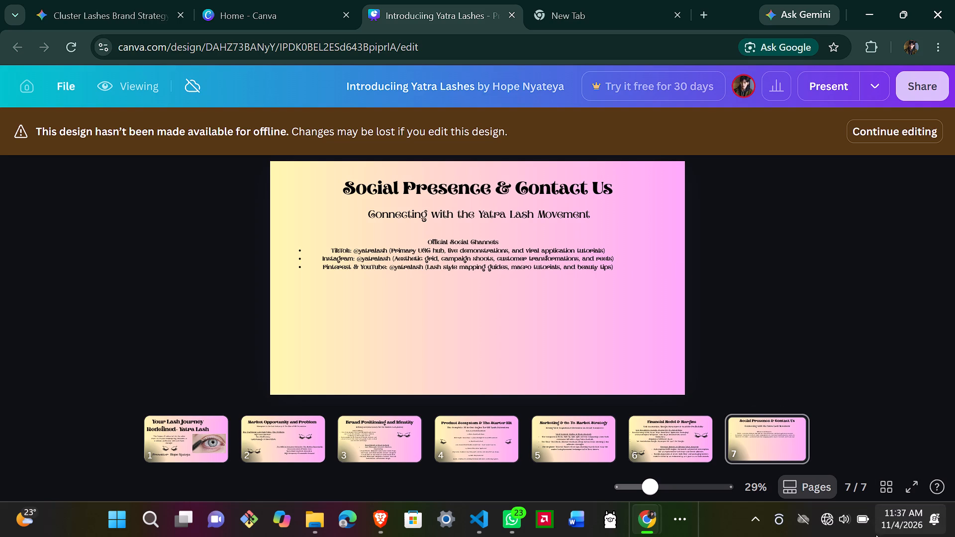
Open the list of available Wi-Fi networks and look through it for one to connect to.
click(845, 524)
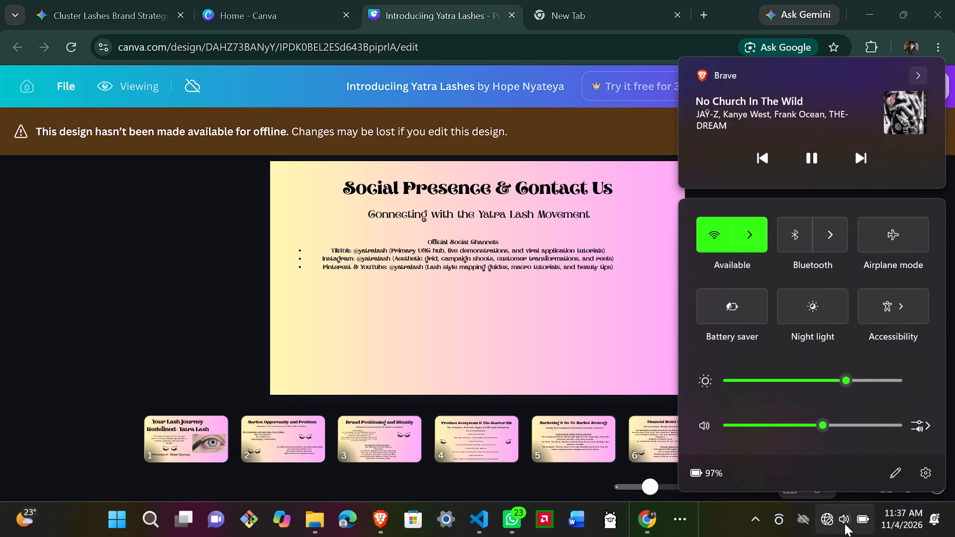
click(743, 244)
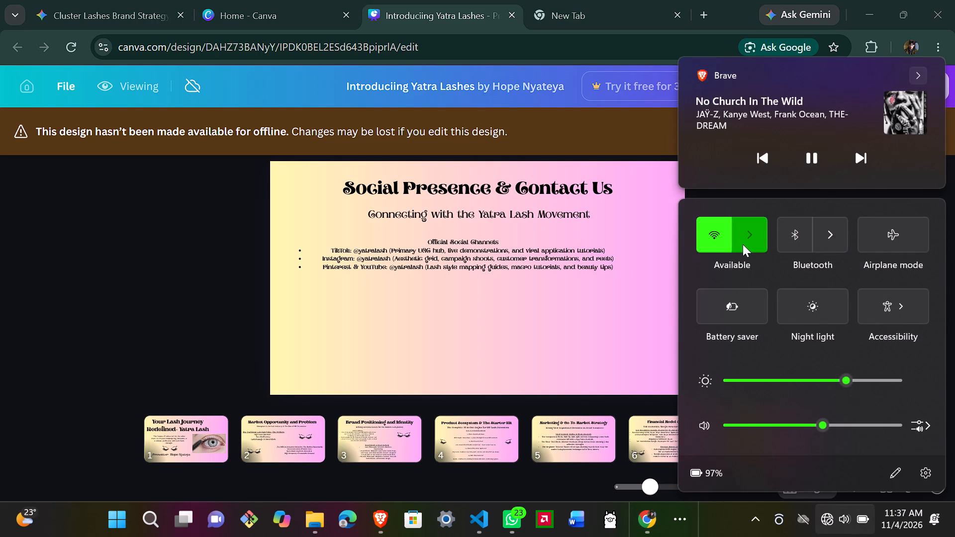
scroll(743, 244, up, 1)
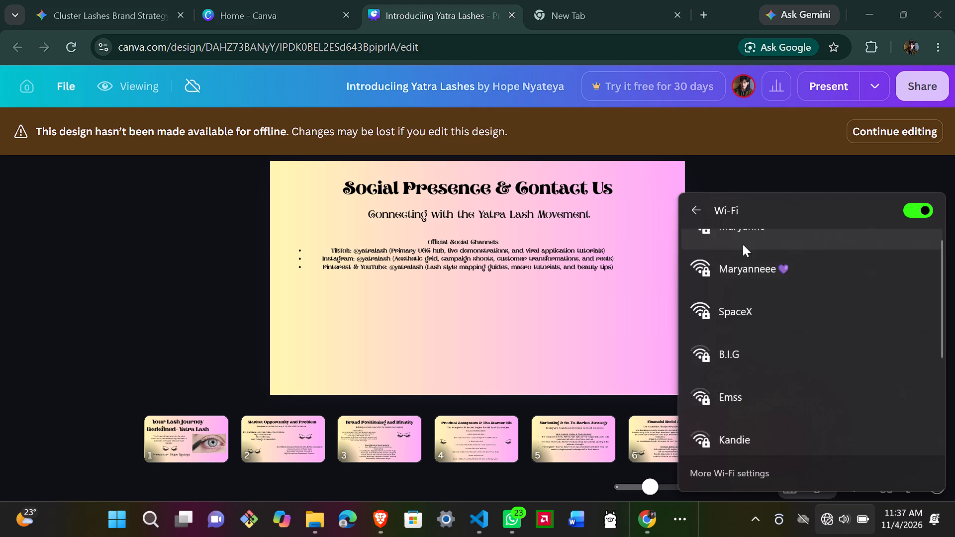
scroll(743, 244, up, 1)
scroll(743, 244, down, 3)
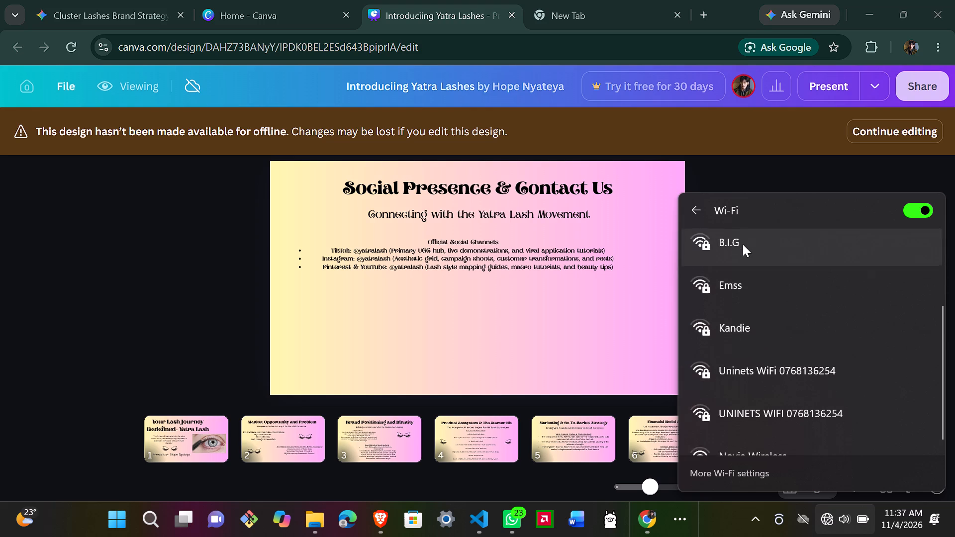
scroll(743, 244, down, 5)
scroll(743, 244, up, 8)
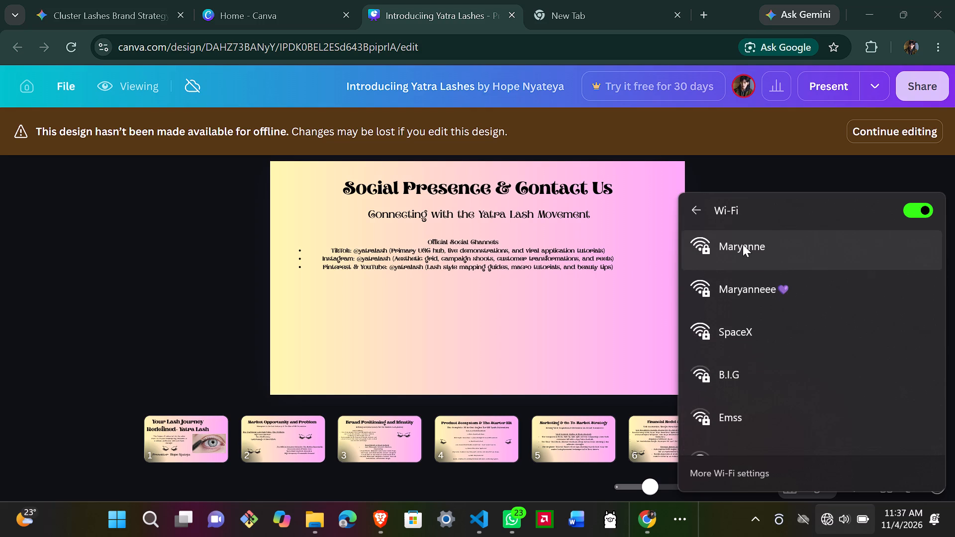
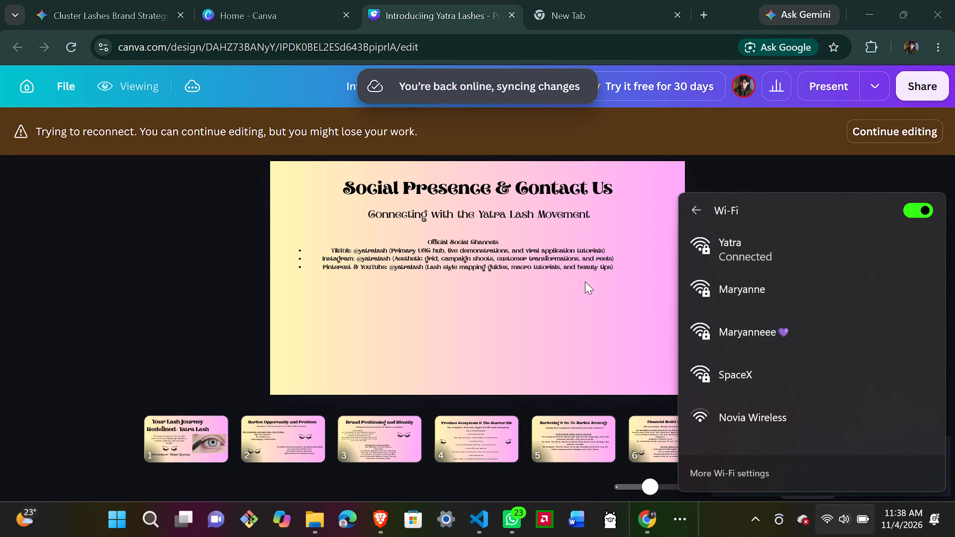
Dismiss the Wi-Fi list and resume editing the Yatra Lashes presentation.
click(518, 298)
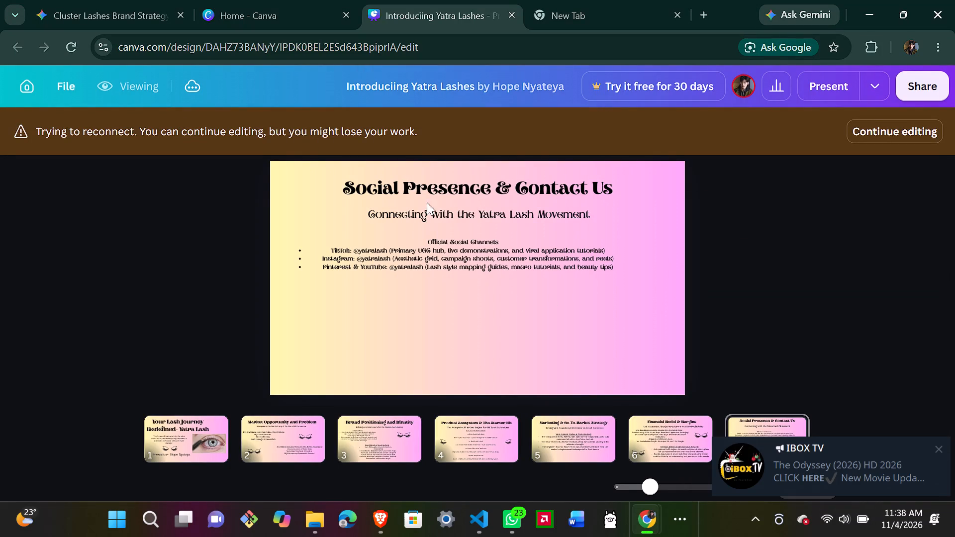
click(894, 136)
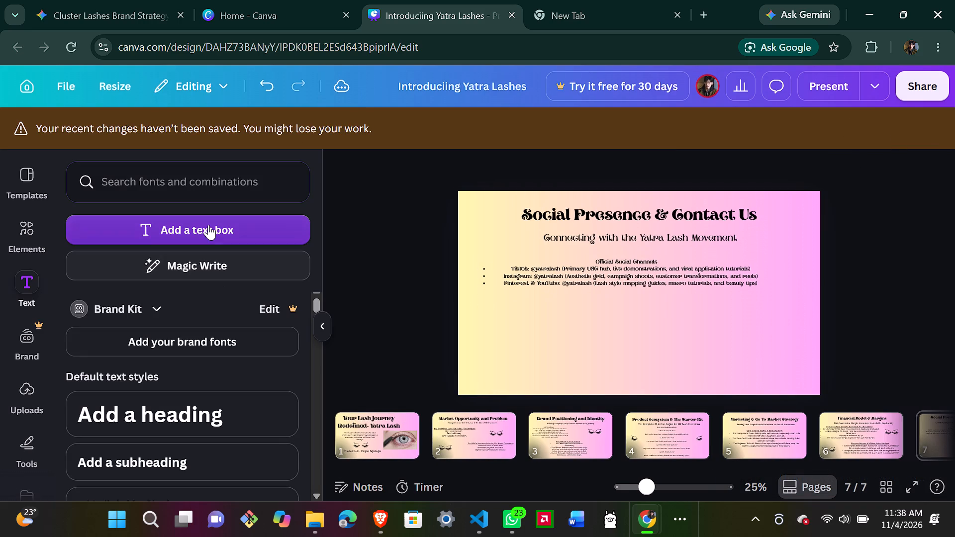
Add a text box below the Official Social Channels list on the contact slide, widen it and remove its bold formatting.
click(208, 226)
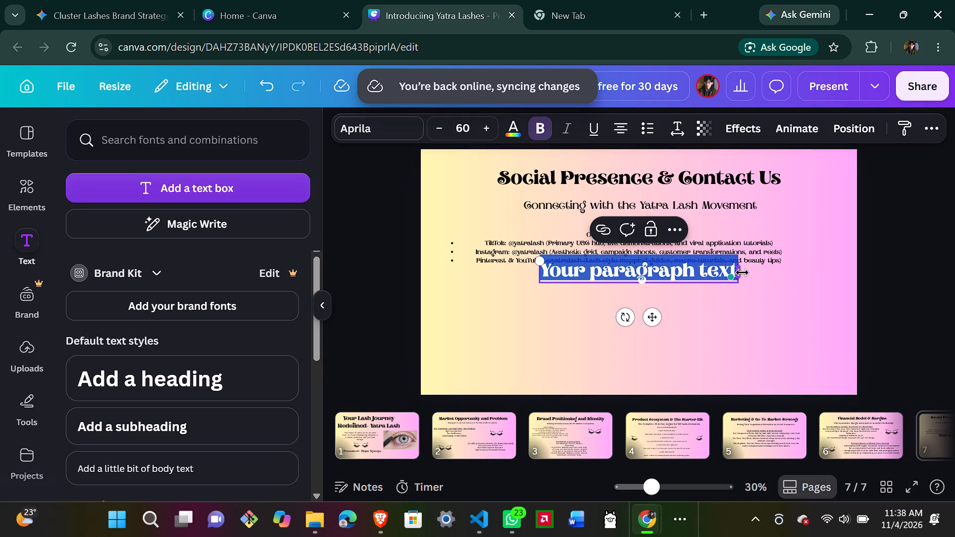
drag(742, 272, 782, 278)
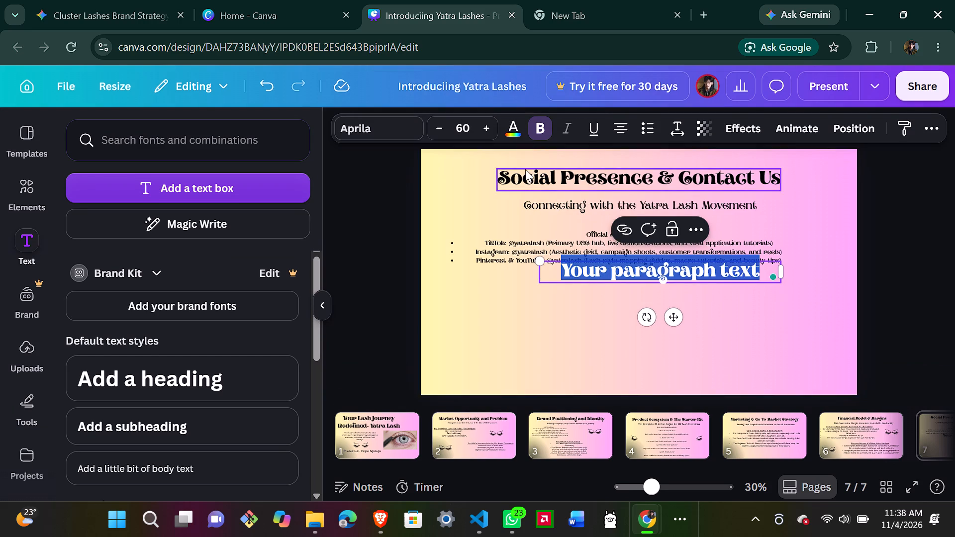
click(533, 132)
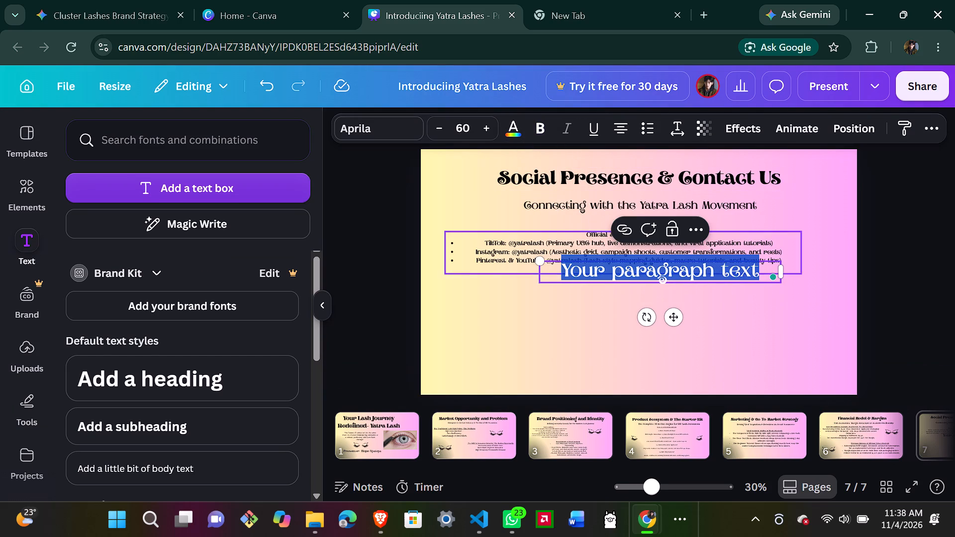
Move the placeholder text box below the Official Social Channels list, shrink its text to about 43.7 and widen it to about 904.
drag(571, 284, 555, 316)
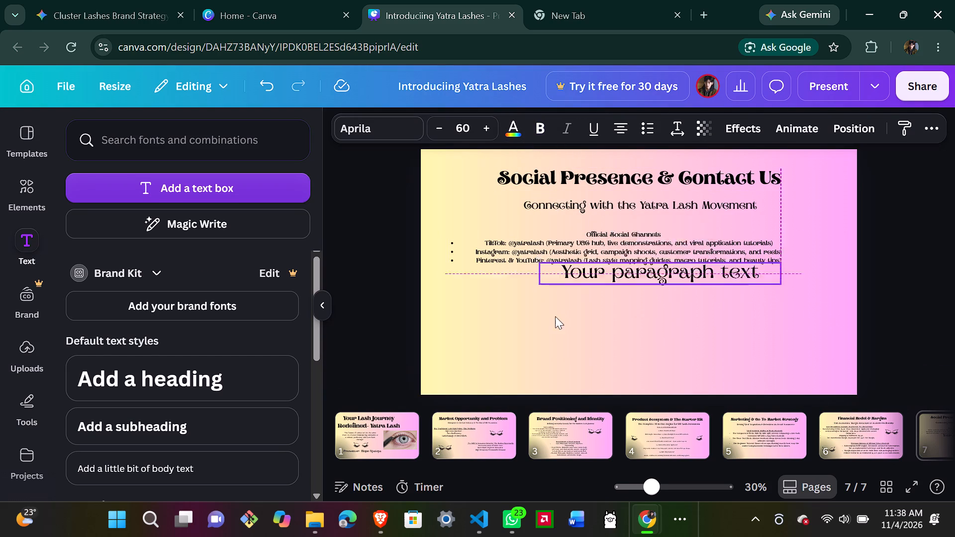
drag(555, 316, 551, 324)
drag(520, 299, 583, 318)
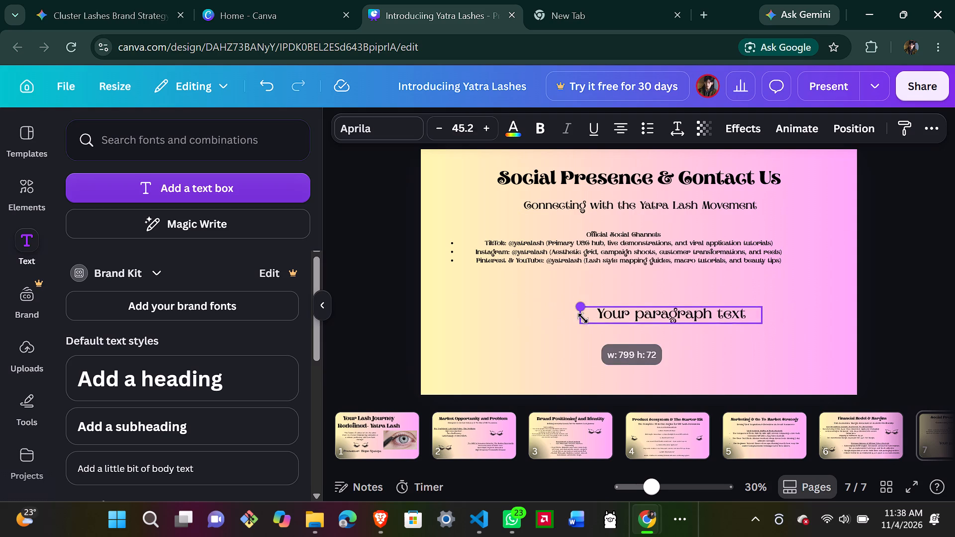
drag(583, 318, 584, 318)
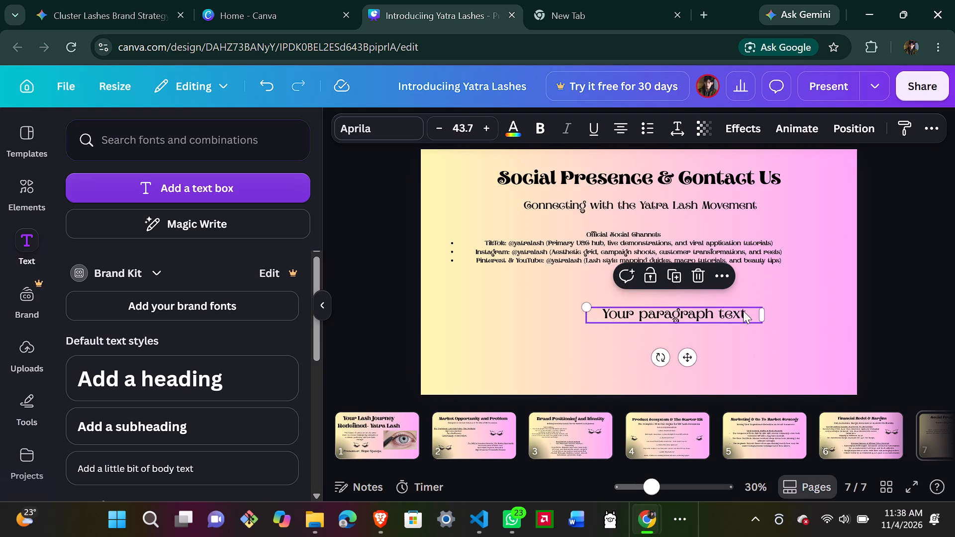
drag(763, 311, 793, 312)
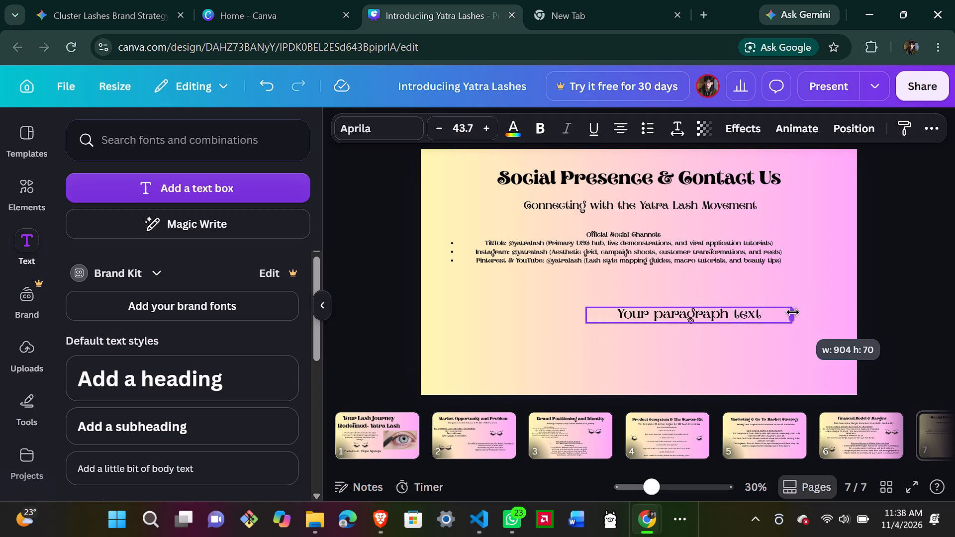
Replace the placeholder paragraph text with the copied Digital & Community Contact section.
click(763, 309)
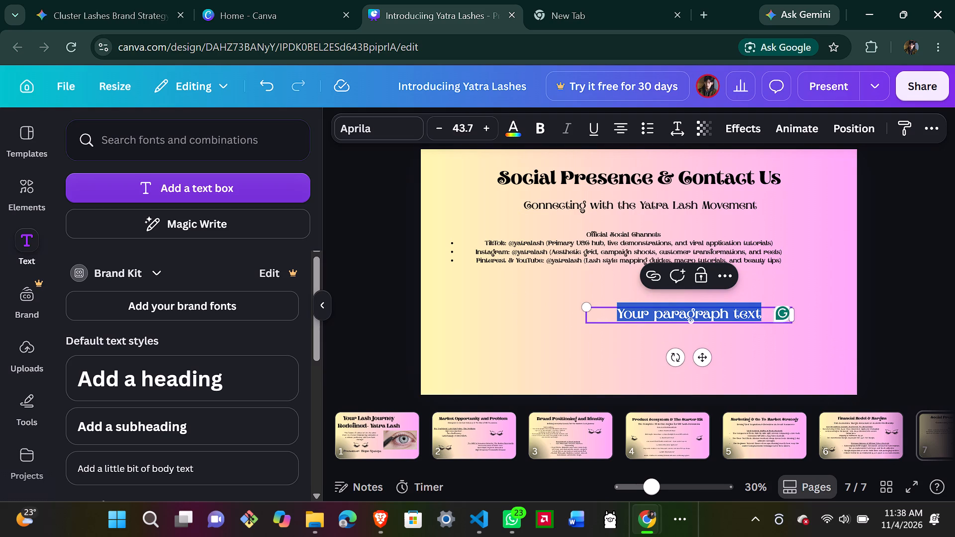
key(BackSpace)
key(ctrl+v)
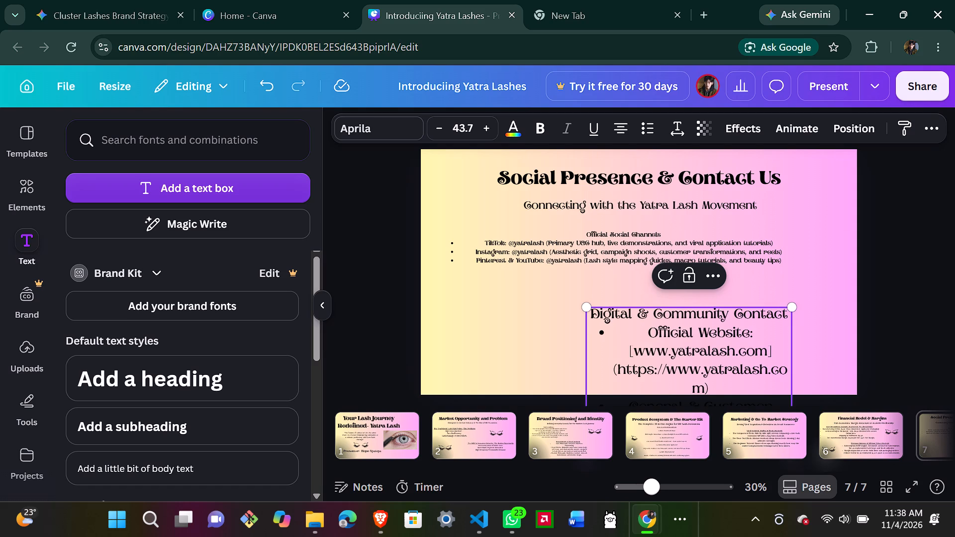
right_click(719, 362)
scroll(719, 362, down, 1)
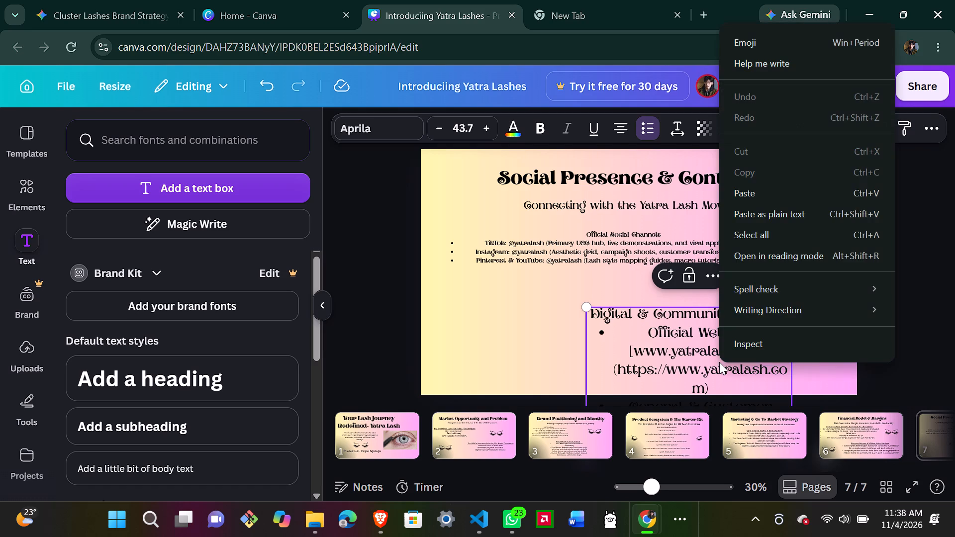
click(478, 324)
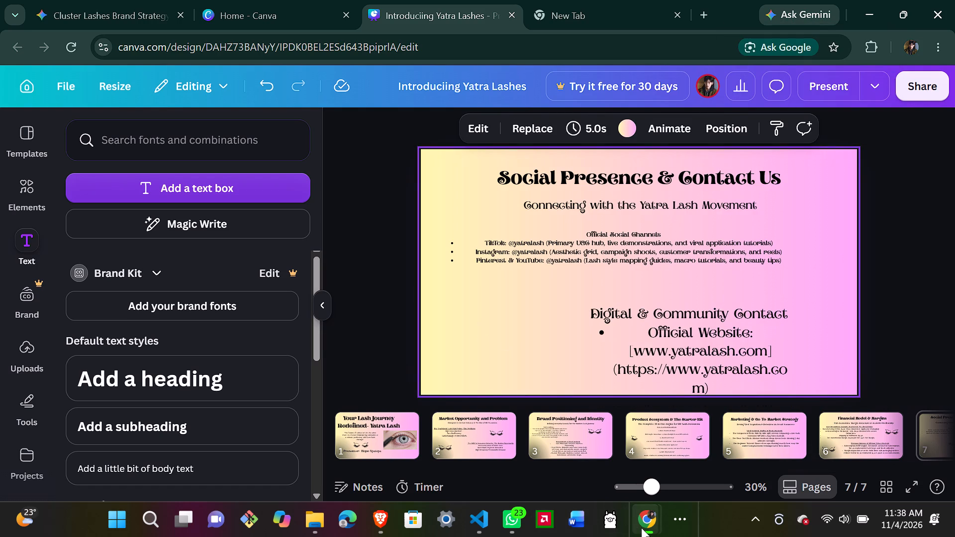
Switch to Spotify in Brave and restart "Stuck On You" from the beginning.
click(384, 524)
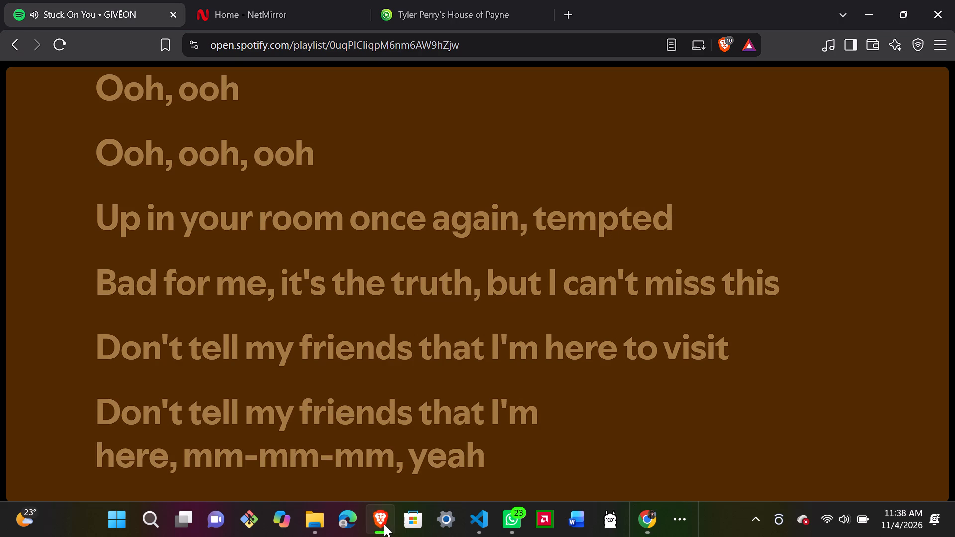
click(436, 472)
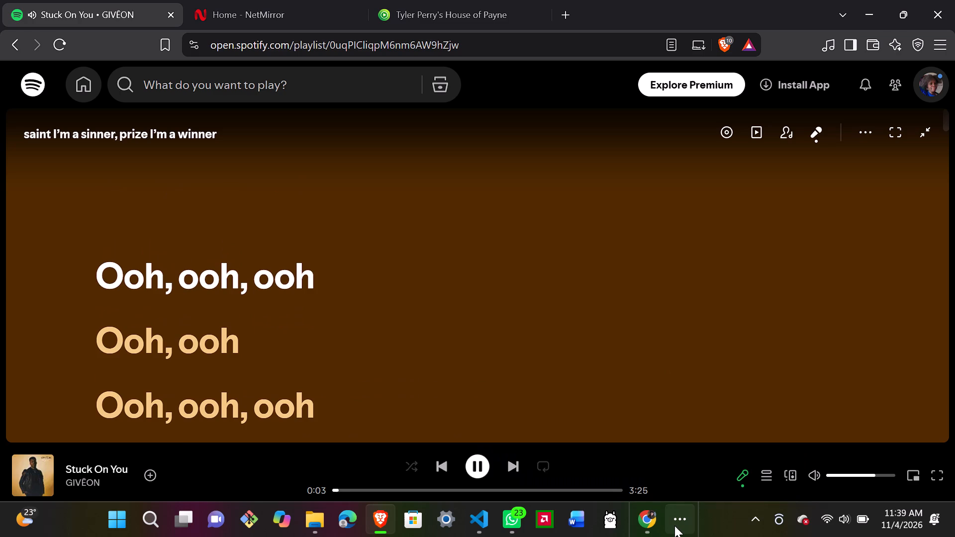
Return to the Canva presentation, reposition the Digital & Community Contact text box and scale its text down to about 31.4.
click(650, 526)
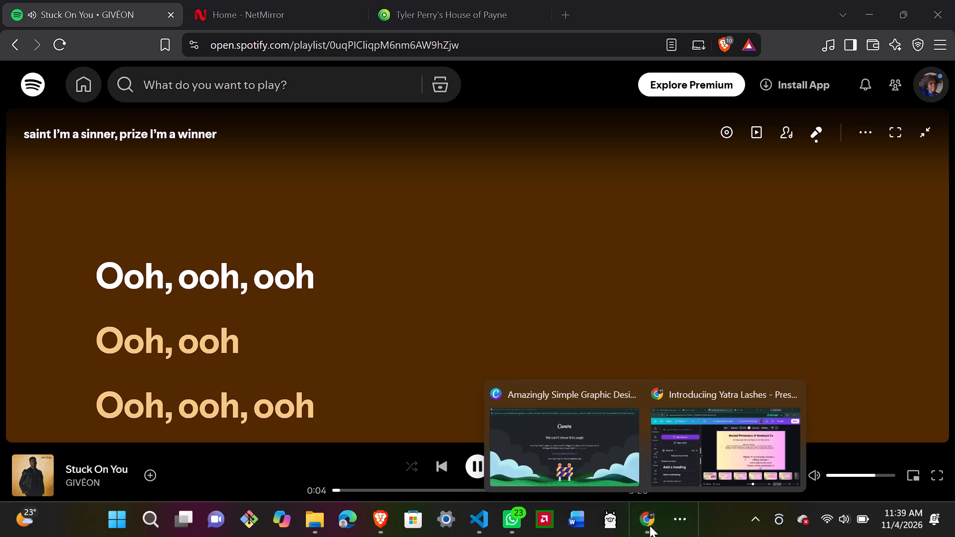
click(705, 462)
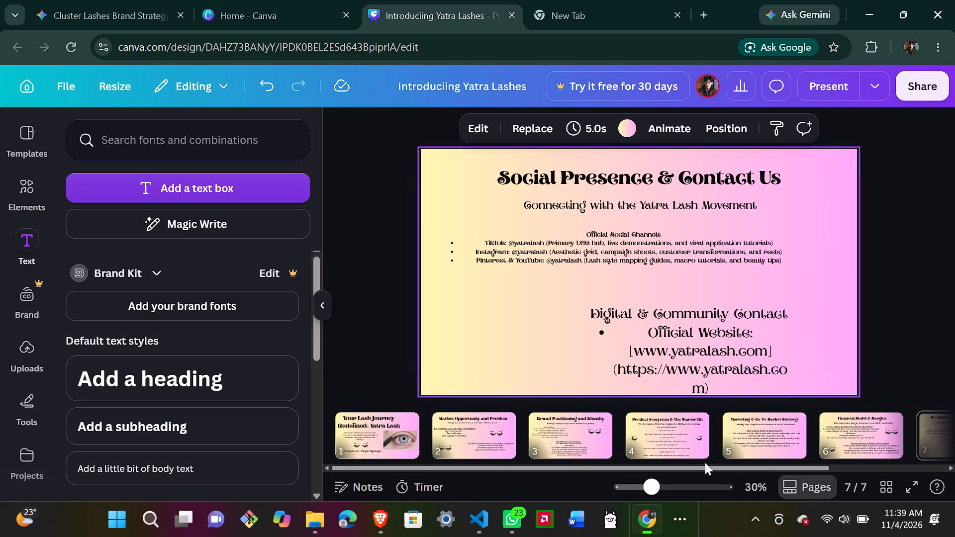
drag(685, 361, 633, 317)
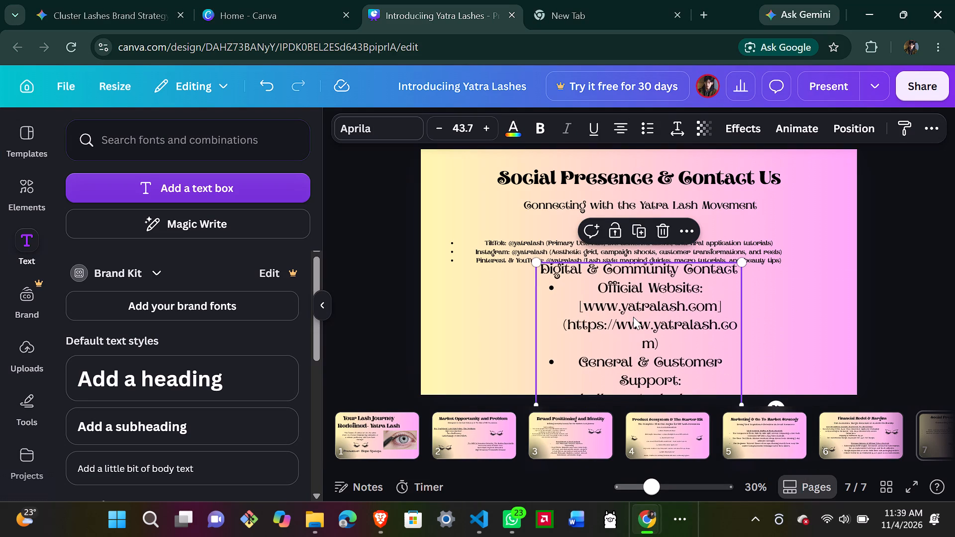
drag(704, 364, 693, 324)
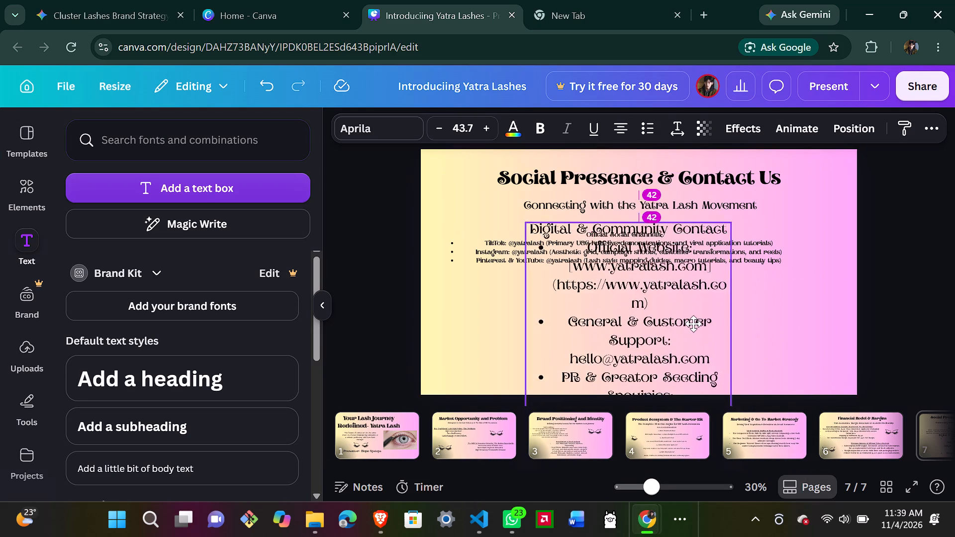
drag(693, 324, 689, 283)
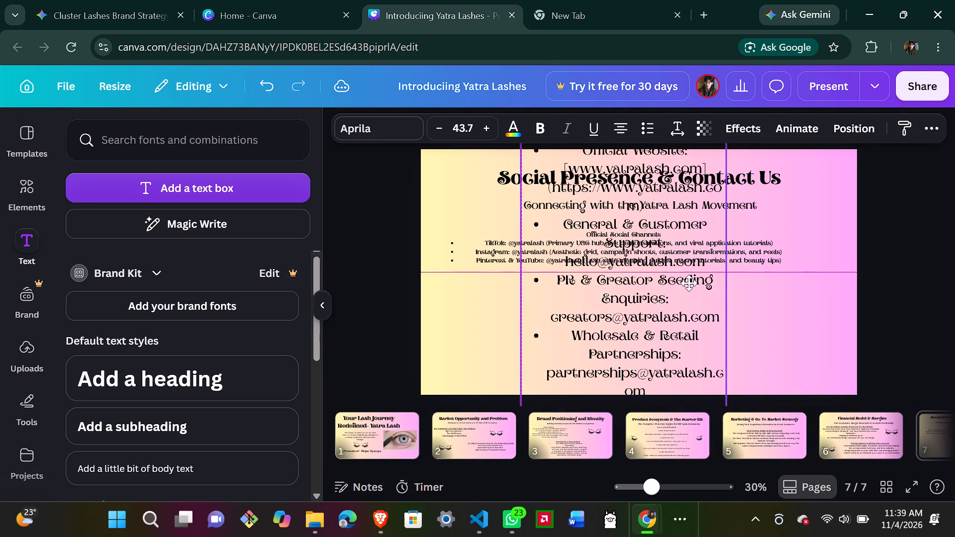
drag(689, 283, 687, 334)
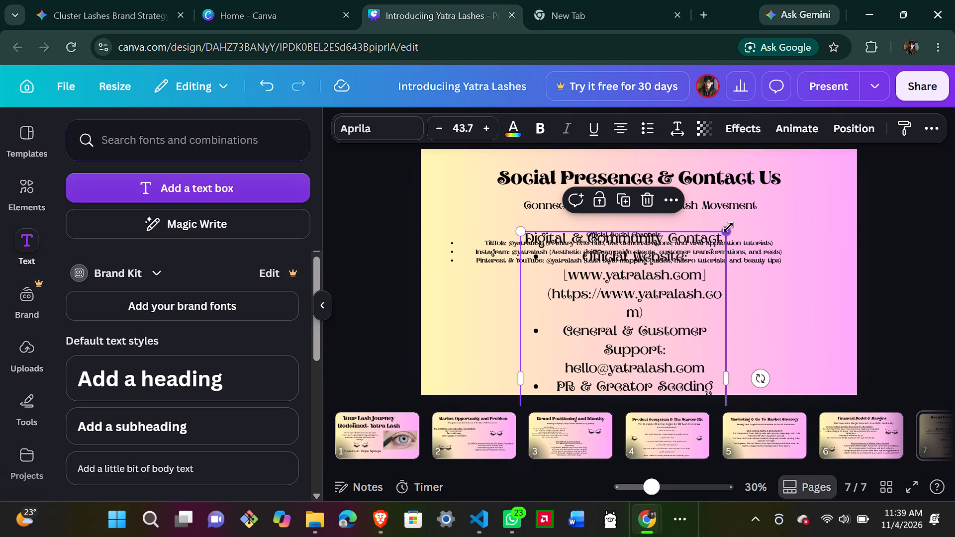
drag(728, 228, 663, 310)
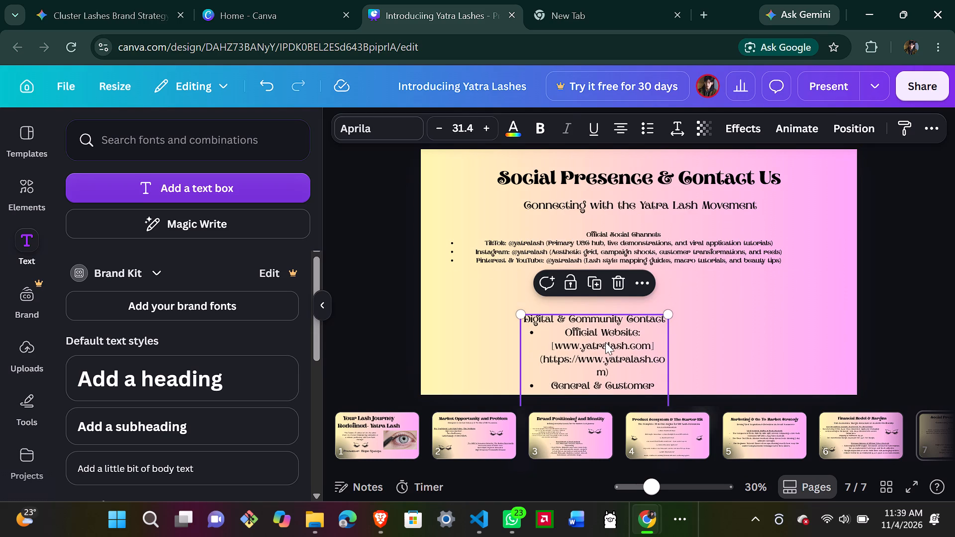
Widen the Digital & Community Contact box until each contact fits on one line and place it below the Official Social Channels list.
drag(605, 342, 641, 205)
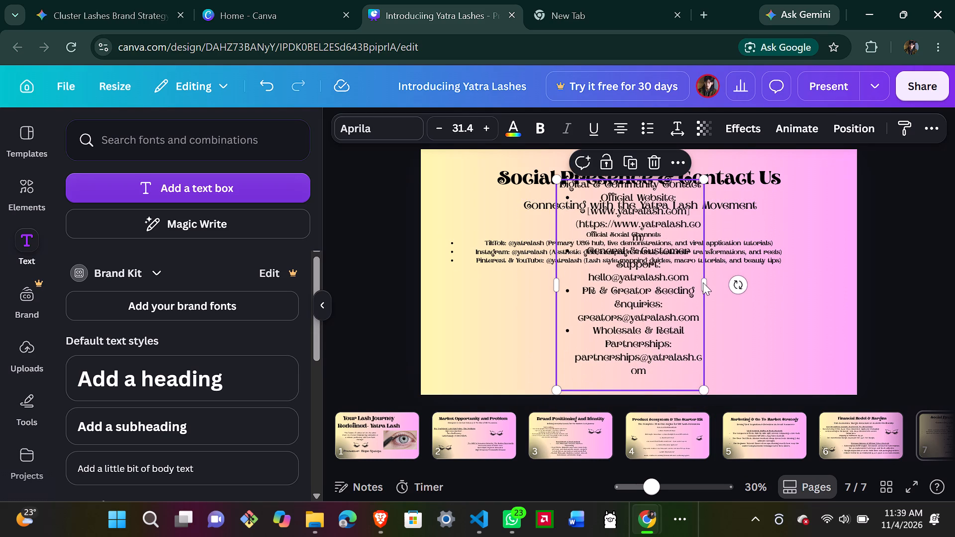
drag(705, 282, 734, 291)
drag(734, 291, 787, 308)
drag(722, 283, 704, 333)
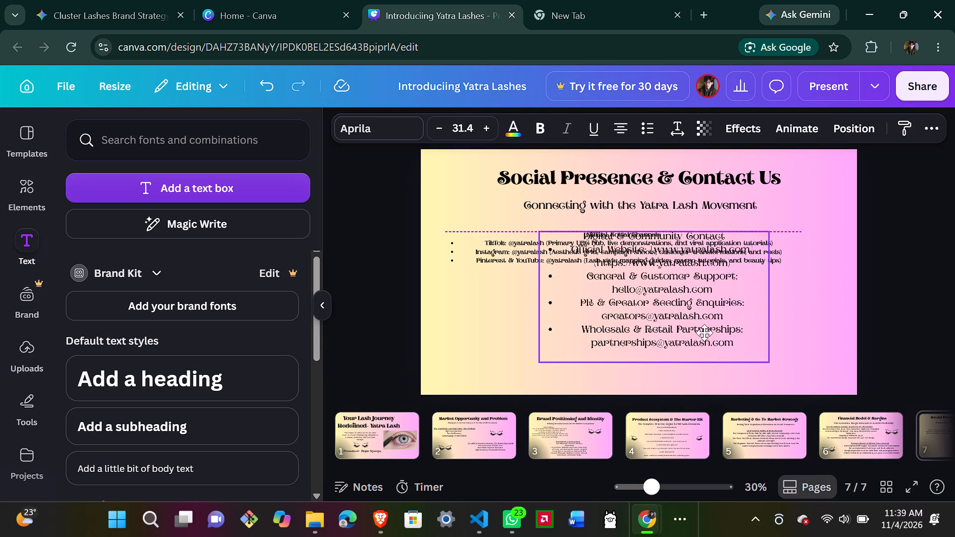
drag(704, 333, 699, 344)
drag(763, 306, 836, 328)
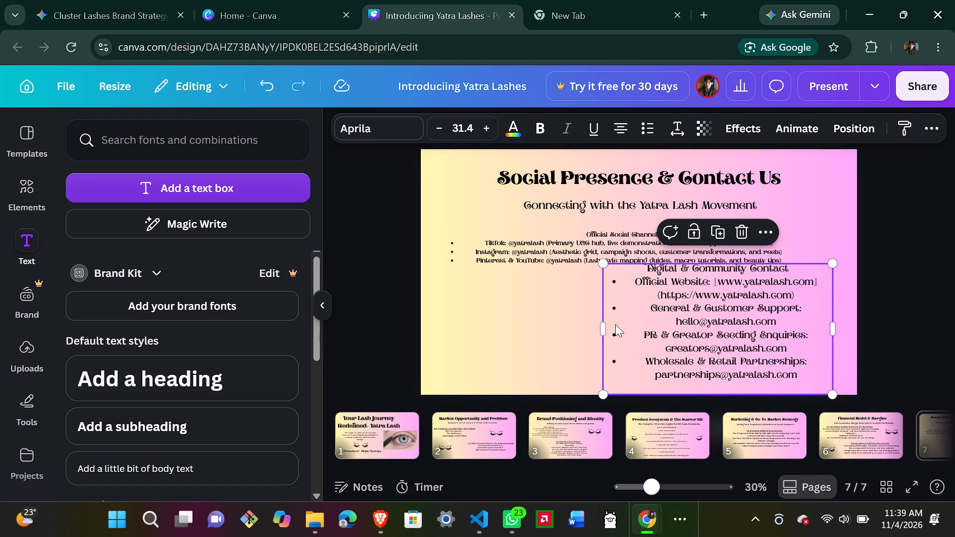
Widen the Digital & Community Contact box to about 1,574 and centre it on the slide below the Official Social Channels list.
drag(596, 326, 468, 325)
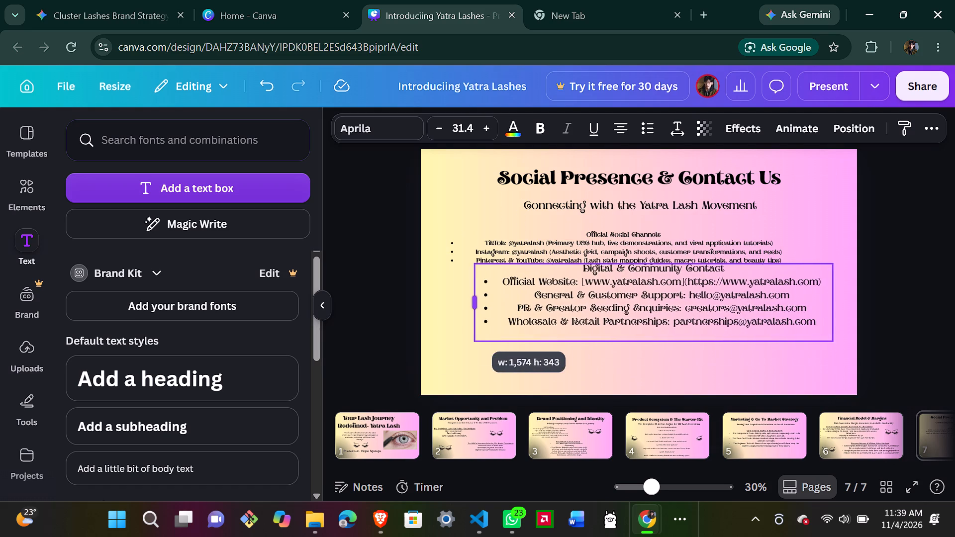
drag(468, 325, 466, 325)
drag(618, 308, 588, 336)
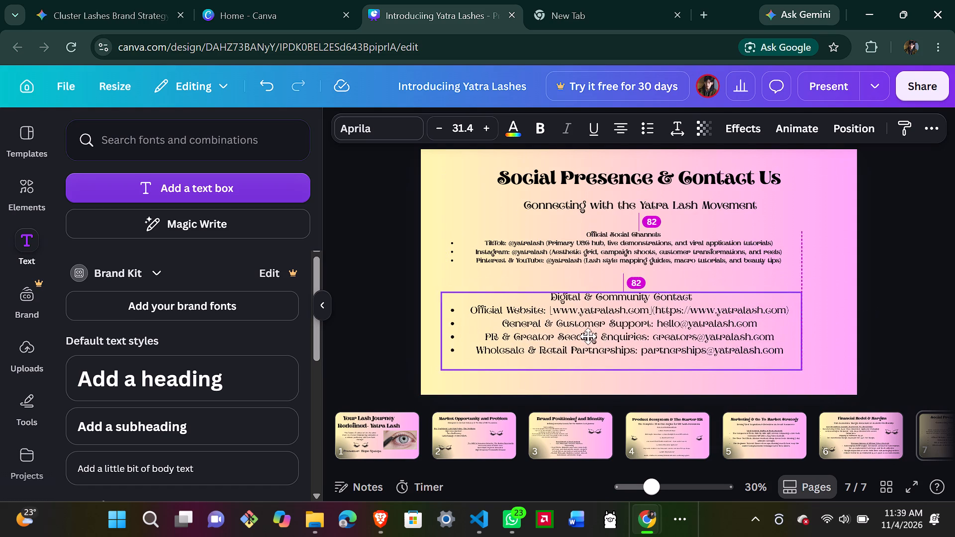
drag(588, 336, 588, 344)
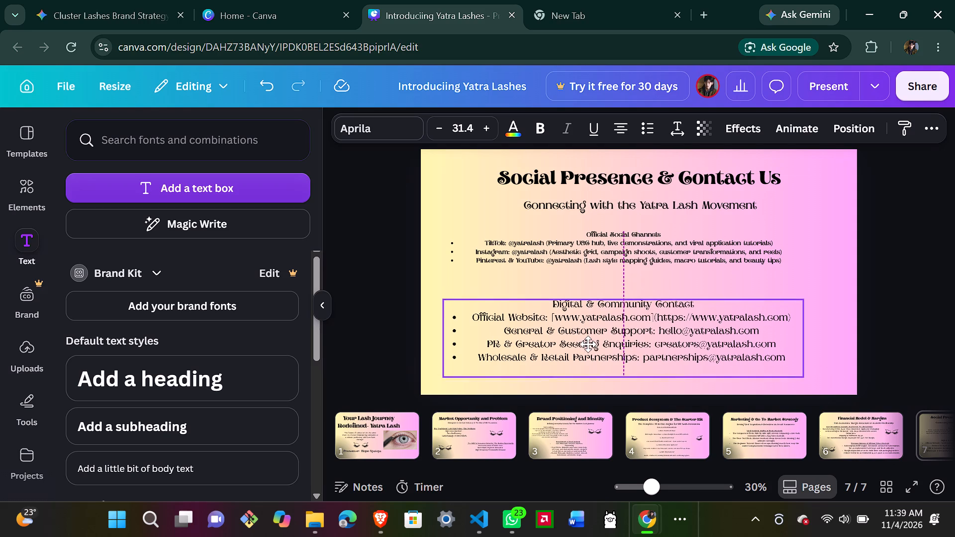
drag(588, 344, 588, 344)
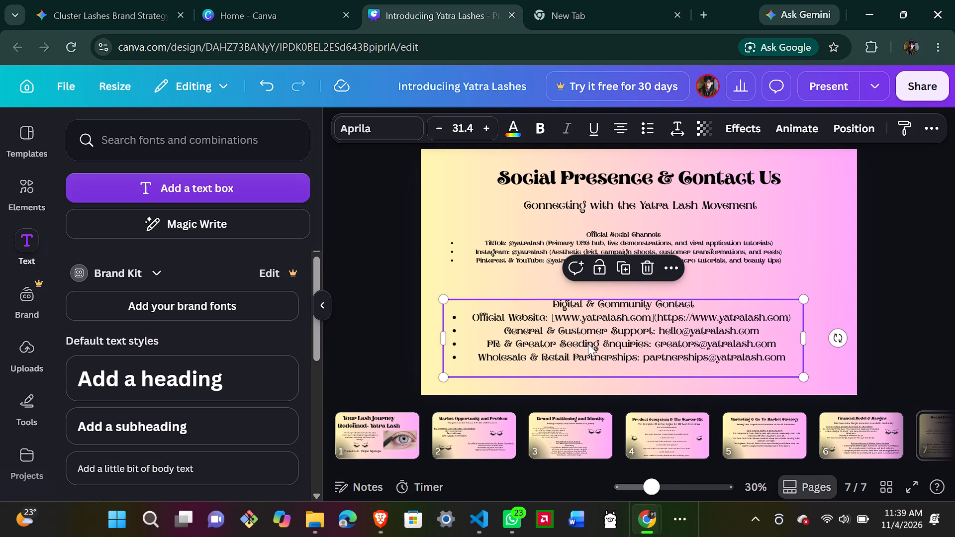
click(588, 344)
Increase the font size of the Official Social Channels text to 24.5.
click(559, 231)
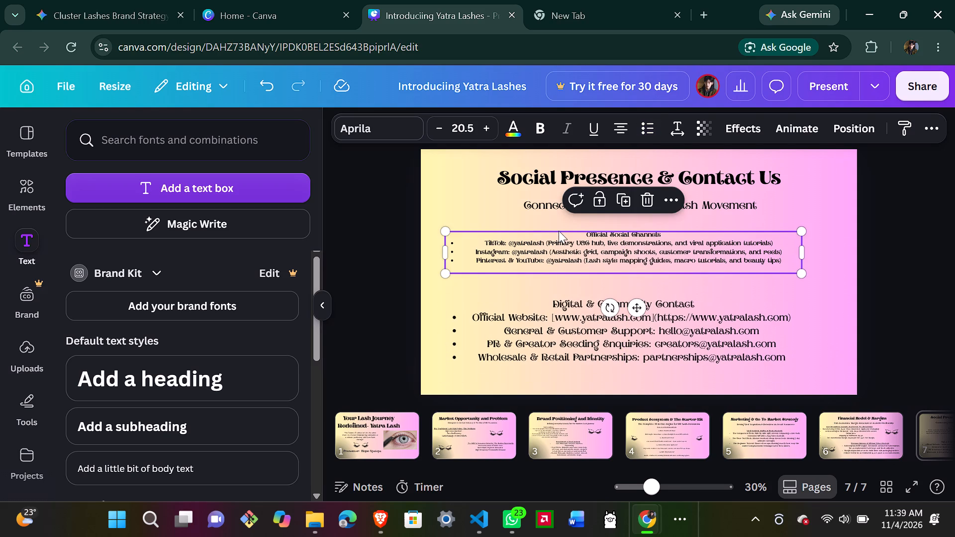
click(443, 250)
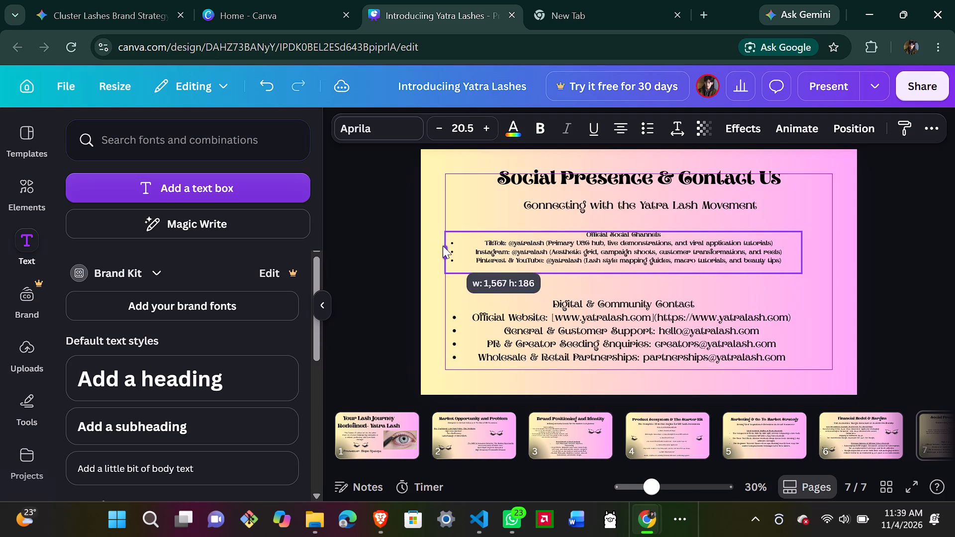
click(490, 131)
click(490, 131)
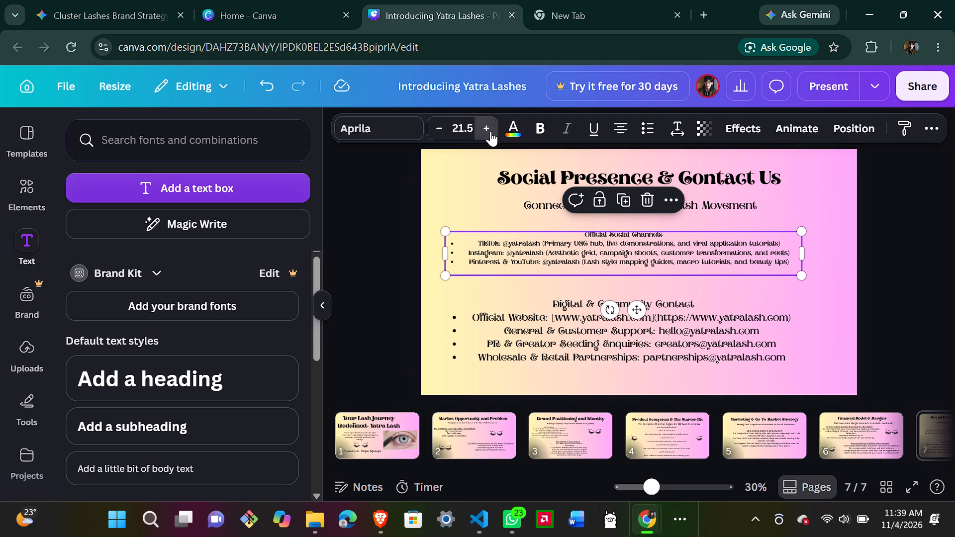
double_click(490, 131)
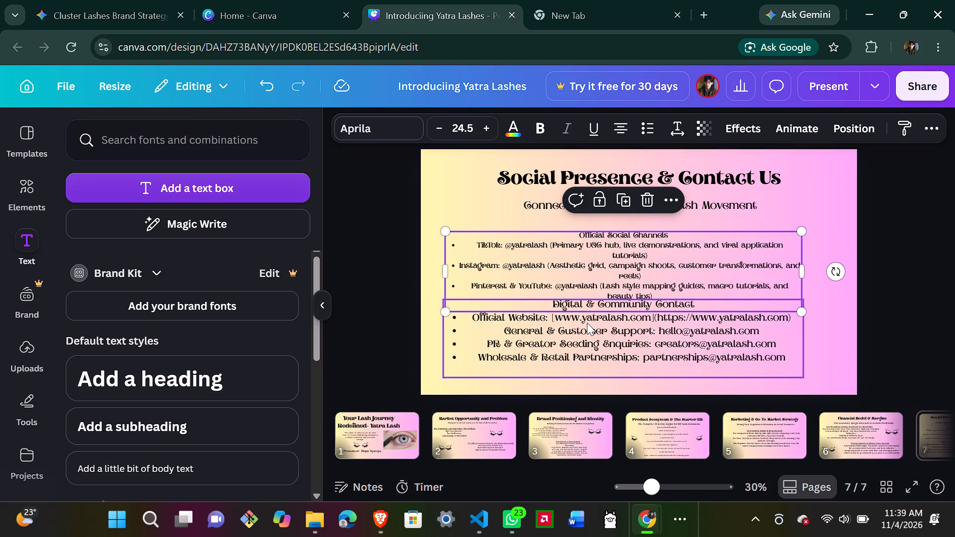
Move the Digital & Community Contact box slightly down and the Official Social Channels box slightly up to separate the two sections.
drag(586, 324, 586, 336)
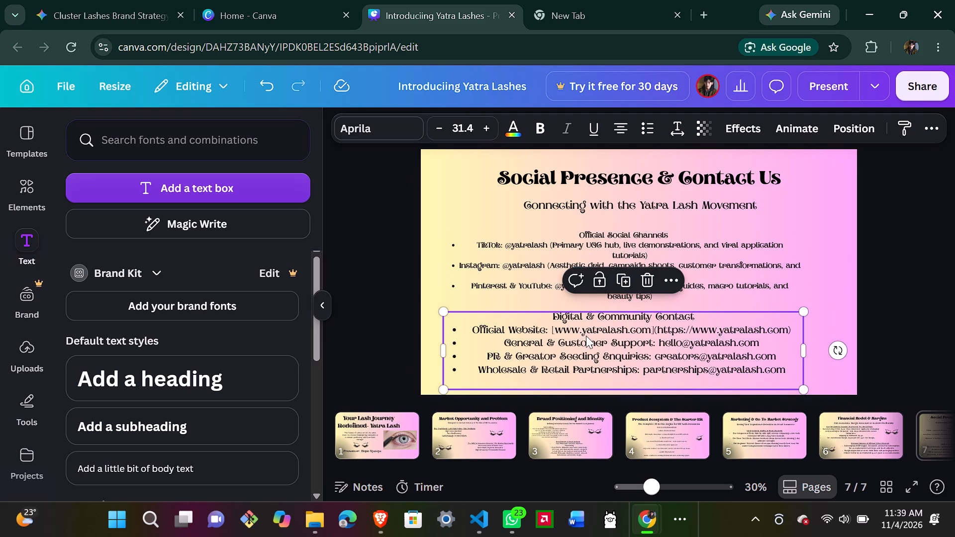
click(570, 251)
drag(570, 251, 570, 250)
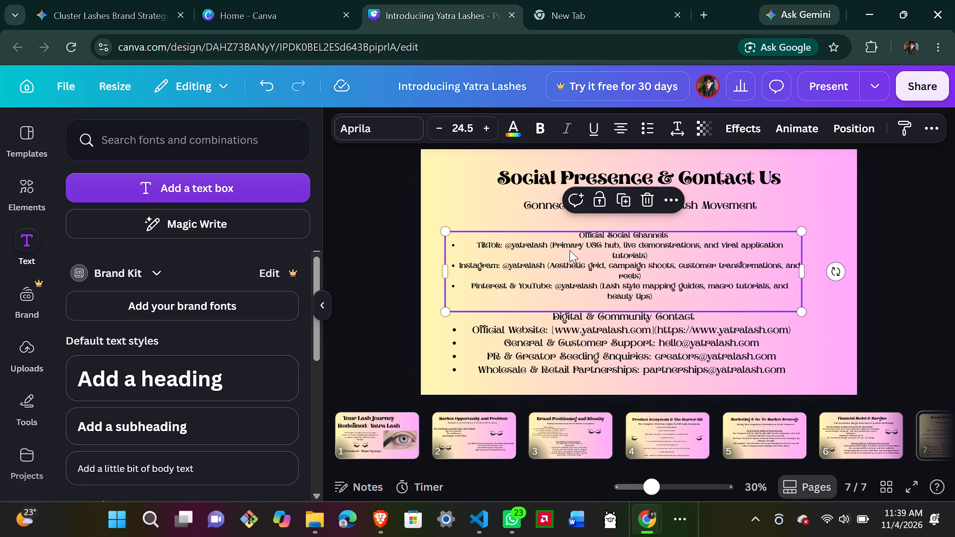
drag(570, 250, 570, 242)
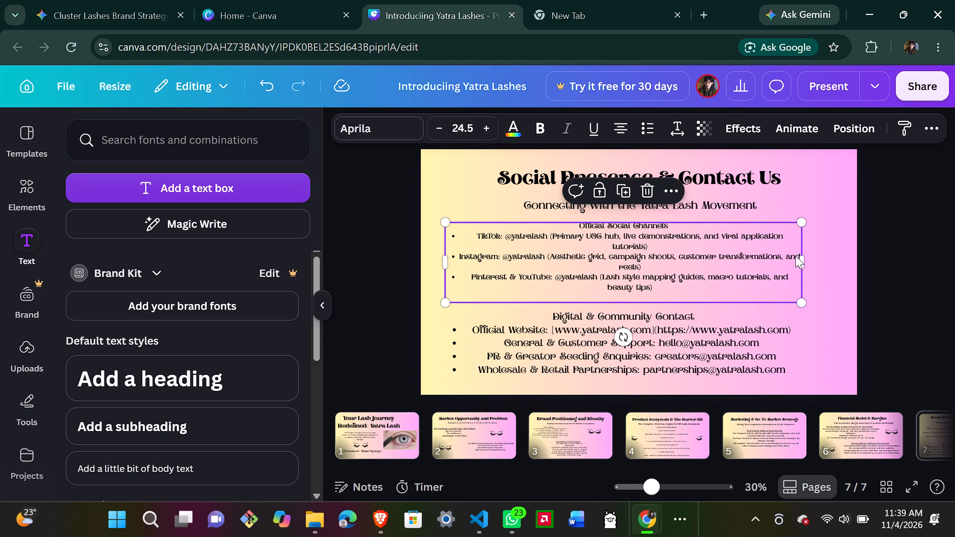
Narrow the Official Social Channels box from its right edge to about 1,476 wide.
drag(803, 255, 777, 252)
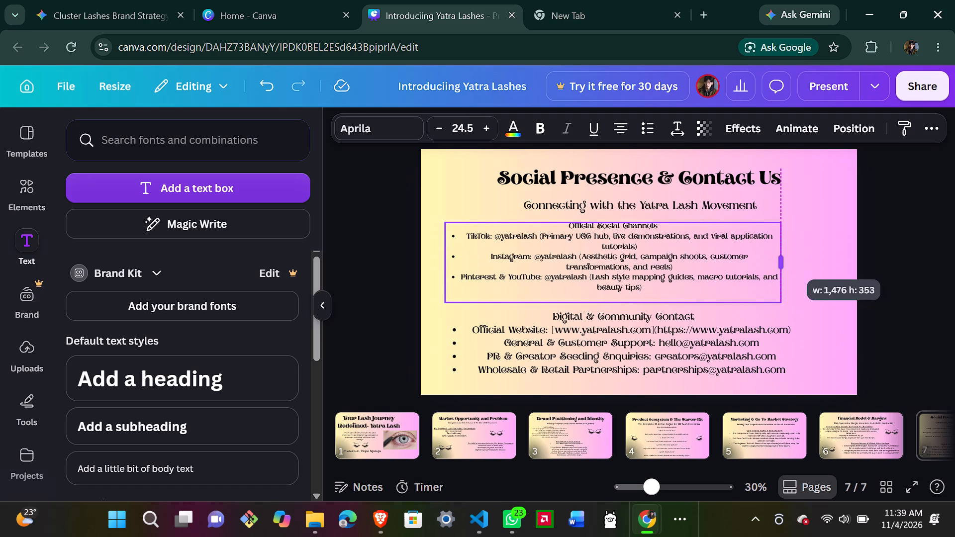
Narrow the Official Social Channels box, shift it slightly right on the slide and scale its text down to about 23.3.
drag(777, 252, 771, 251)
drag(685, 259, 703, 260)
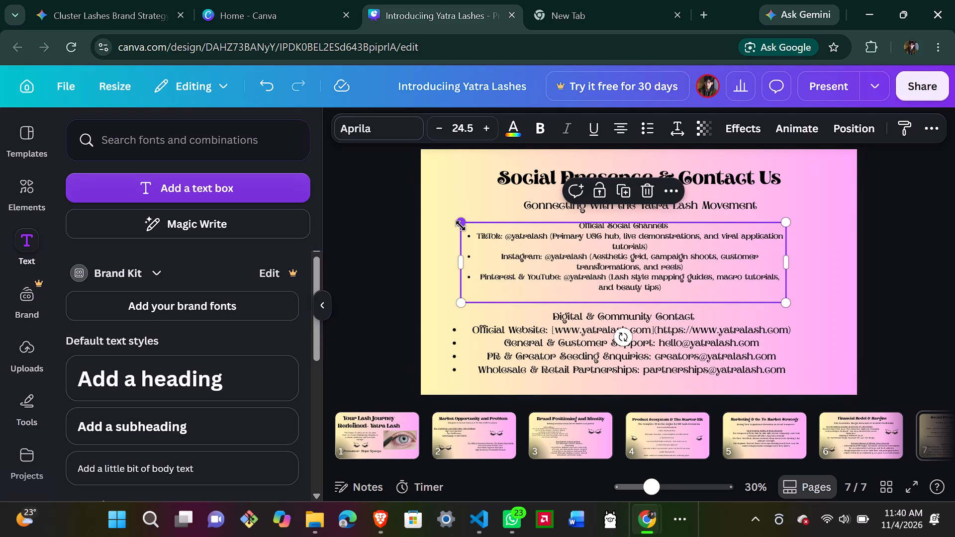
drag(461, 226, 476, 229)
Scale the Digital & Community Contact text down to about 28.5.
click(543, 323)
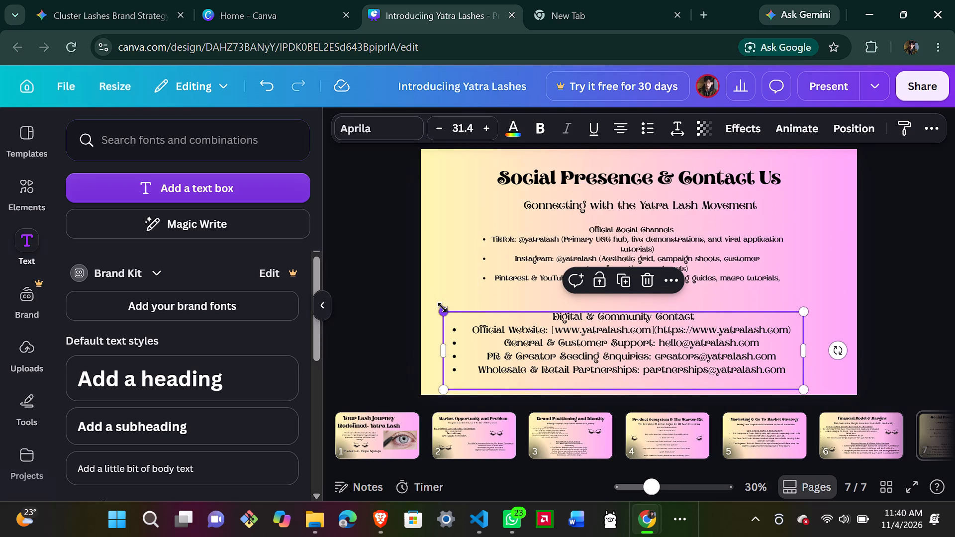
drag(442, 307, 478, 320)
Increase the Official Social Channels text size to 28.3 and widen its box on both sides.
click(508, 239)
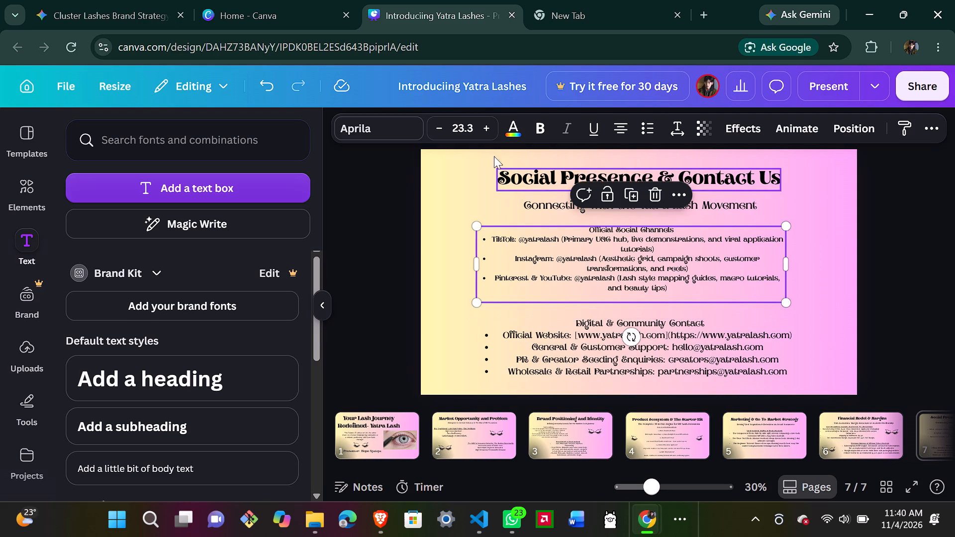
triple_click(489, 129)
click(489, 129)
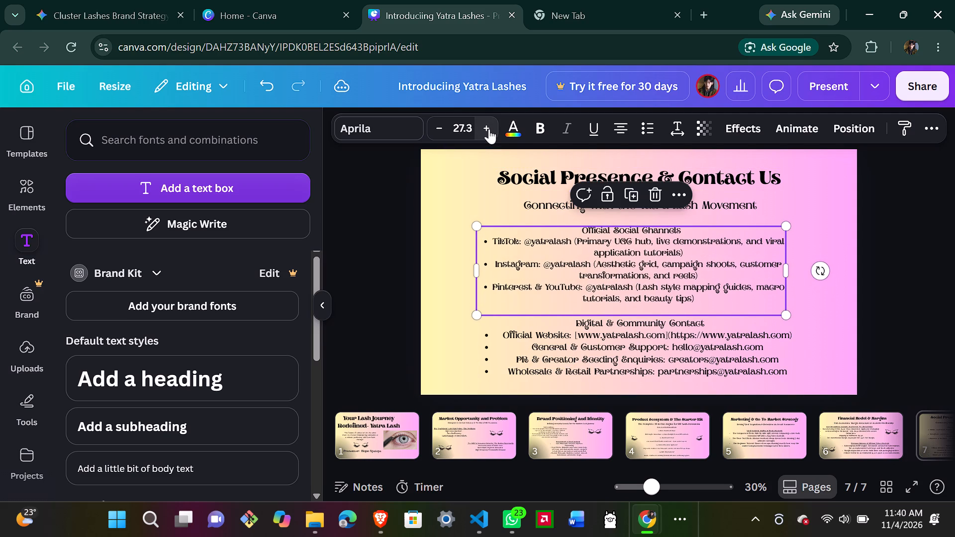
click(489, 129)
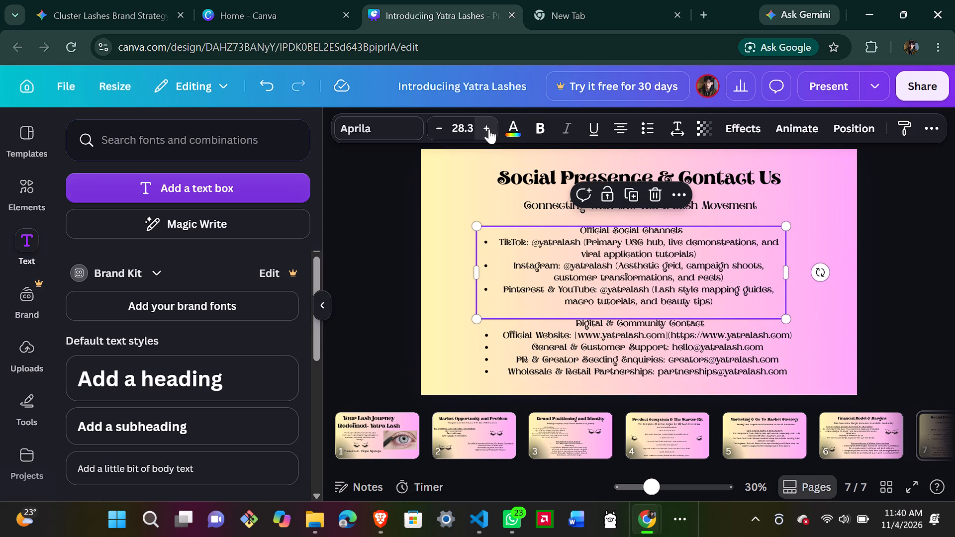
double_click(456, 246)
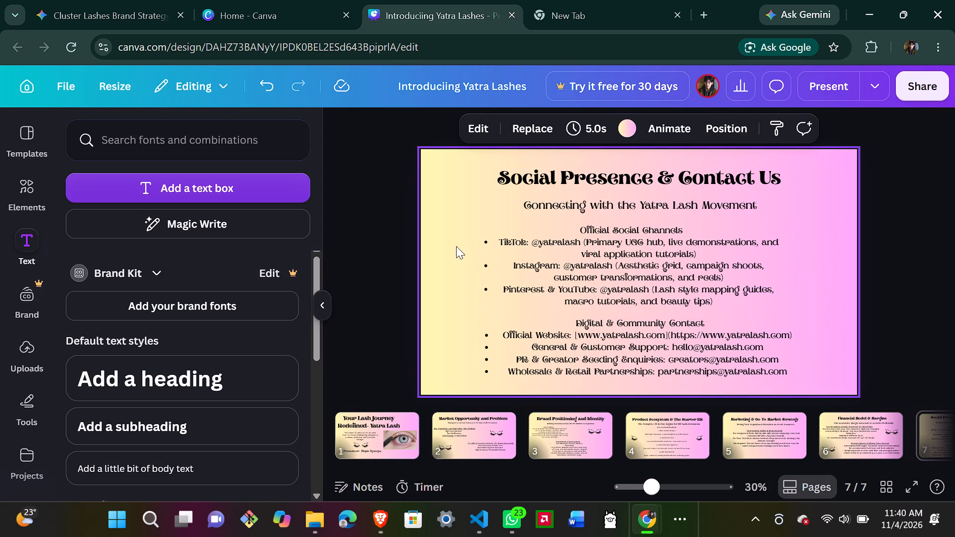
click(567, 277)
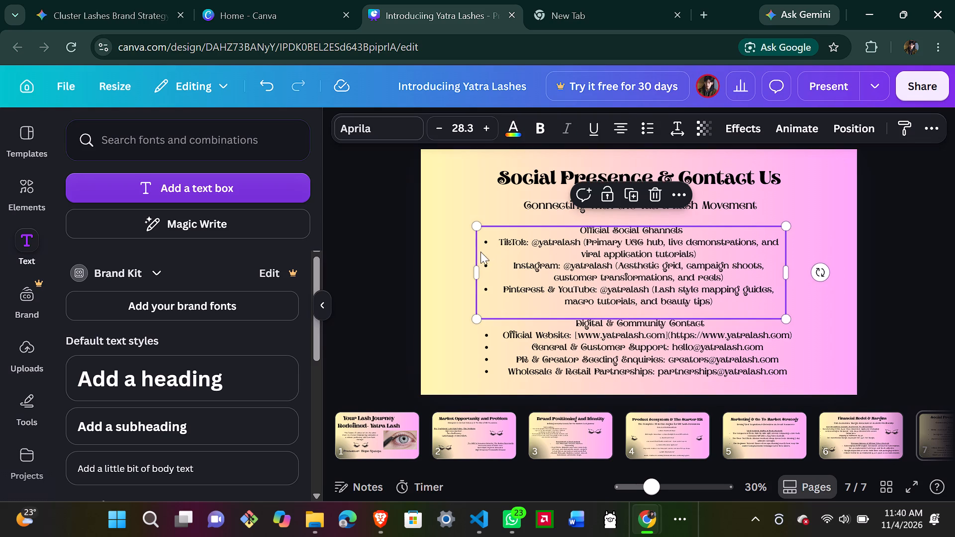
drag(476, 268, 447, 260)
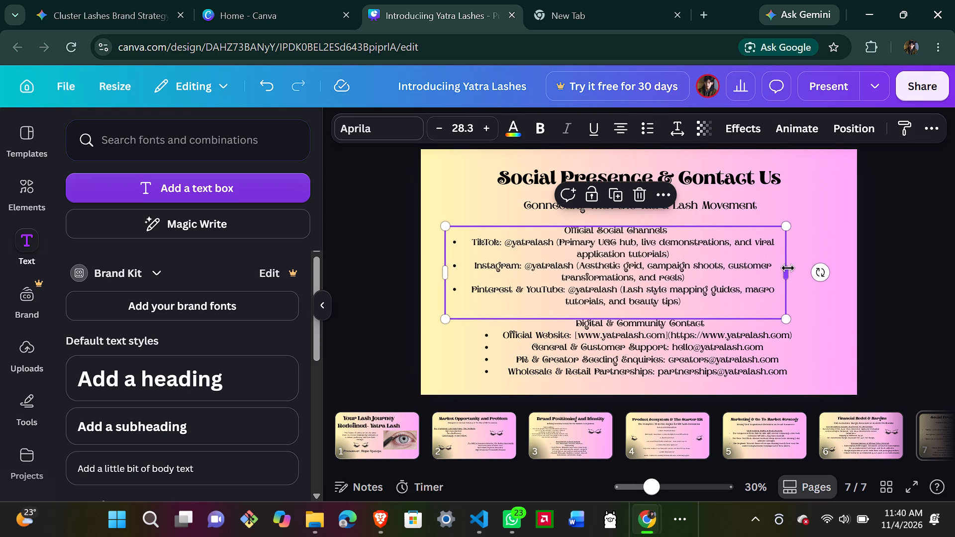
drag(788, 270, 812, 269)
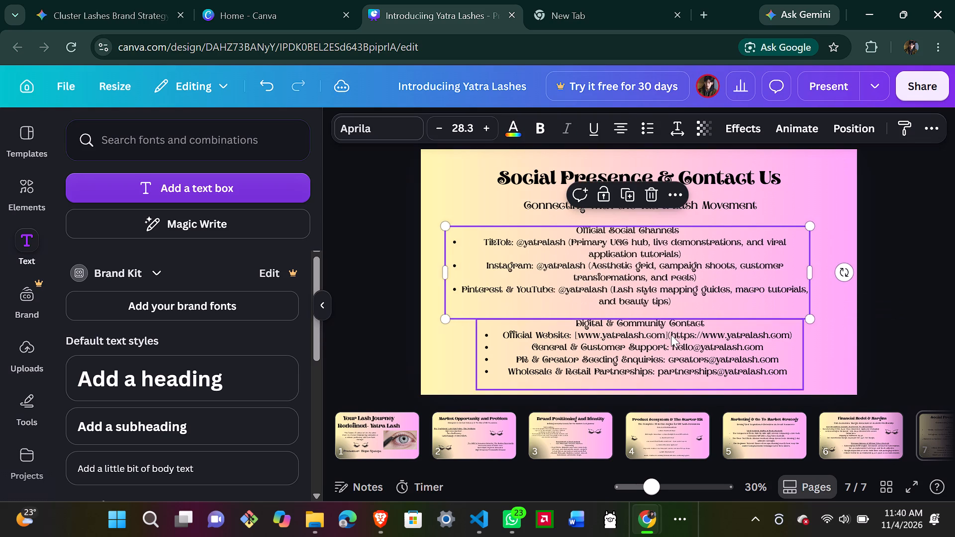
Widen the Digital & Community Contact box leftward to match the Official Social Channels box's edge, and shift it right to centre it on the slide.
click(670, 336)
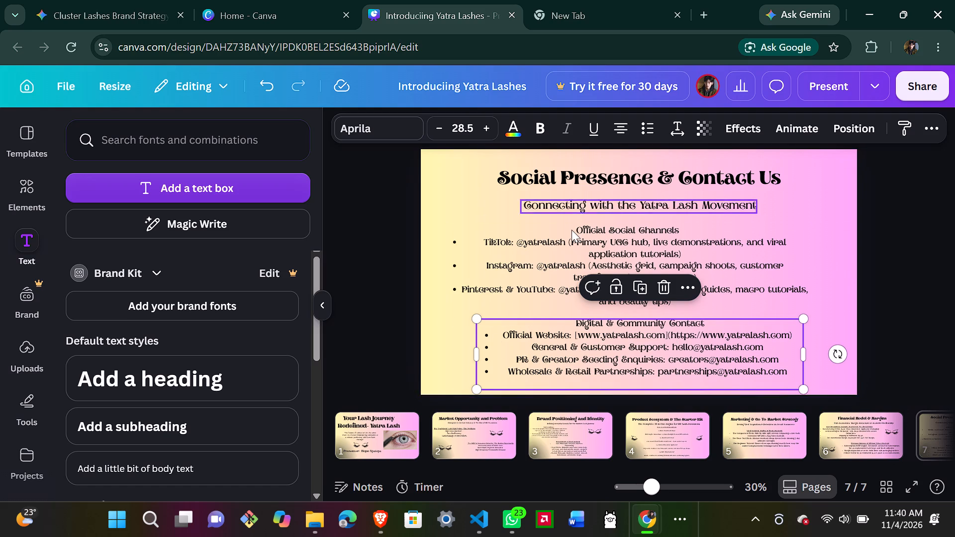
click(564, 260)
click(550, 351)
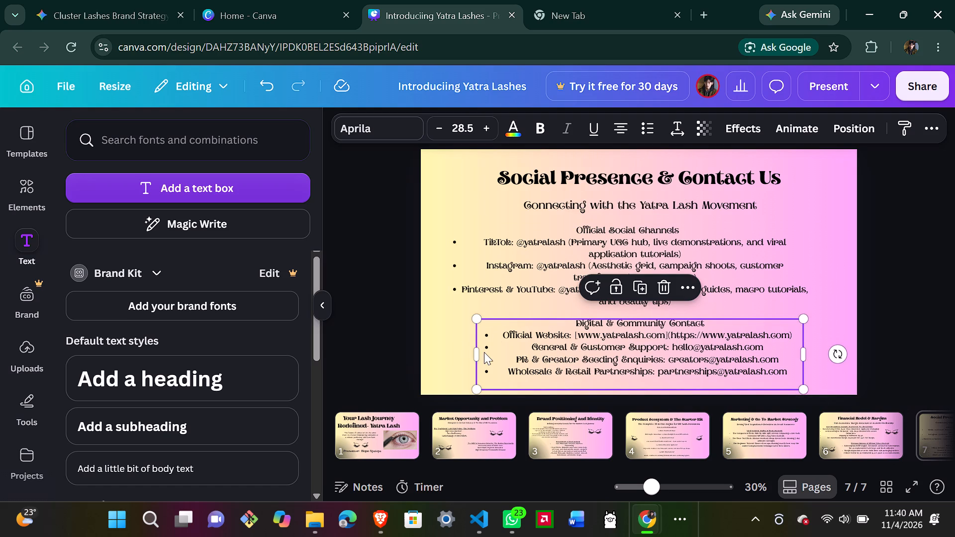
drag(475, 352, 448, 348)
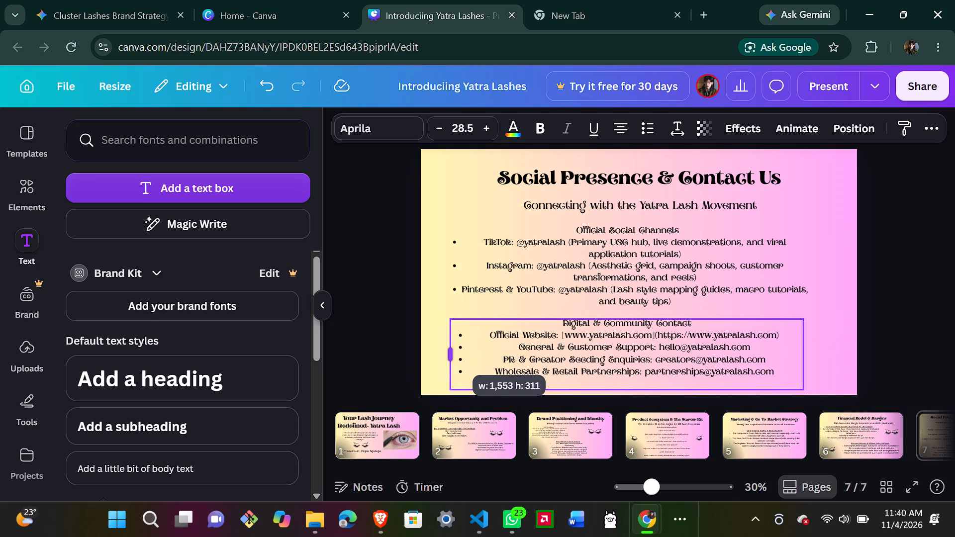
drag(448, 348, 446, 347)
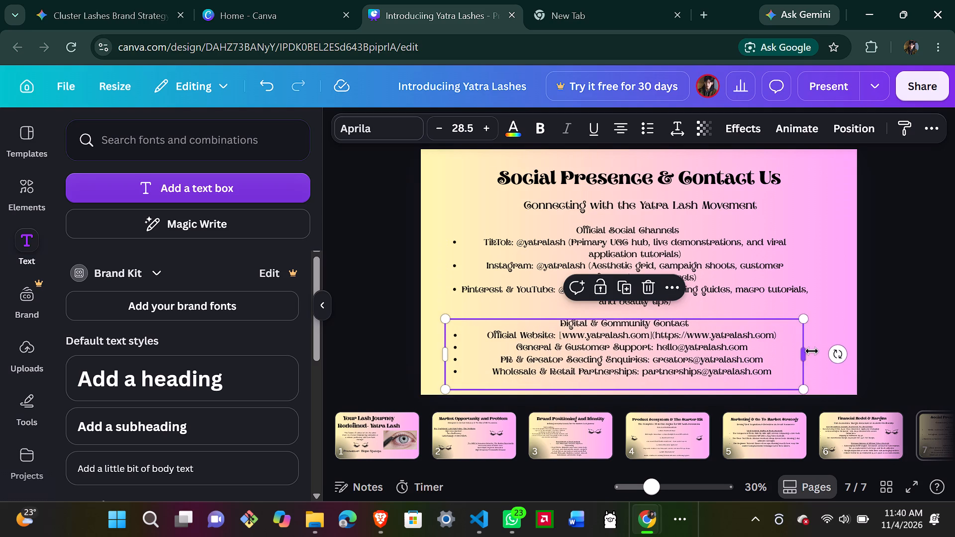
drag(803, 351, 821, 351)
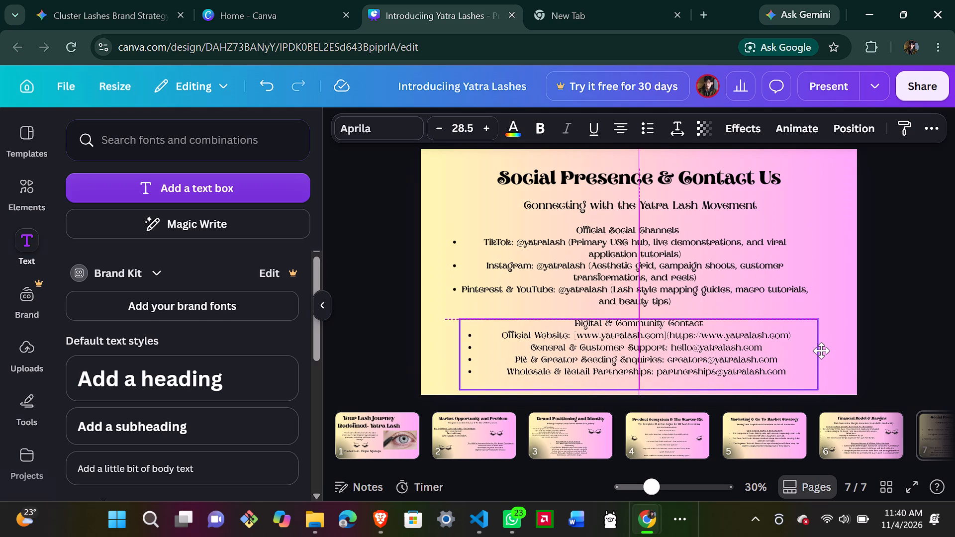
drag(821, 351, 819, 350)
click(890, 298)
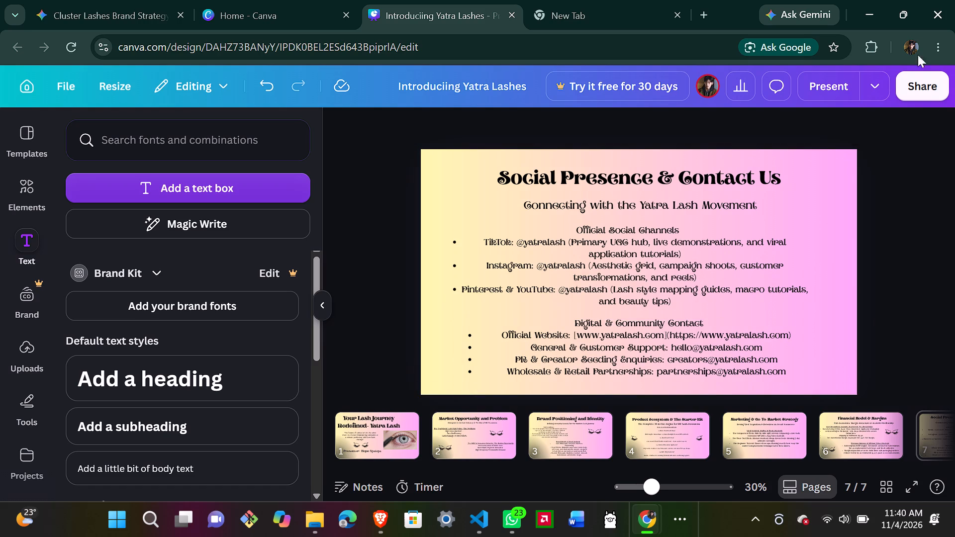
Present the deck full screen, return to the opening slide and play its eye video.
click(816, 96)
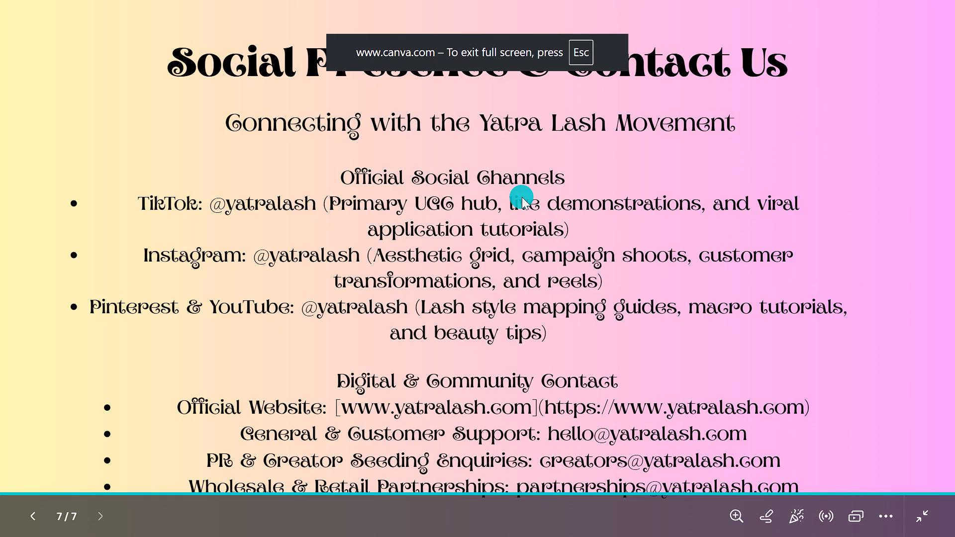
click(26, 515)
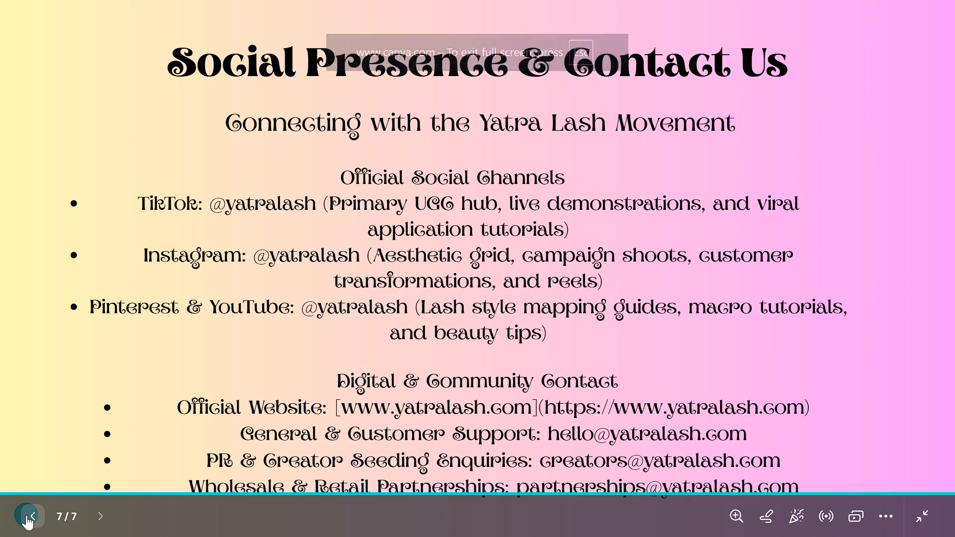
triple_click(26, 515)
triple_click(26, 515)
triple_click(26, 515)
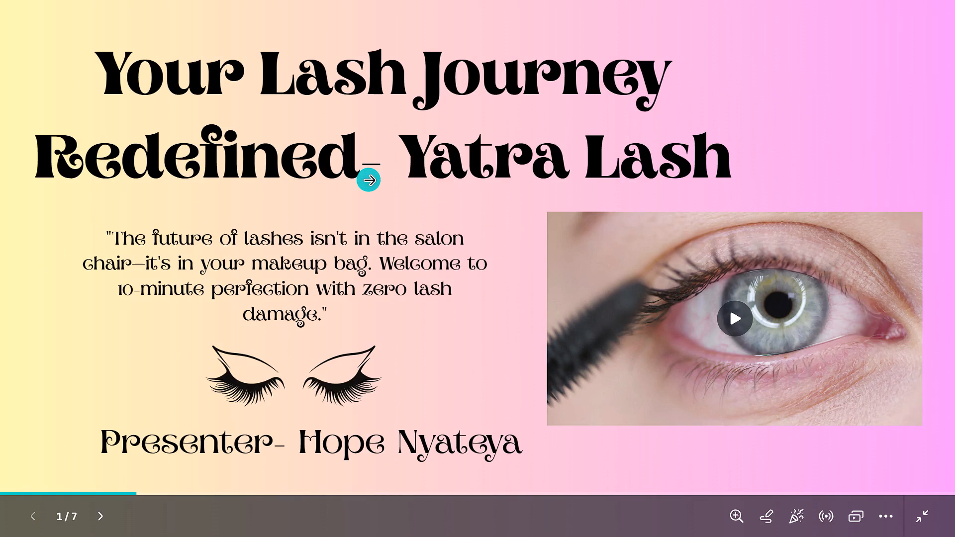
click(731, 315)
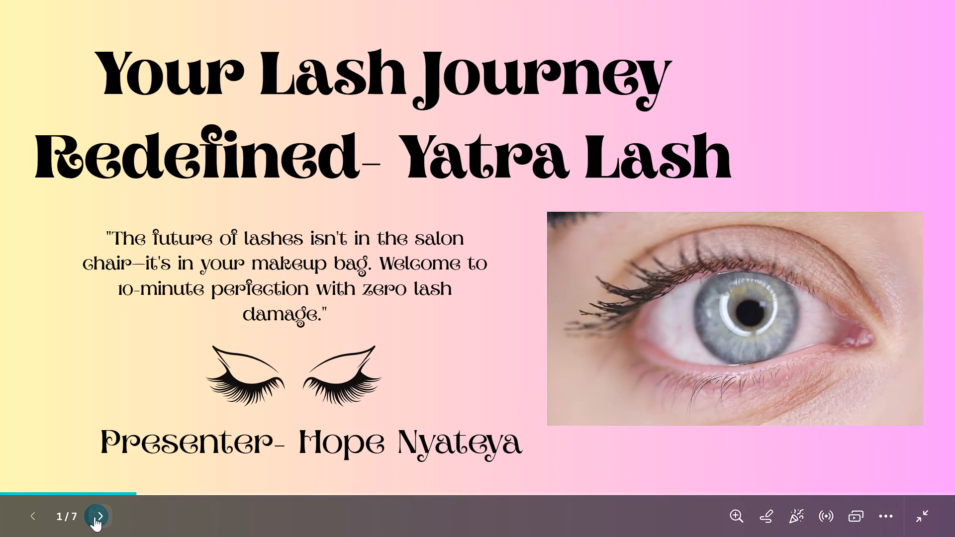
Review the layouts of slides 2 to 5 in the full-screen presentation and exit it on slide 4.
click(91, 516)
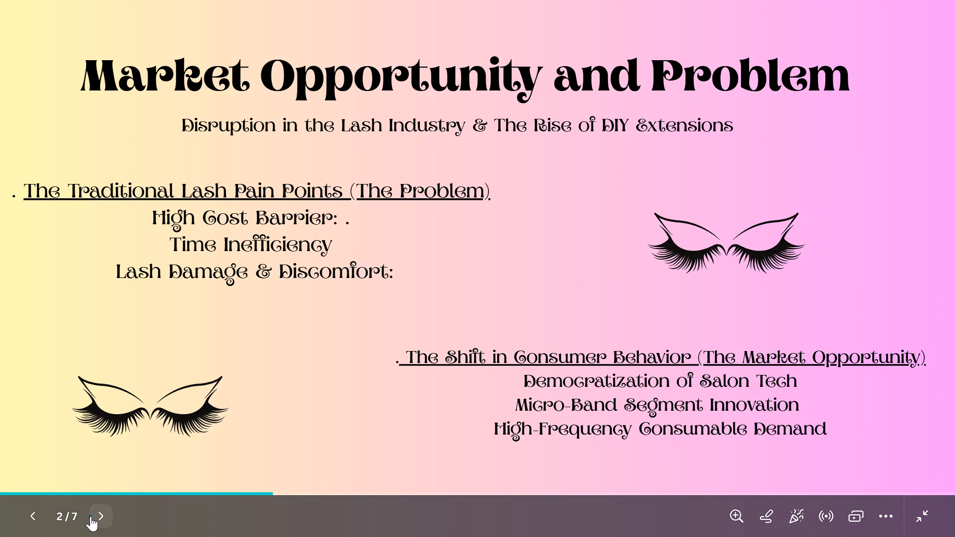
click(91, 516)
click(91, 516)
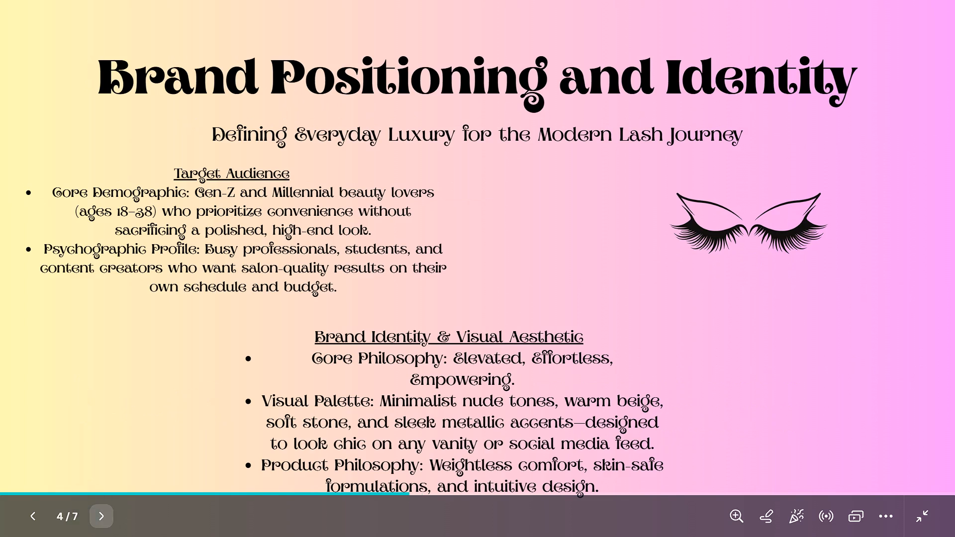
click(91, 516)
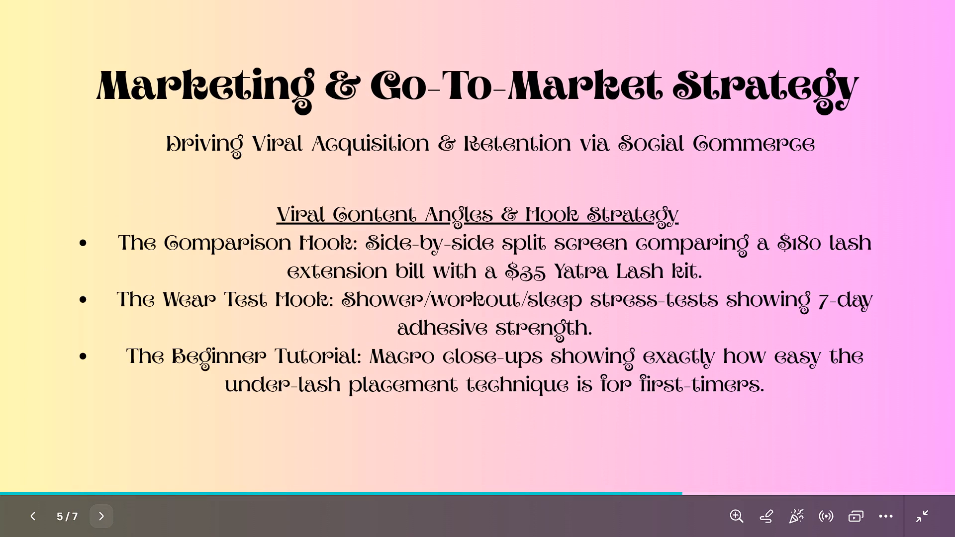
click(34, 520)
click(34, 520)
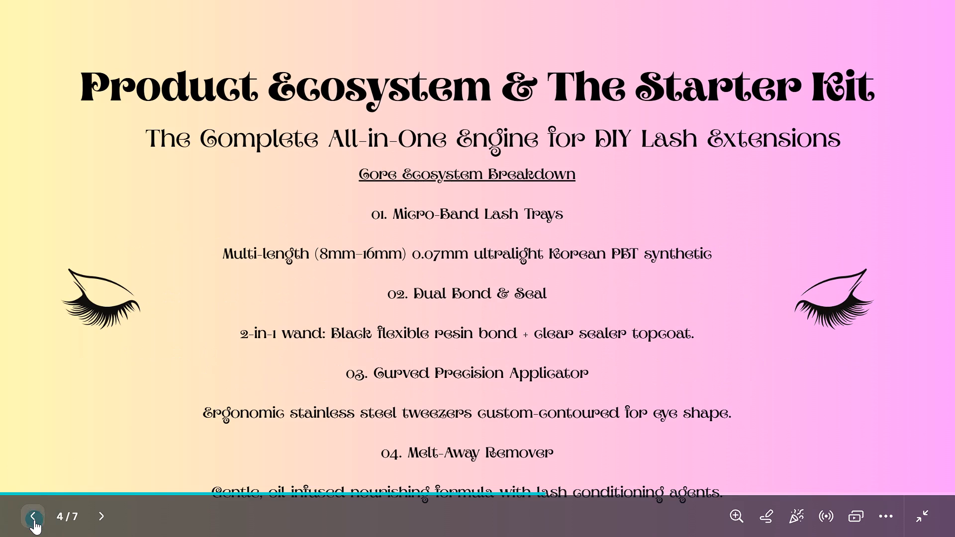
click(34, 520)
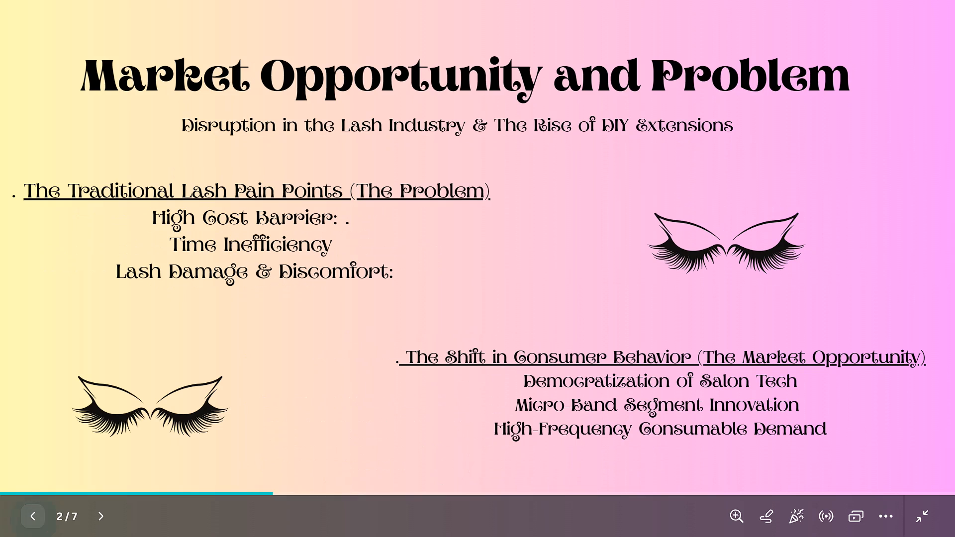
click(80, 520)
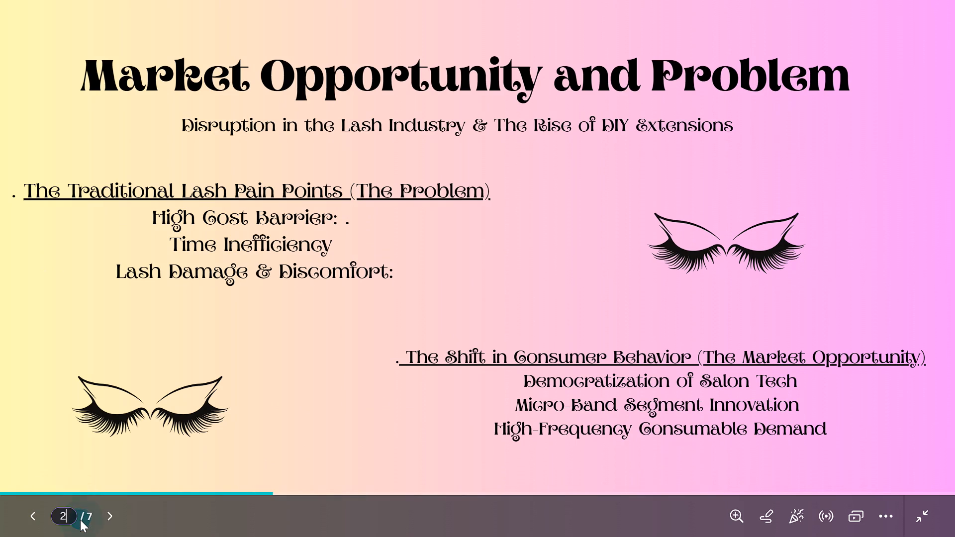
click(80, 520)
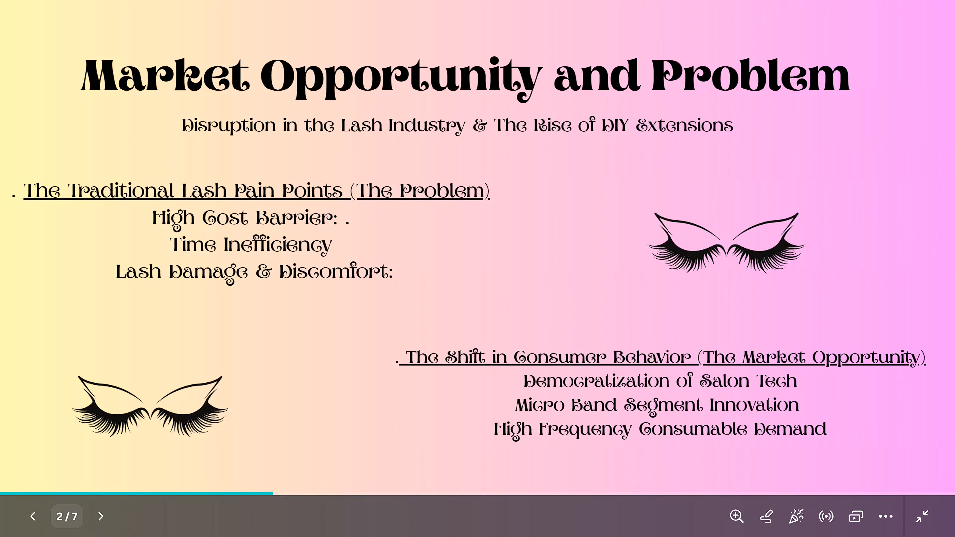
click(80, 520)
click(93, 517)
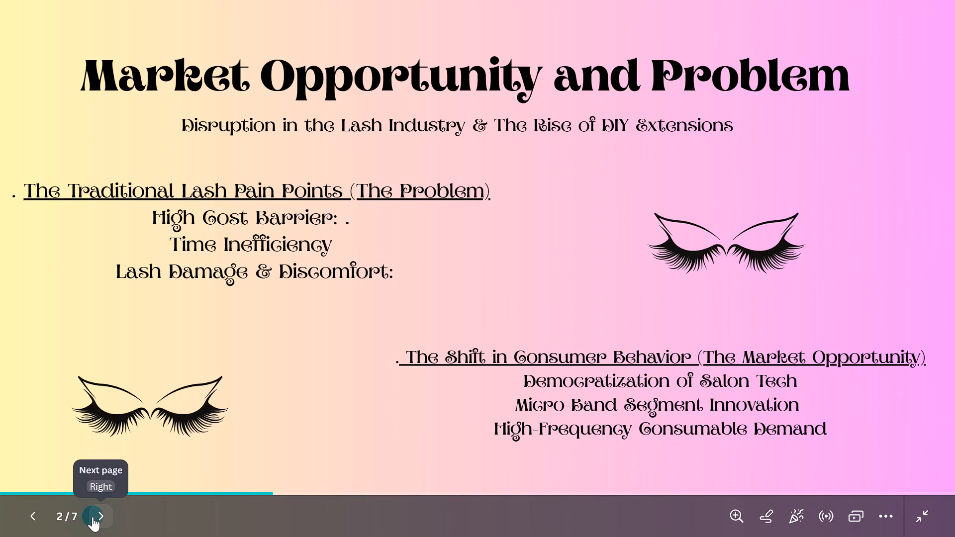
click(93, 517)
click(93, 517)
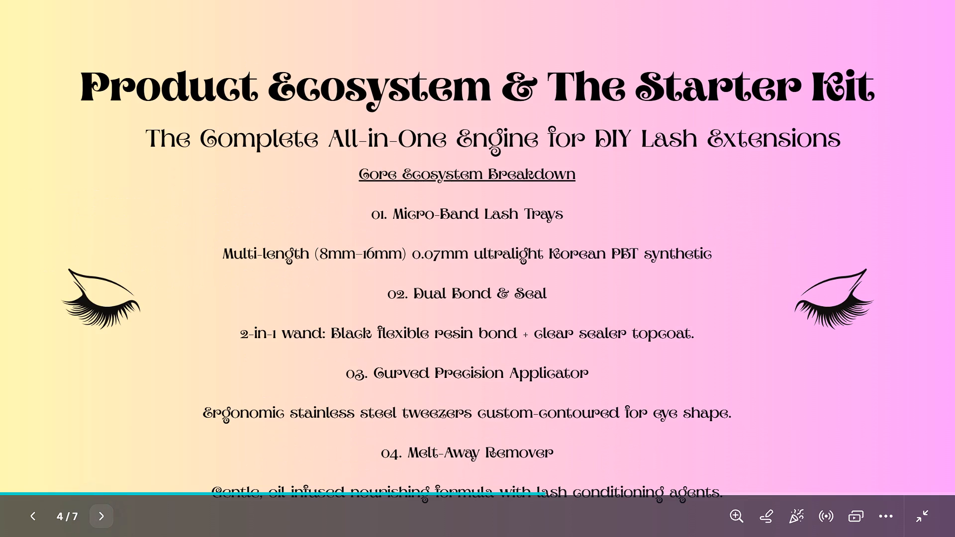